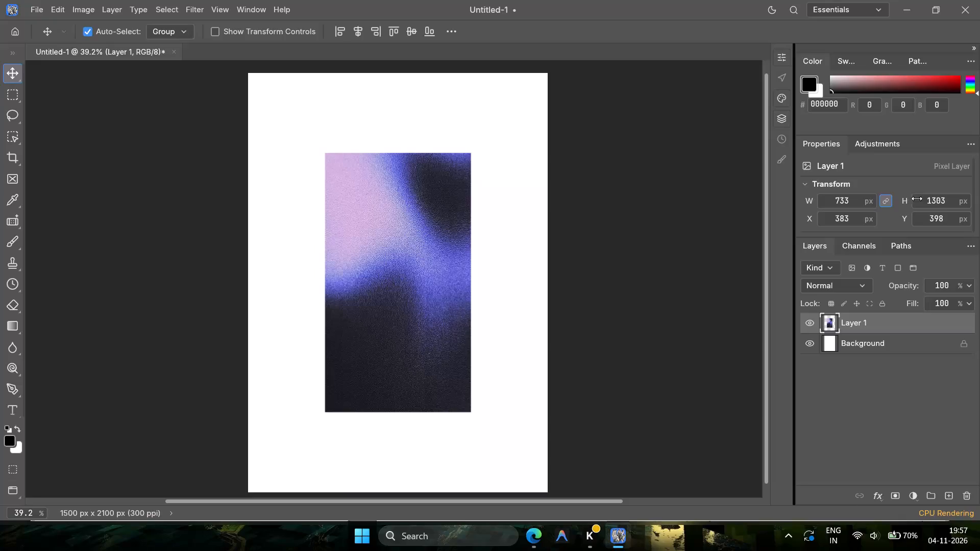
Enlarge the gradient image layer proportionally to about 766 px wide and 1361 px high.
{"action": "scroll", "coordinate": [942, 204], "scroll_direction": "up", "scroll_amount": 17}
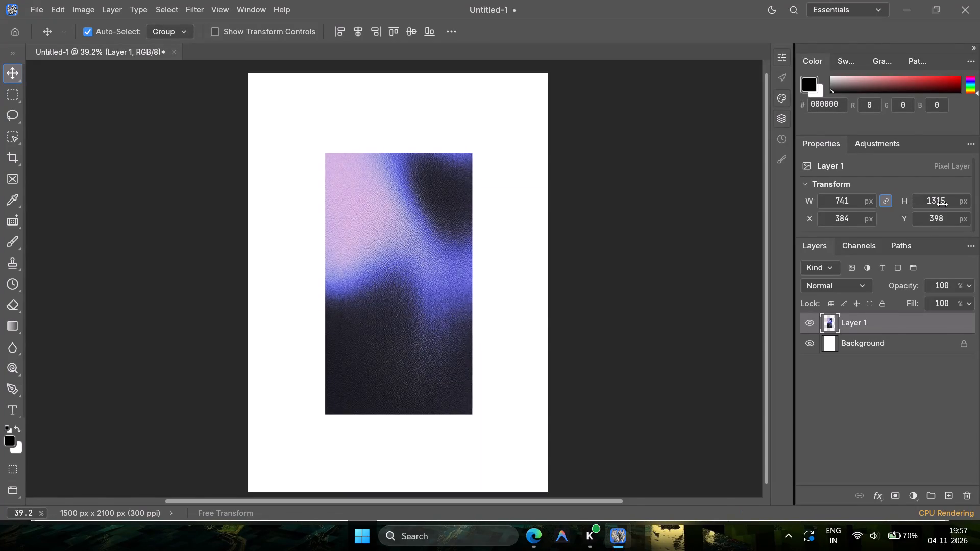
{"action": "scroll", "coordinate": [942, 204], "scroll_direction": "up", "scroll_amount": 20}
{"action": "scroll", "coordinate": [942, 204], "scroll_direction": "up", "scroll_amount": 8}
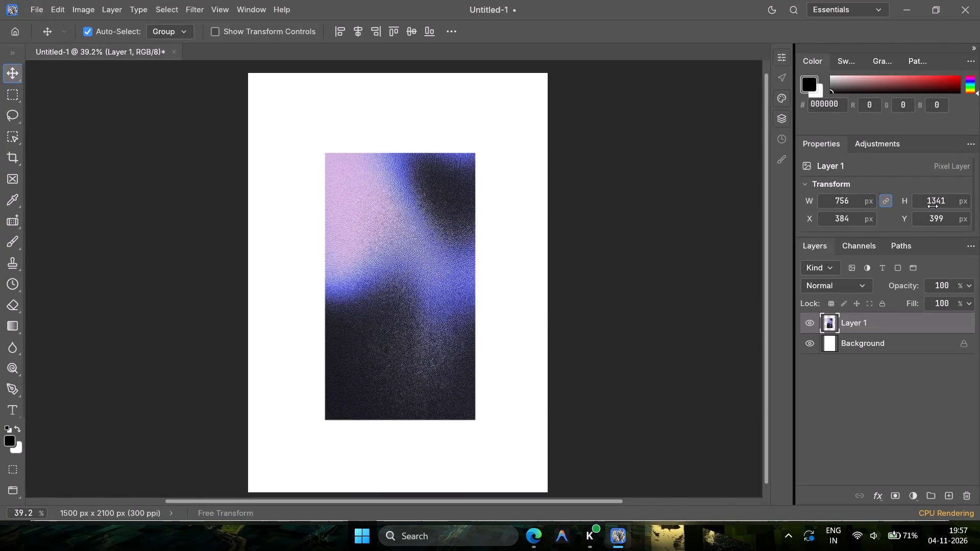
{"action": "scroll", "coordinate": [933, 206], "scroll_direction": "up", "scroll_amount": 11}
{"action": "middle_click", "coordinate": [933, 206]}
{"action": "scroll", "coordinate": [933, 206], "scroll_direction": "up", "scroll_amount": 1}
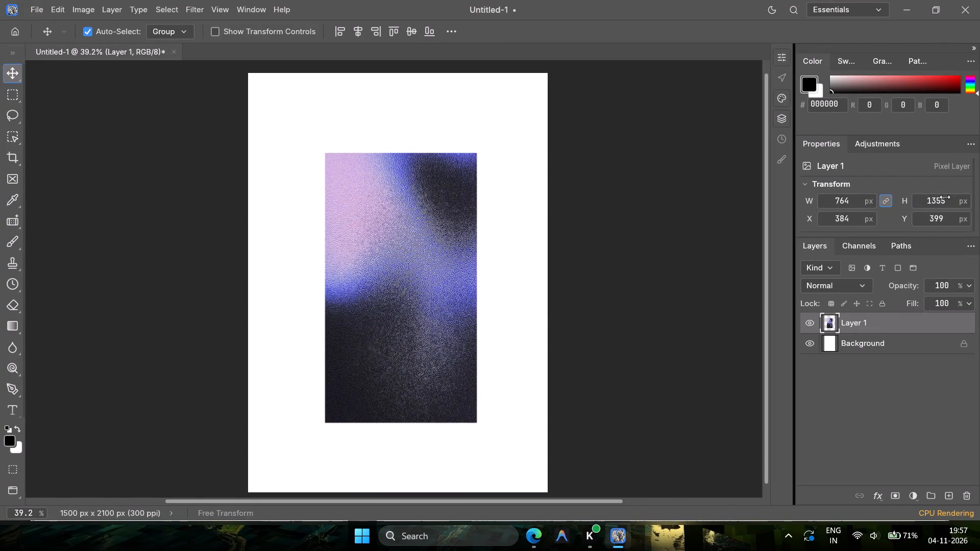
{"action": "scroll", "coordinate": [944, 204], "scroll_direction": "up", "scroll_amount": 5}
{"action": "middle_click", "coordinate": [944, 204]}
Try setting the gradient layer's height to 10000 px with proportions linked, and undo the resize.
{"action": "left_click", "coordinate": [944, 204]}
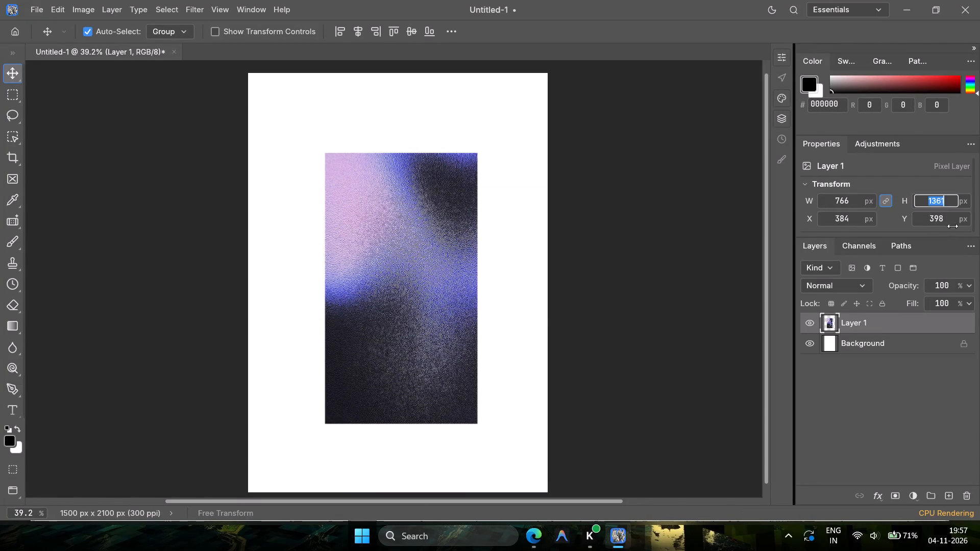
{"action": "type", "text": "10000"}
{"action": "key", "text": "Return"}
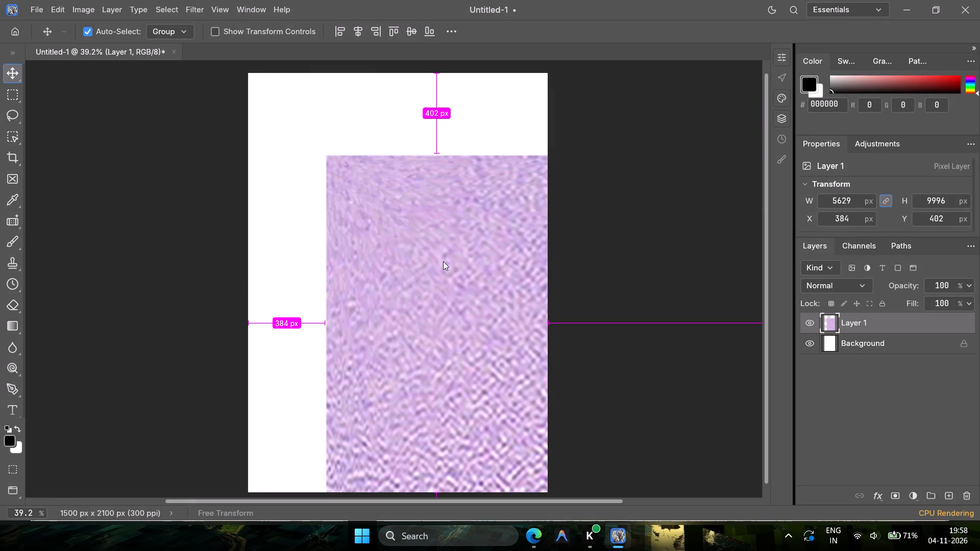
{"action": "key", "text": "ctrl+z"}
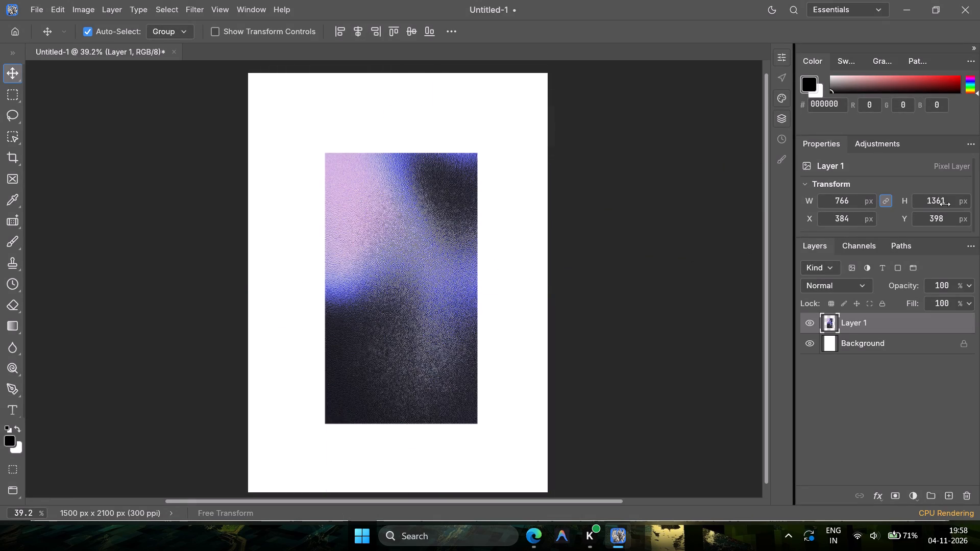
Increase the gradient layer's height slightly to 1365 px, keeping its proportions.
{"action": "scroll", "coordinate": [945, 207], "scroll_direction": "up", "scroll_amount": 20}
{"action": "scroll", "coordinate": [945, 207], "scroll_direction": "up", "scroll_amount": 7}
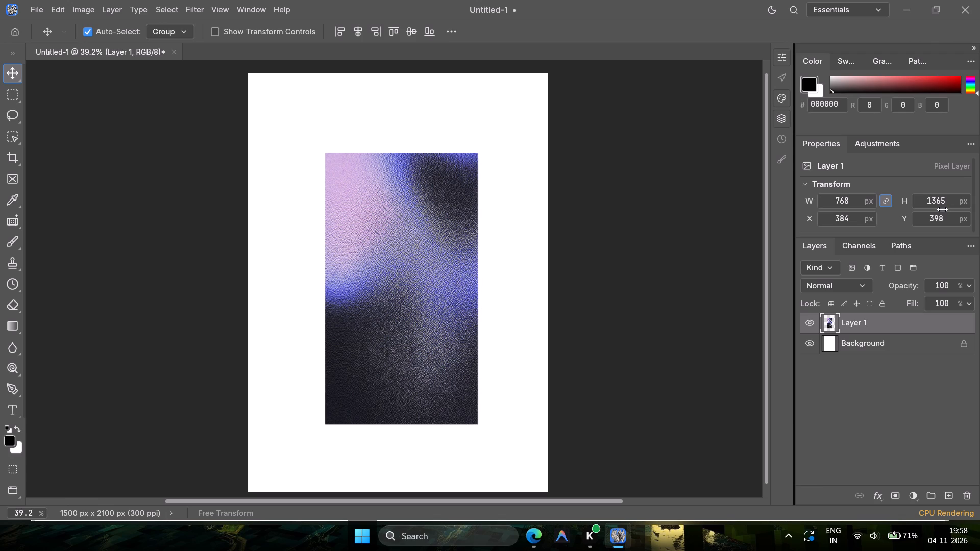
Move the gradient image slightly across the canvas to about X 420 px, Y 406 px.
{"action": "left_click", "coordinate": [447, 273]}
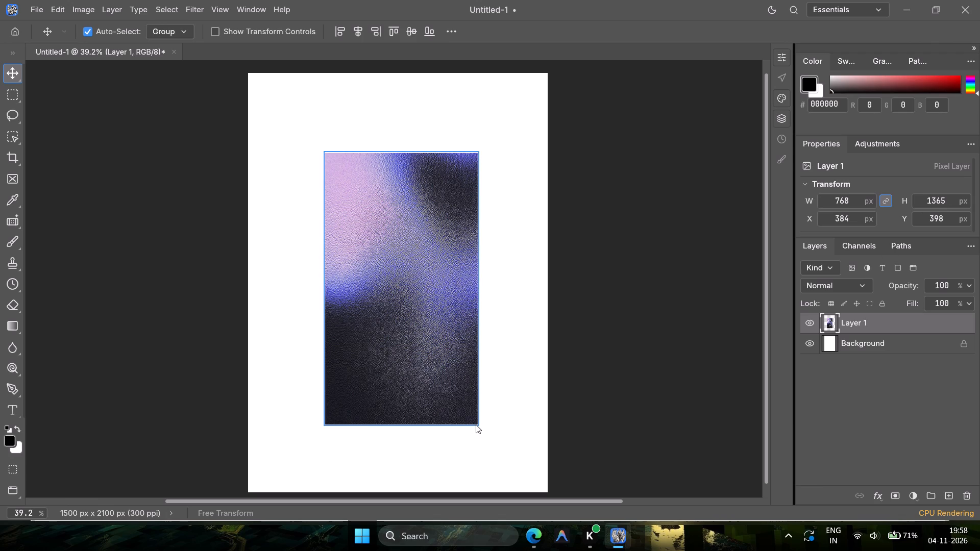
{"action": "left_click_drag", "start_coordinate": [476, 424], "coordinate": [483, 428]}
Delete the white Background layer, keeping only the gradient image layer.
{"action": "left_click_drag", "start_coordinate": [863, 343], "coordinate": [862, 321]}
{"action": "left_click", "coordinate": [864, 341]}
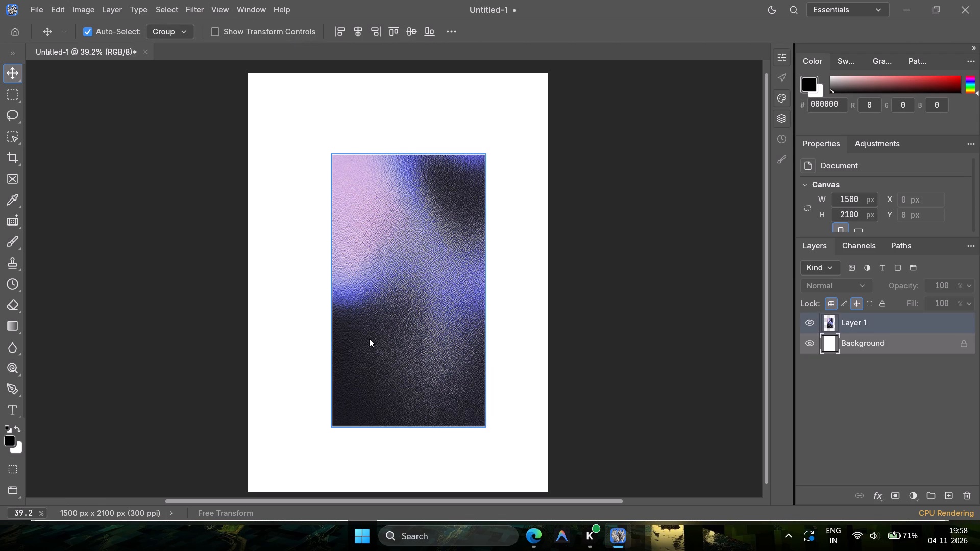
{"action": "key", "text": "Delete"}
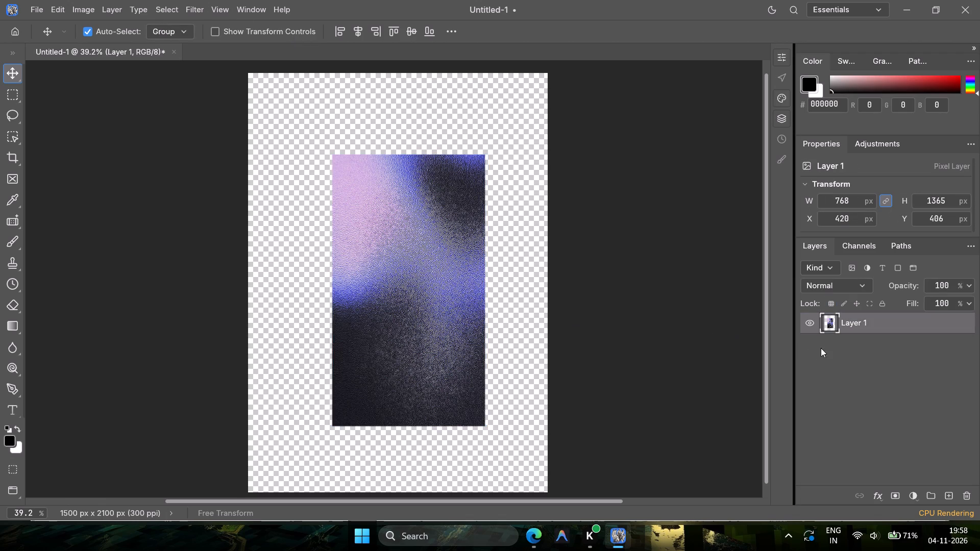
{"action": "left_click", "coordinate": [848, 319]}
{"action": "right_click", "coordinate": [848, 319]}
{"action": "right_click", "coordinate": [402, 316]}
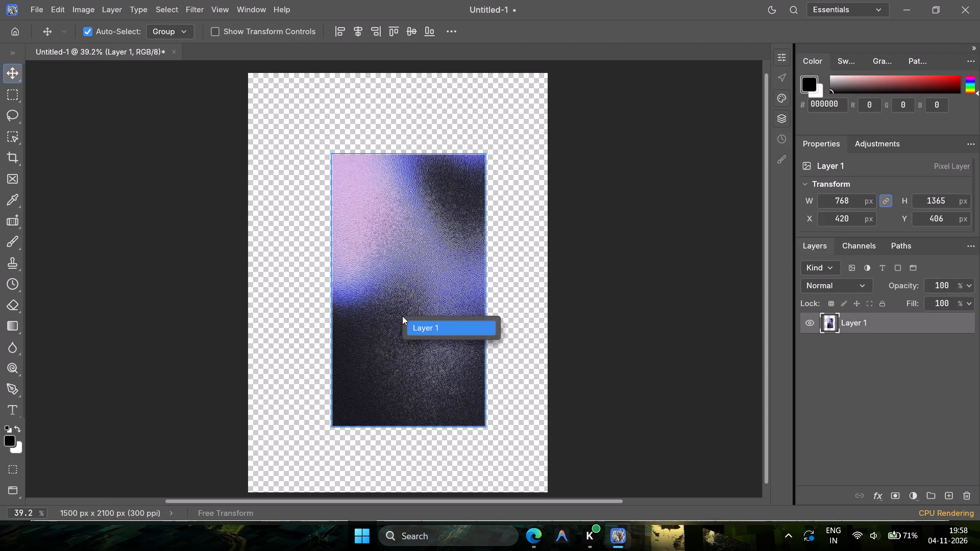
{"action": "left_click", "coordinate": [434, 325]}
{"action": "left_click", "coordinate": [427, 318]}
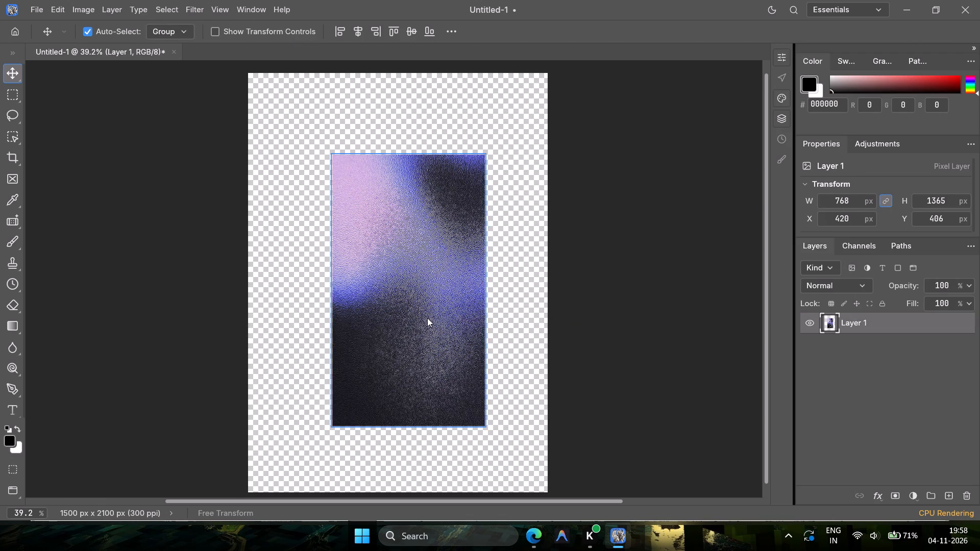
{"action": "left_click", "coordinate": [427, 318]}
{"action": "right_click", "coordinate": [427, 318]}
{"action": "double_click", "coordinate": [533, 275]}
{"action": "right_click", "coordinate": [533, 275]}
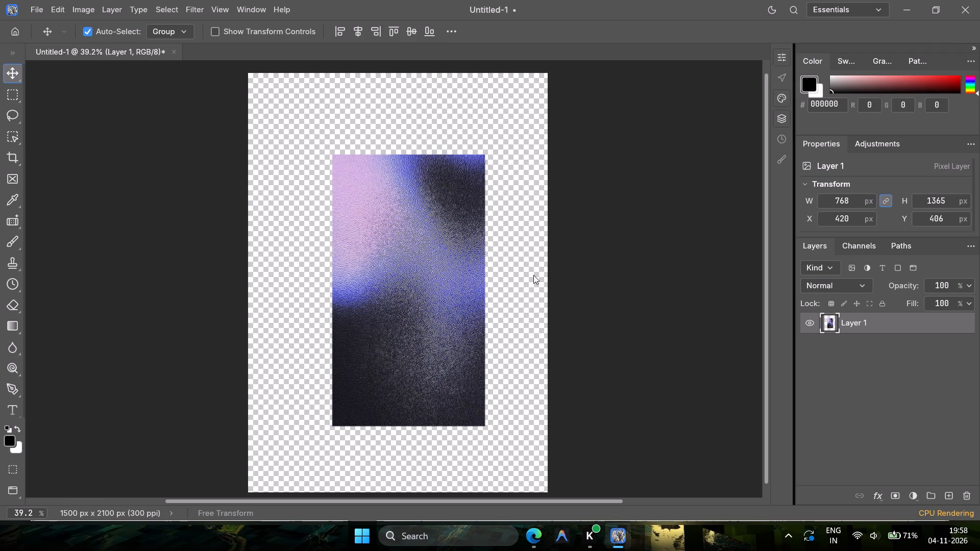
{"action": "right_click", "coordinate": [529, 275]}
Set the colour of the workspace surrounding the canvas to Custom.
{"action": "right_click", "coordinate": [586, 277]}
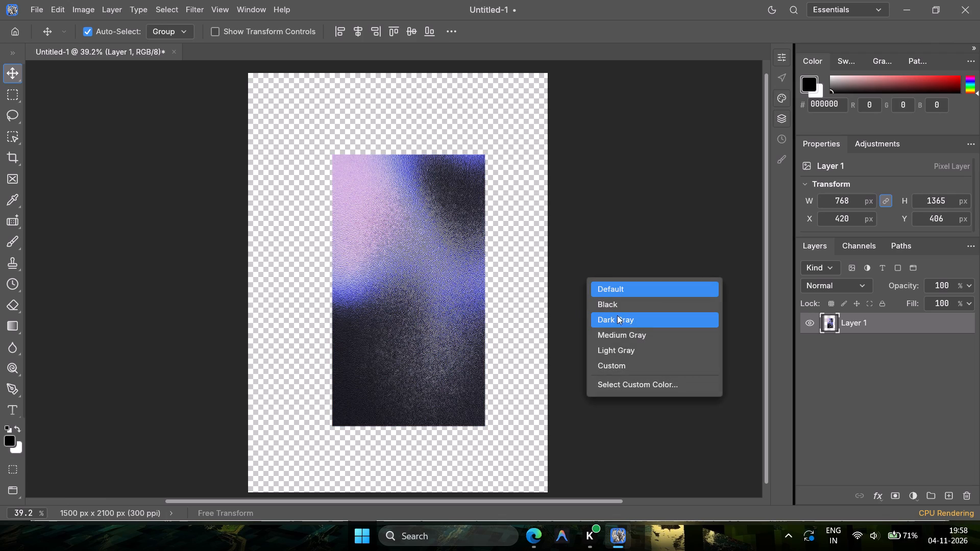
{"action": "left_click", "coordinate": [638, 364]}
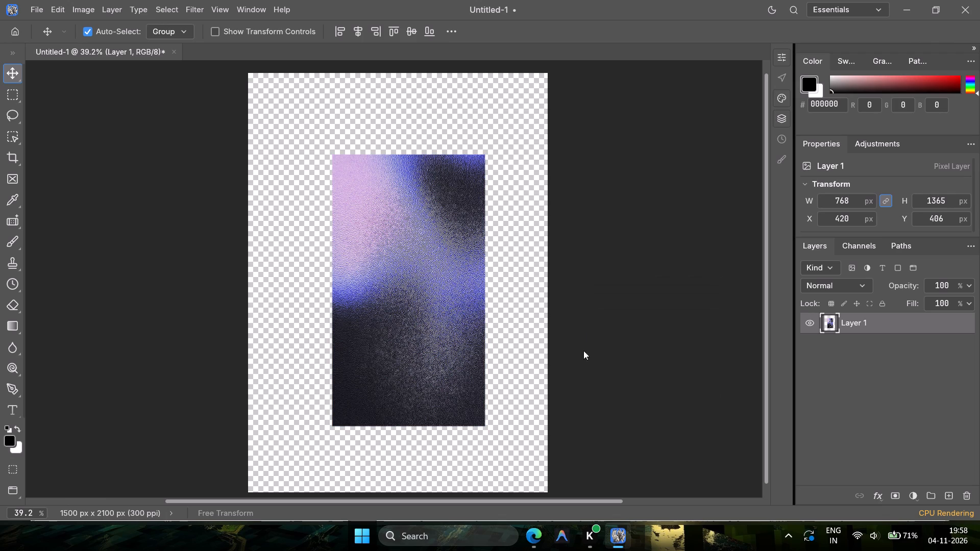
Move the gradient image to the centre of the canvas, at X 366 px, Y 367 px.
{"action": "left_click", "coordinate": [427, 288]}
{"action": "left_click_drag", "start_coordinate": [427, 288], "coordinate": [406, 290]}
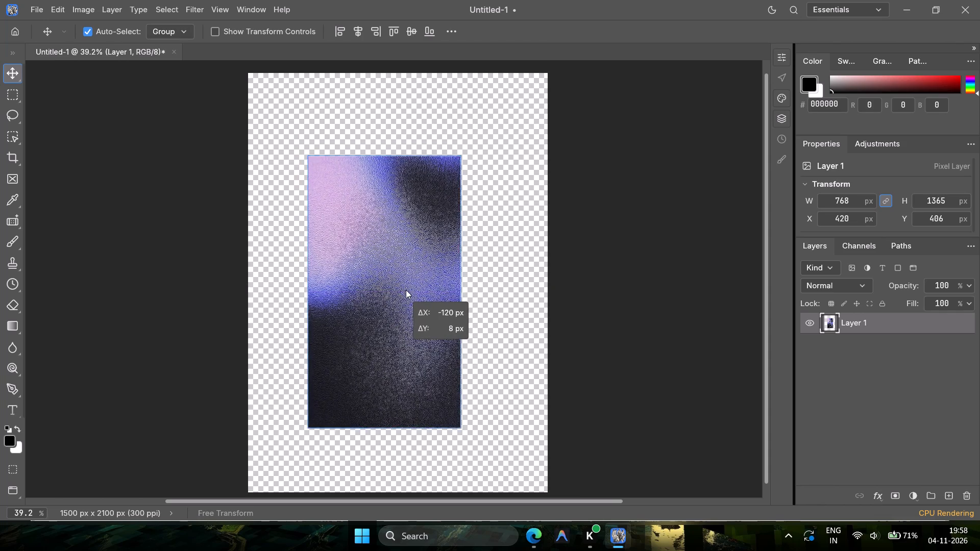
{"action": "left_click_drag", "start_coordinate": [406, 290], "coordinate": [414, 283]}
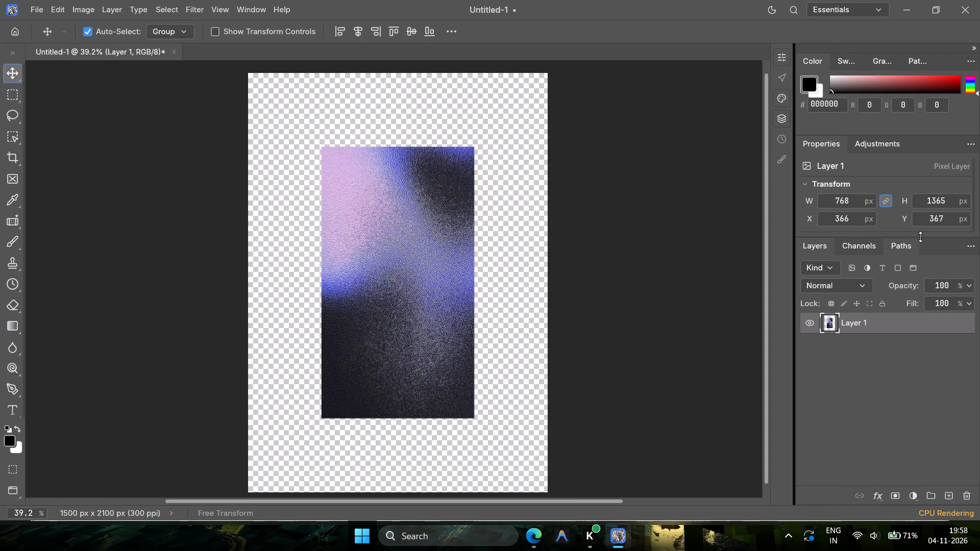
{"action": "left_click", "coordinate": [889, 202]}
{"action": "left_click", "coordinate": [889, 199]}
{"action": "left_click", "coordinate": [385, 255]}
Close the image editor with the Untitled-1 document open.
{"action": "left_click", "coordinate": [966, 0]}
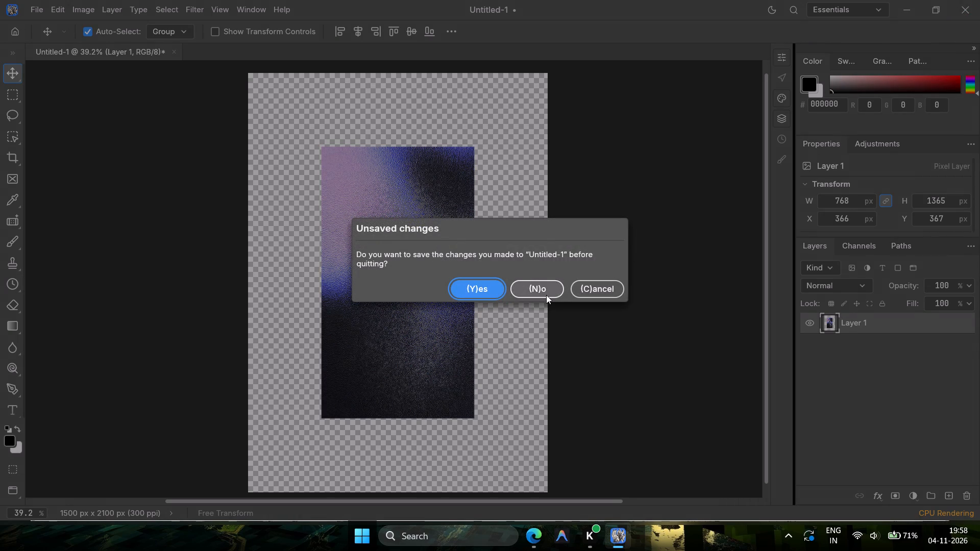
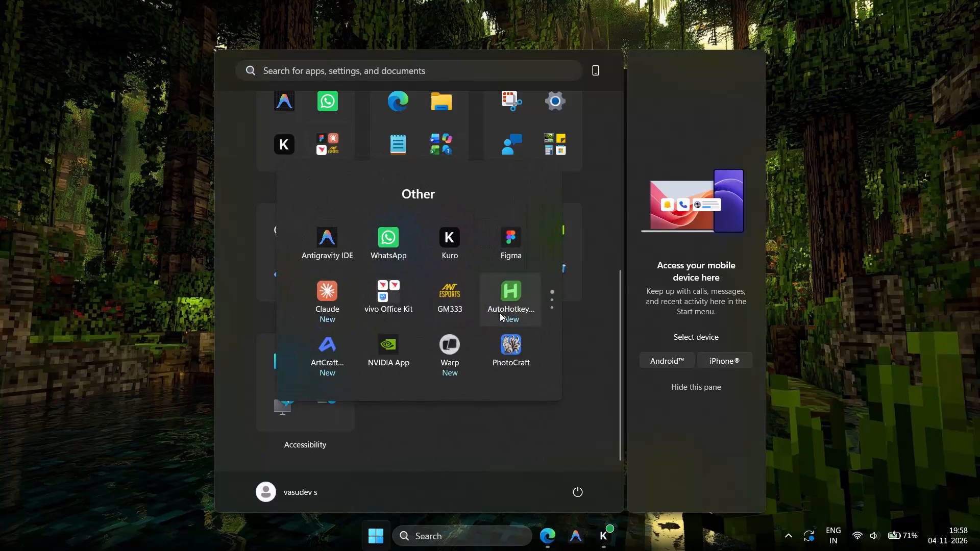
Launch the PhotoCraft image editor from the Other group of apps.
{"action": "scroll", "coordinate": [503, 334], "scroll_direction": "down", "scroll_amount": 5}
{"action": "scroll", "coordinate": [502, 328], "scroll_direction": "up", "scroll_amount": 3}
{"action": "left_click", "coordinate": [510, 349]}
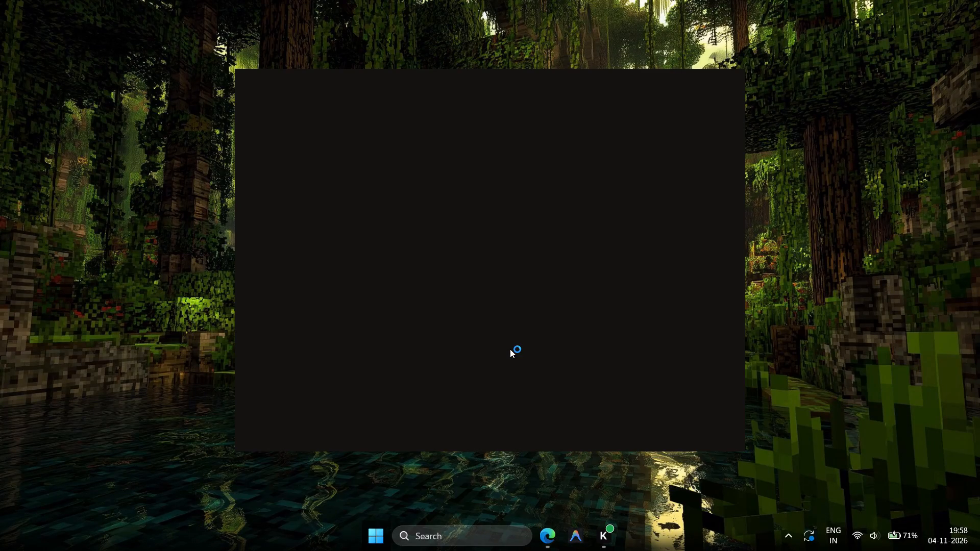
{"action": "left_click", "coordinate": [362, 241]}
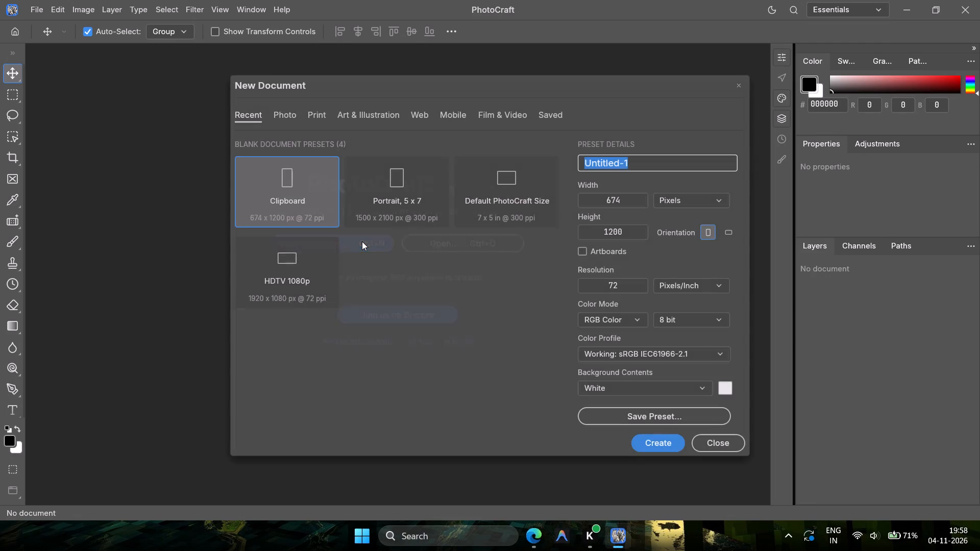
{"action": "left_click", "coordinate": [636, 197]}
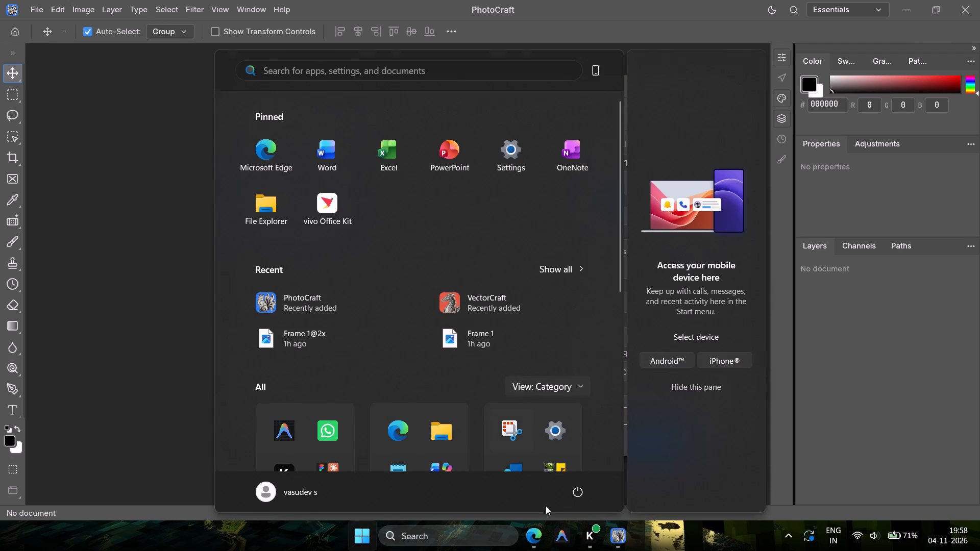
Switch to Microsoft Edge and download the purple swirl image titled Purple from the related Pinterest pins.
{"action": "left_click", "coordinate": [533, 528]}
{"action": "left_click", "coordinate": [296, 295]}
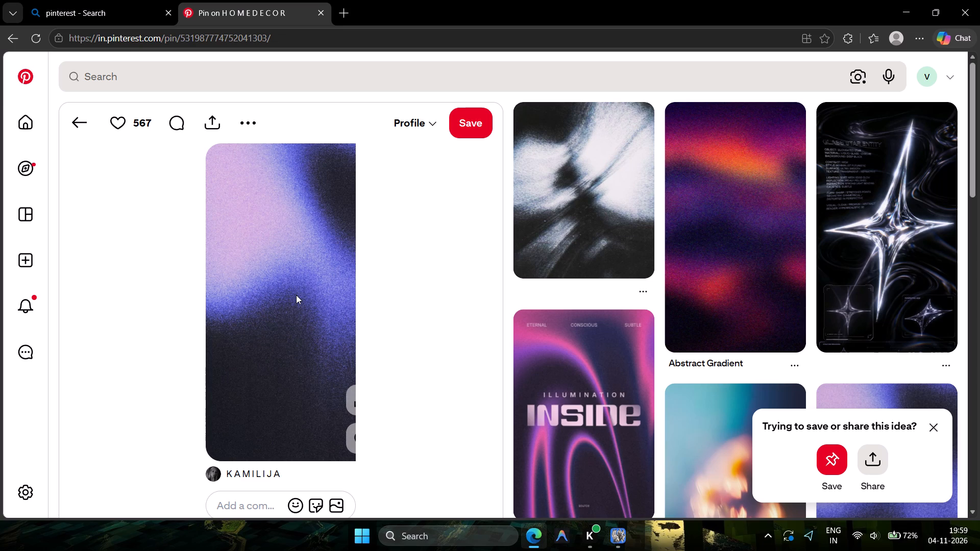
{"action": "scroll", "coordinate": [713, 258], "scroll_direction": "down", "scroll_amount": 2}
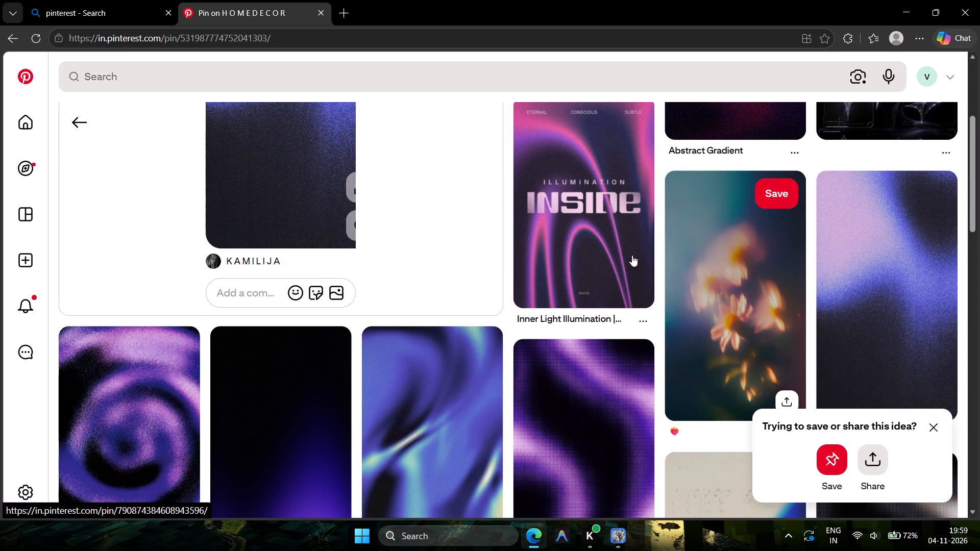
{"action": "scroll", "coordinate": [591, 245], "scroll_direction": "down", "scroll_amount": 3}
{"action": "scroll", "coordinate": [546, 274], "scroll_direction": "up", "scroll_amount": 2}
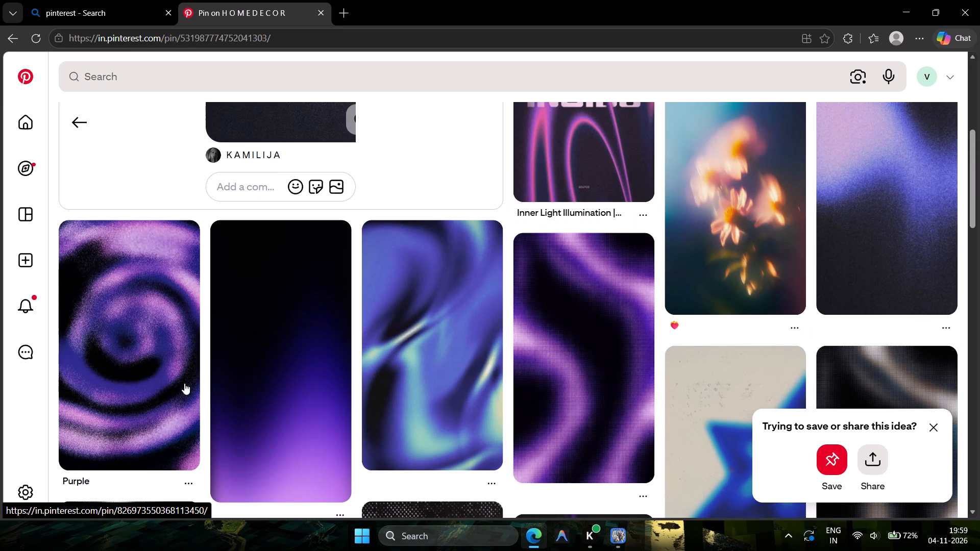
{"action": "left_click", "coordinate": [162, 385]}
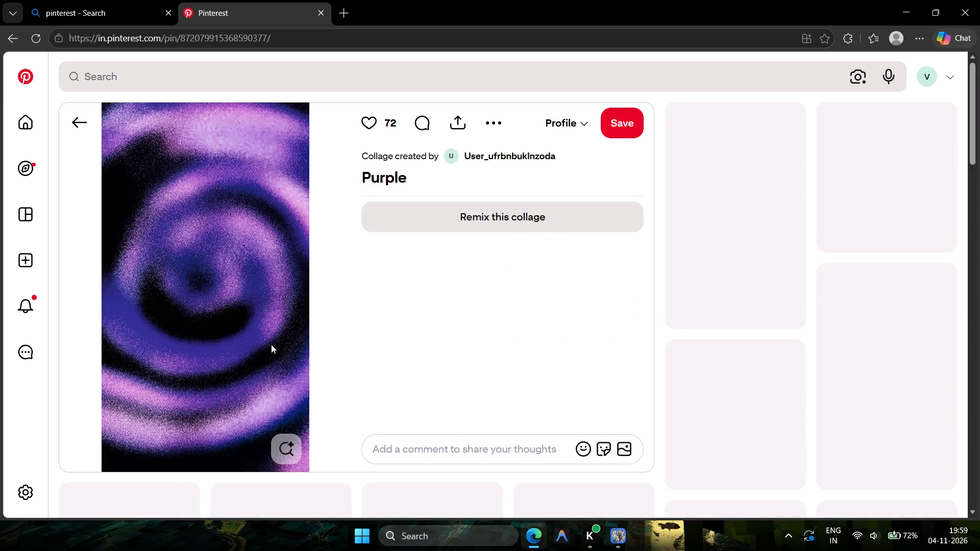
{"action": "right_click", "coordinate": [270, 329]}
{"action": "left_click_drag", "start_coordinate": [265, 233], "coordinate": [271, 232]}
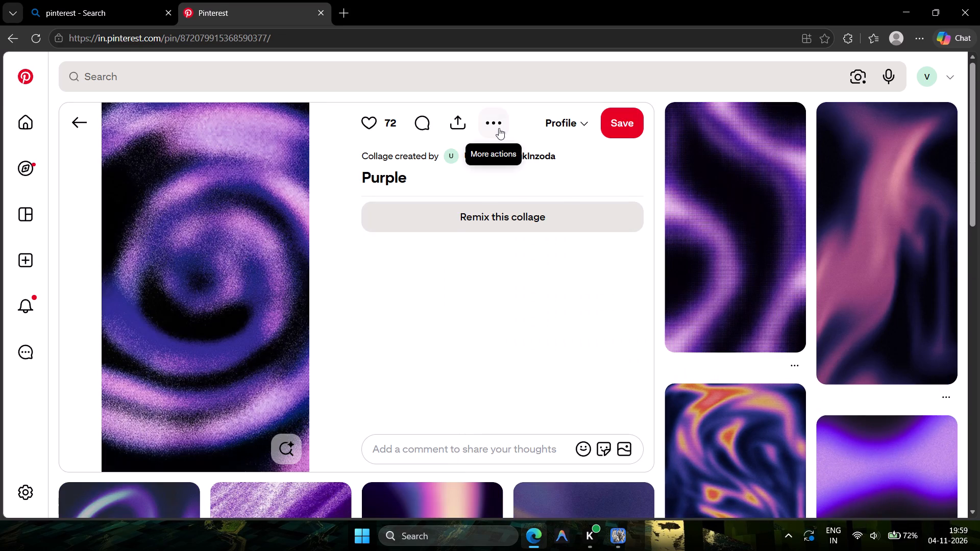
{"action": "left_click", "coordinate": [499, 128]}
{"action": "left_click", "coordinate": [487, 186]}
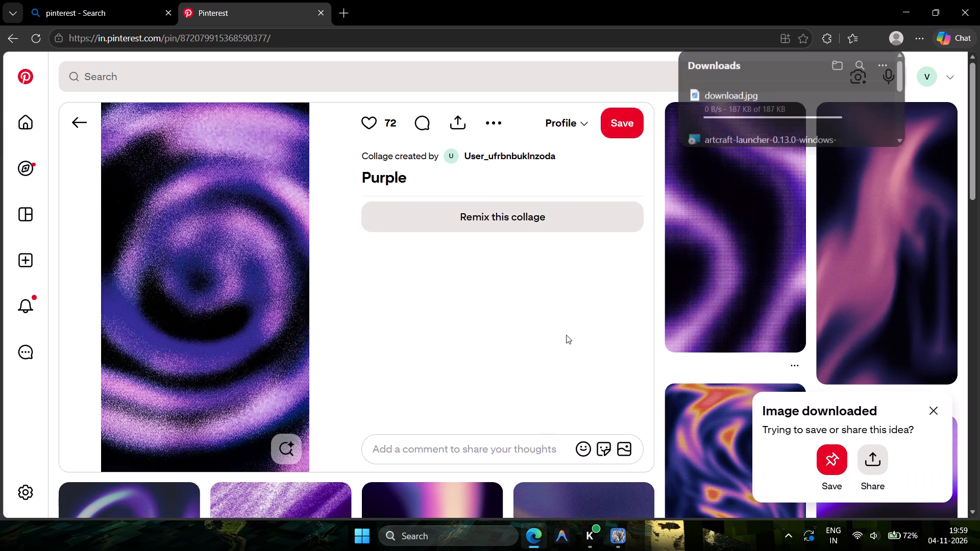
{"action": "scroll", "coordinate": [582, 386], "scroll_direction": "up", "scroll_amount": 2}
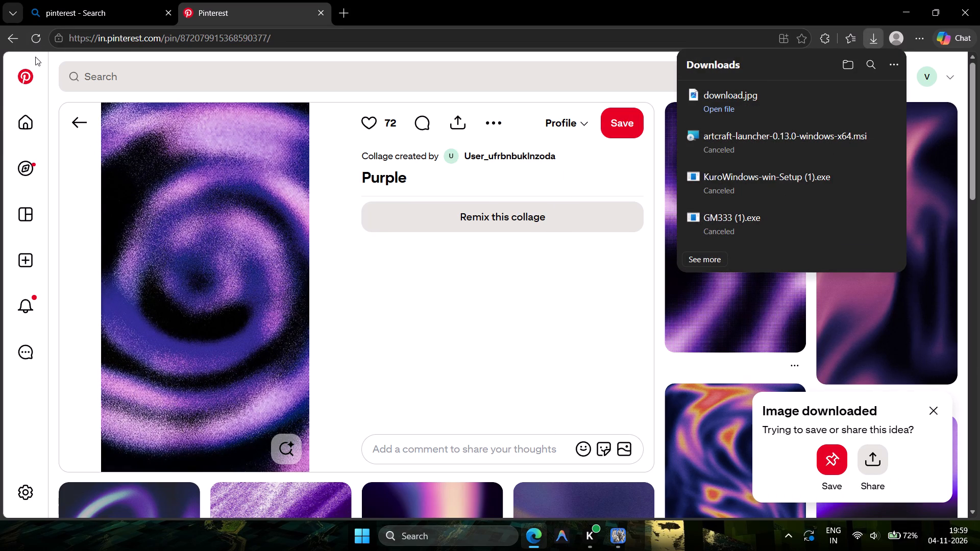
Return to the previous pin and download its lavender, blue and black gradient image.
{"action": "left_click", "coordinate": [9, 41]}
{"action": "scroll", "coordinate": [251, 302], "scroll_direction": "up", "scroll_amount": 4}
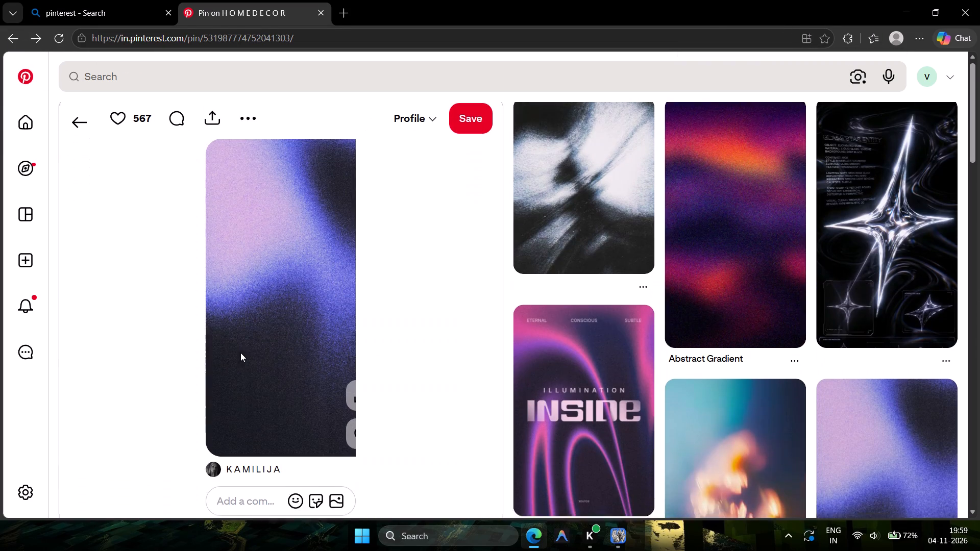
{"action": "scroll", "coordinate": [231, 348], "scroll_direction": "up", "scroll_amount": 3}
{"action": "left_click", "coordinate": [272, 340]}
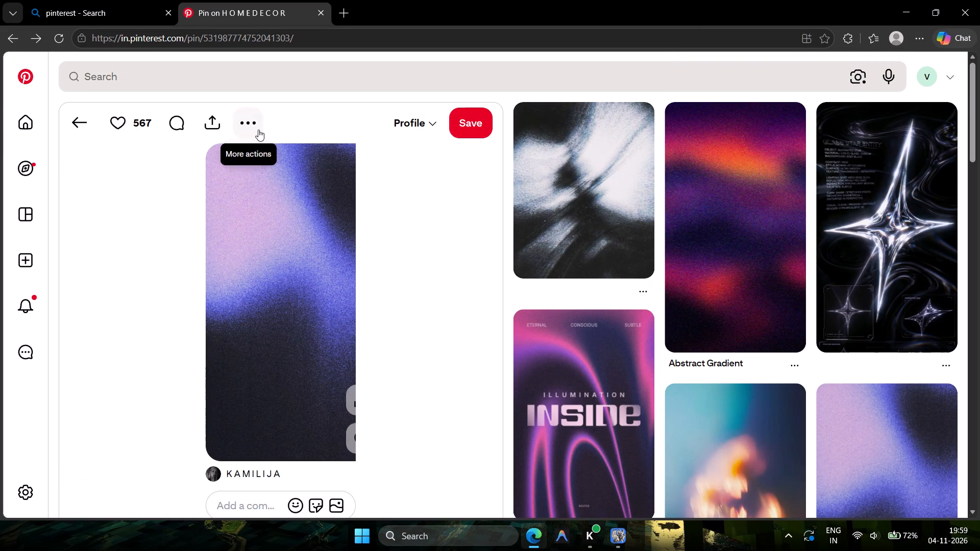
{"action": "left_click", "coordinate": [258, 130]}
{"action": "left_click", "coordinate": [263, 162]}
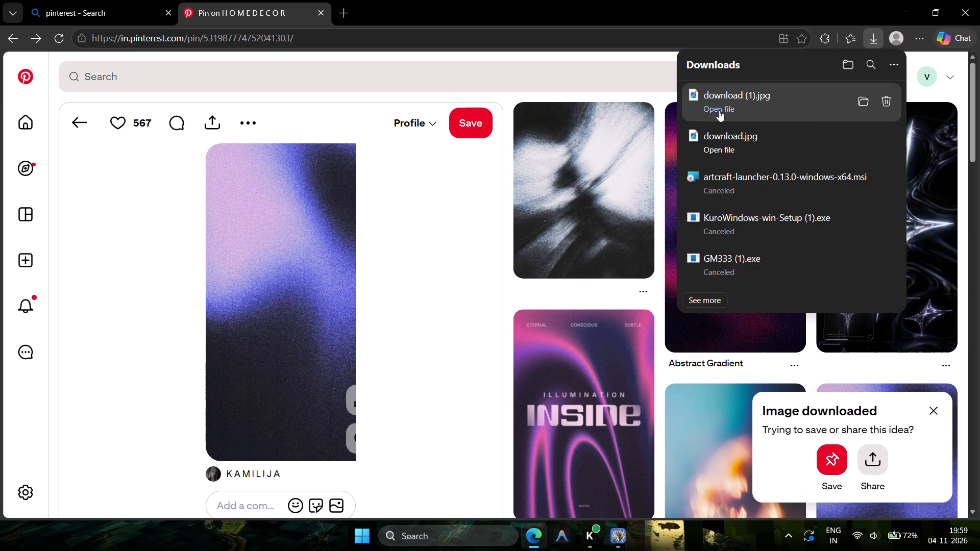
Open the downloaded download (1).jpg gradient in PhotoCraft and dismiss the New Document dialog.
{"action": "left_click_drag", "start_coordinate": [748, 86], "coordinate": [613, 534]}
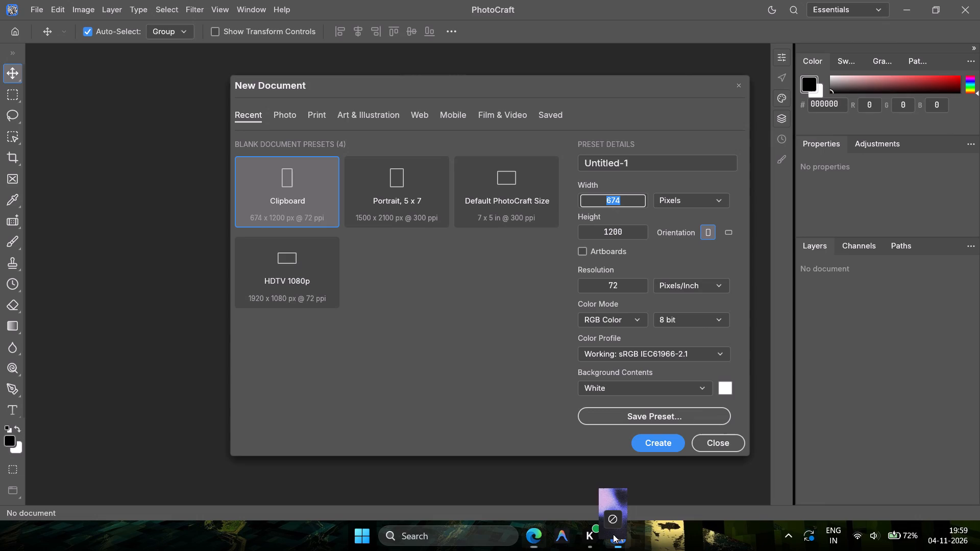
{"action": "left_click_drag", "start_coordinate": [613, 534], "coordinate": [306, 198]}
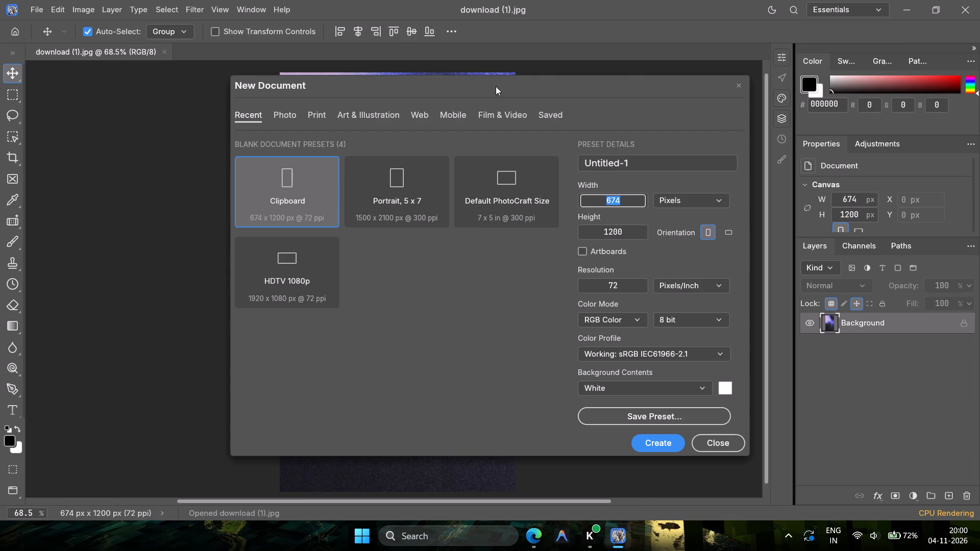
{"action": "left_click", "coordinate": [741, 80]}
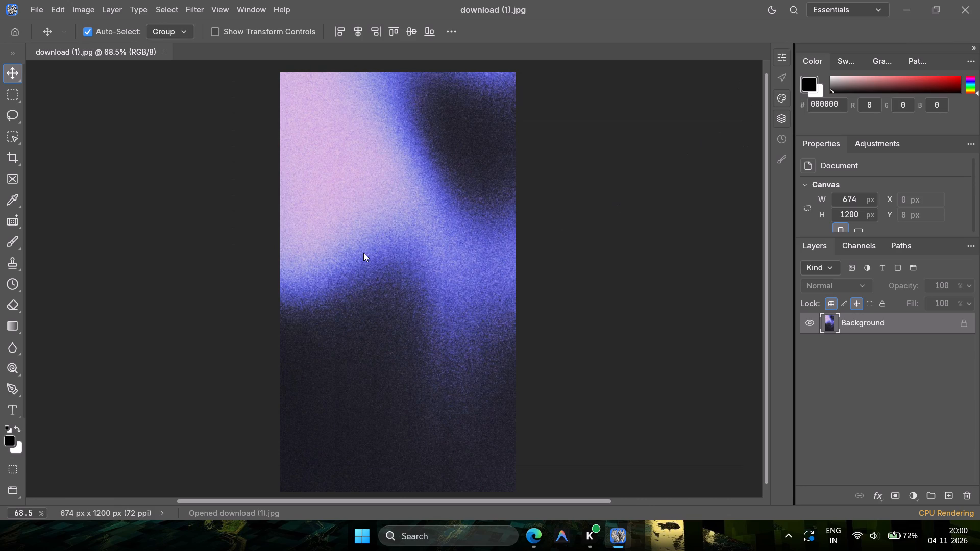
{"action": "left_click", "coordinate": [363, 253]}
{"action": "scroll", "coordinate": [569, 287], "scroll_direction": "down", "scroll_amount": 2}
{"action": "scroll", "coordinate": [569, 287], "scroll_direction": "up", "scroll_amount": 2}
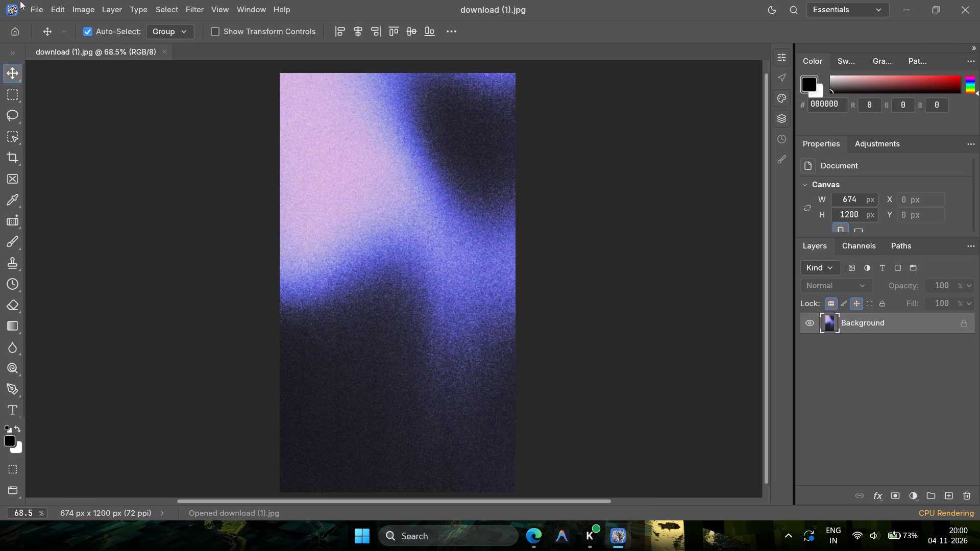
Create a new white document 863 px wide and 1536 px high.
{"action": "left_click", "coordinate": [42, 4]}
{"action": "left_click", "coordinate": [54, 28]}
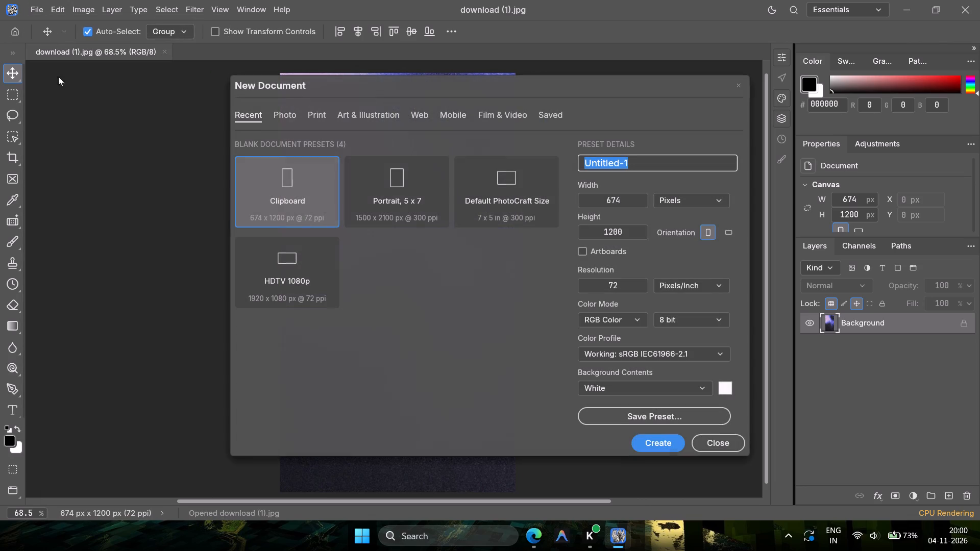
{"action": "left_click", "coordinate": [638, 203]}
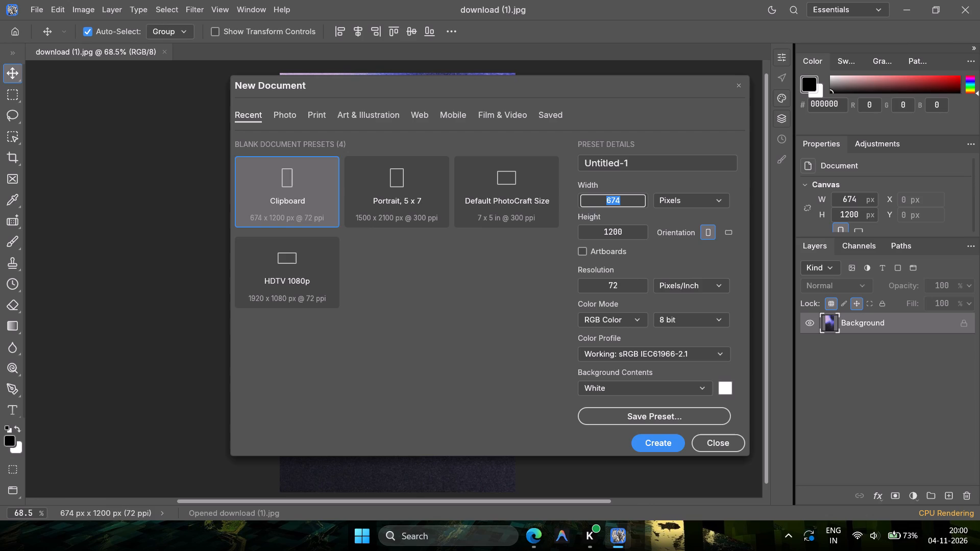
{"action": "key", "text": "5"}
{"action": "key", "text": "BackSpace"}
{"action": "key", "text": "6"}
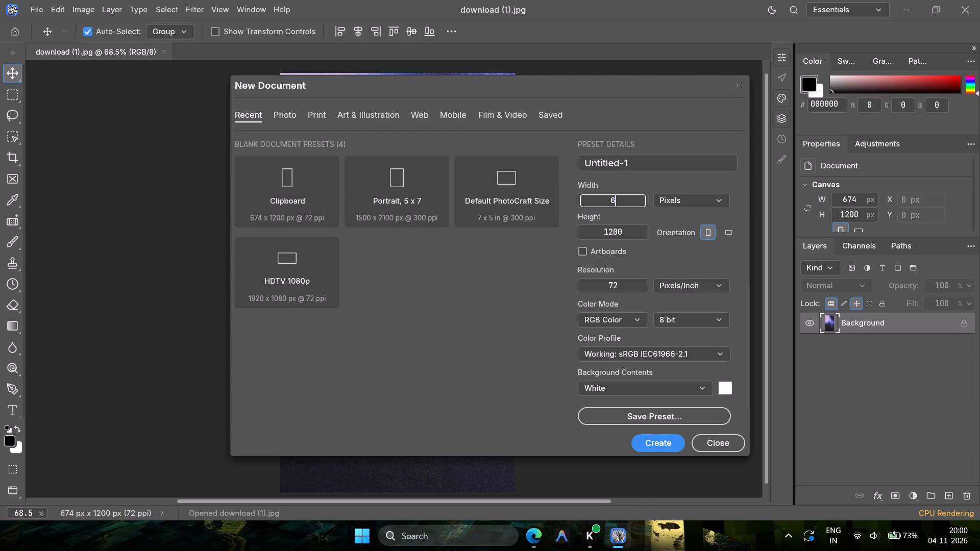
{"action": "key", "text": "BackSpace"}
{"action": "type", "text": "86"}
{"action": "key", "text": "3"}
{"action": "left_click", "coordinate": [610, 228]}
{"action": "type", "text": "1536"}
{"action": "key", "text": "Return"}
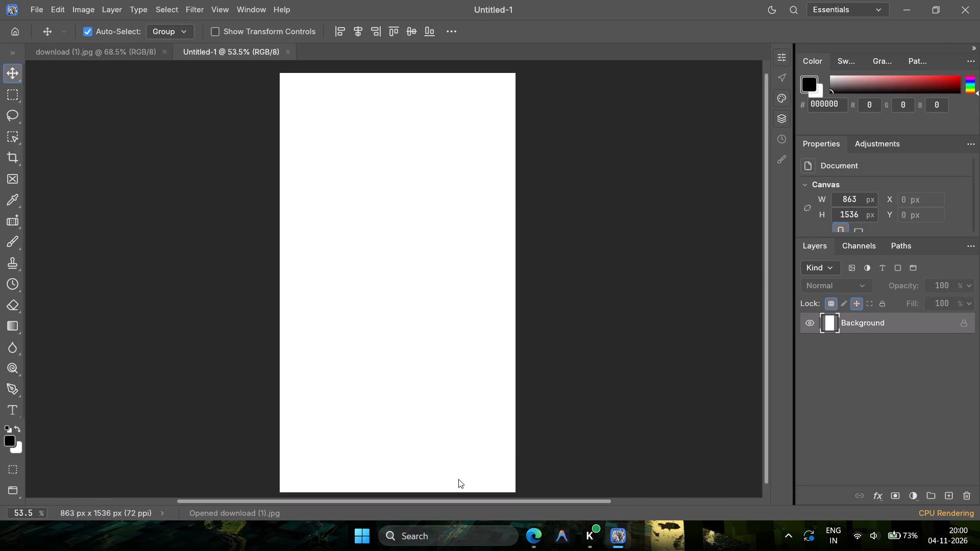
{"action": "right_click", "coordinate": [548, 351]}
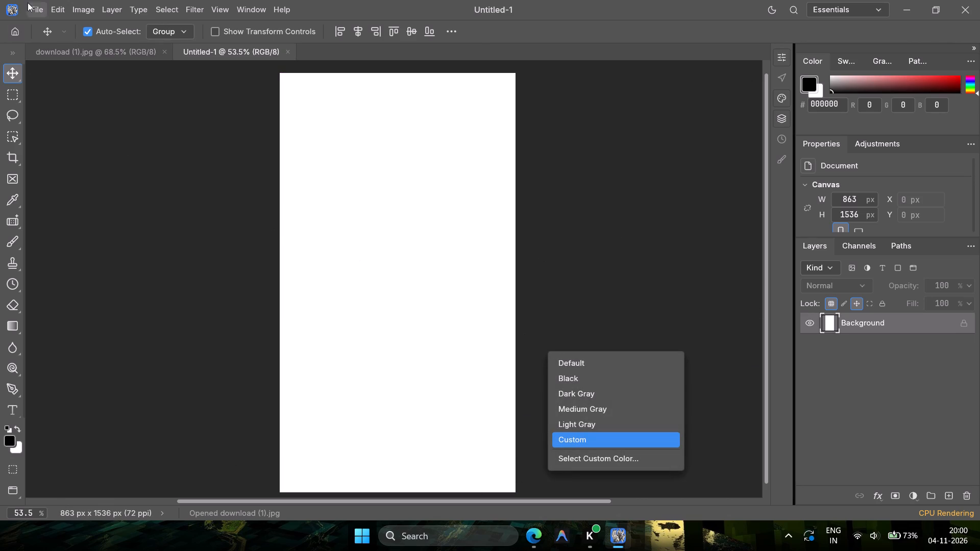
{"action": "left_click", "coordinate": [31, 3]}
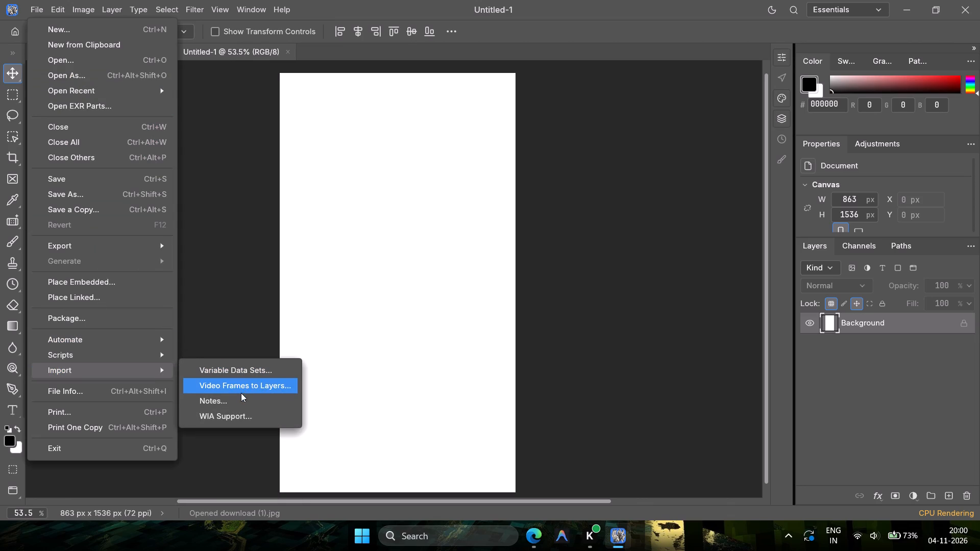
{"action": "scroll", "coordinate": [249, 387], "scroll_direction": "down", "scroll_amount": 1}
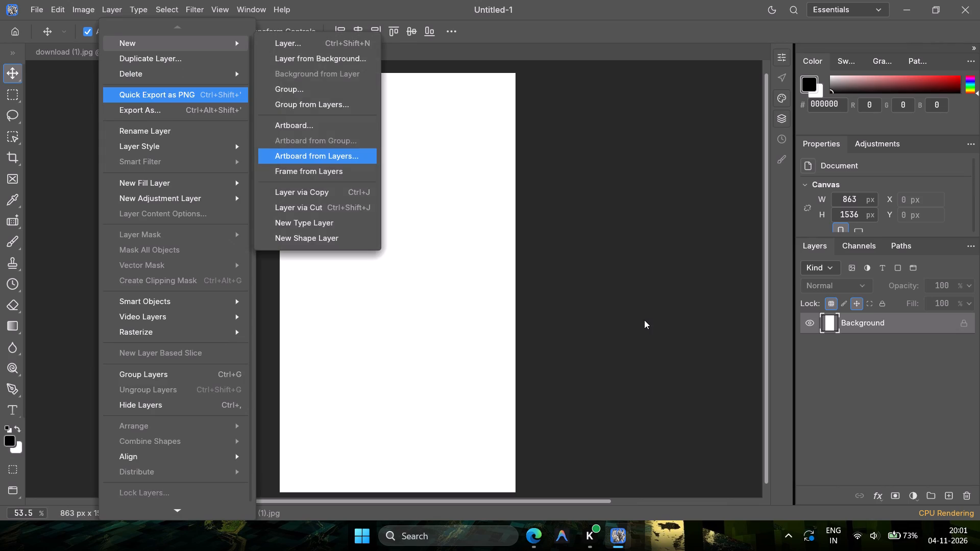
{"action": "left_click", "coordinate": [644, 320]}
Place the download (1) image from the Downloads folder onto the Untitled-1 canvas.
{"action": "key", "text": "super+e"}
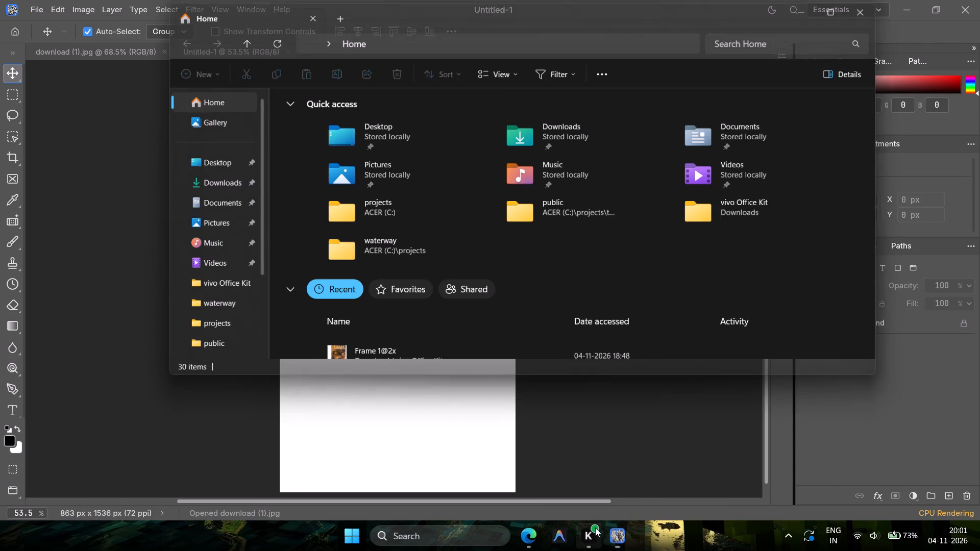
{"action": "left_click", "coordinate": [238, 184]}
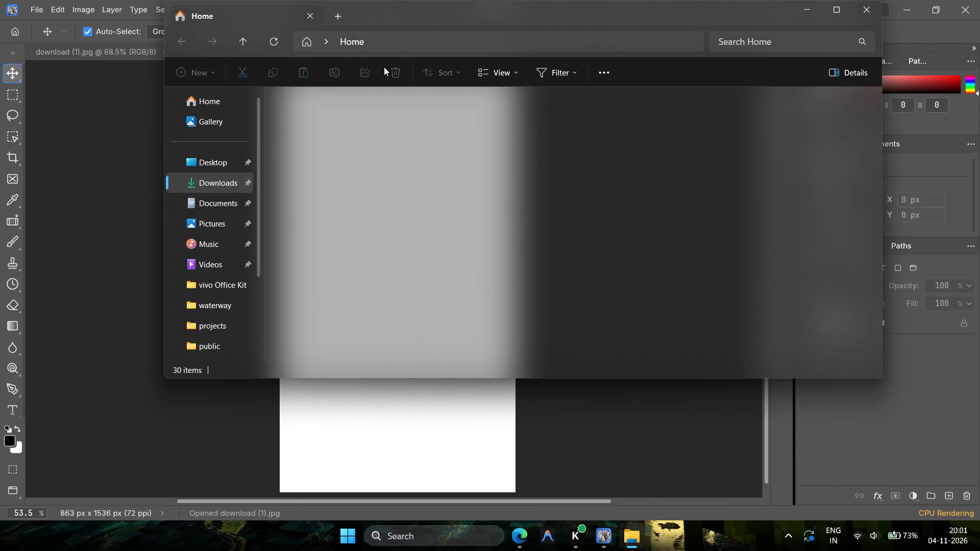
{"action": "left_click_drag", "start_coordinate": [434, 17], "coordinate": [671, 84]}
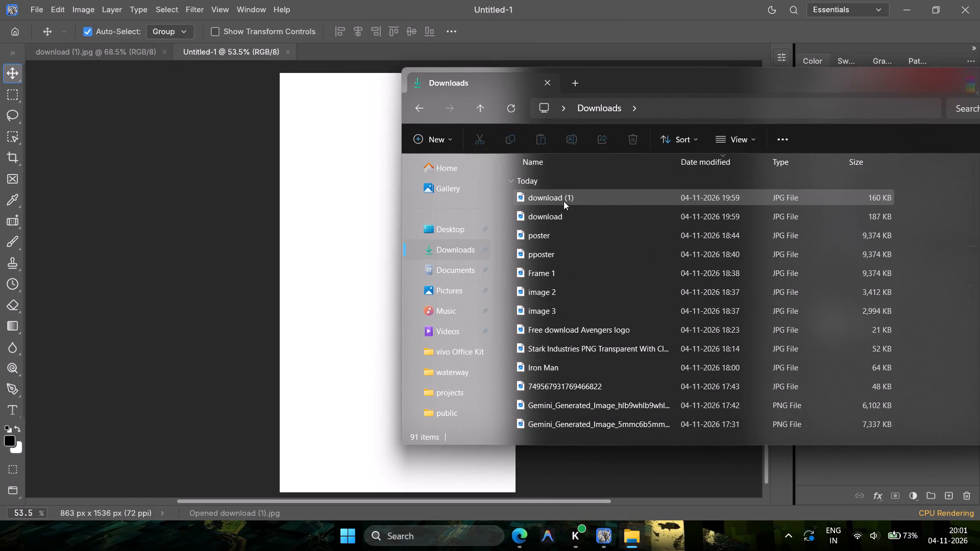
{"action": "left_click_drag", "start_coordinate": [551, 198], "coordinate": [379, 216]}
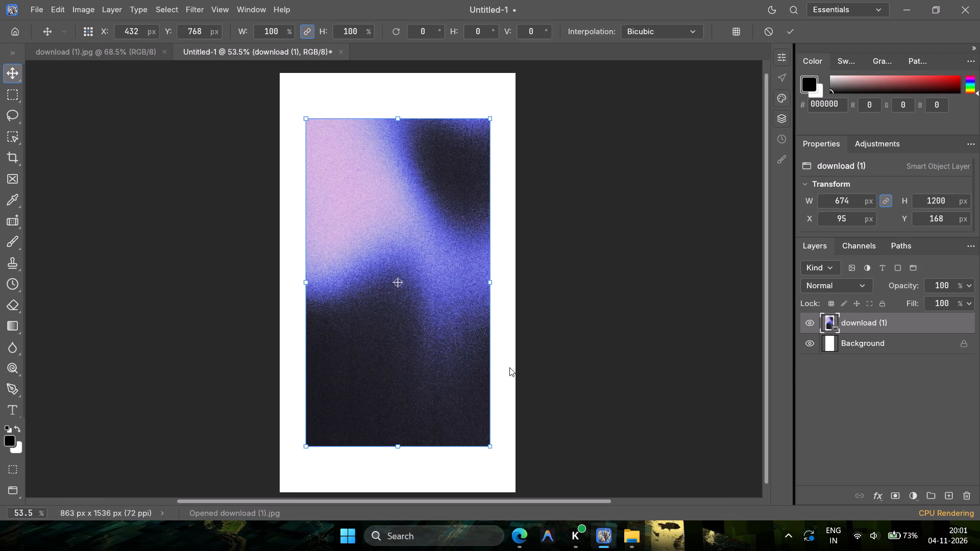
Scale the placed gradient image proportionally to about 864 x 1538 px so it covers the whole canvas.
{"action": "left_click_drag", "start_coordinate": [491, 448], "coordinate": [512, 477]}
{"action": "left_click_drag", "start_coordinate": [305, 117], "coordinate": [282, 86]}
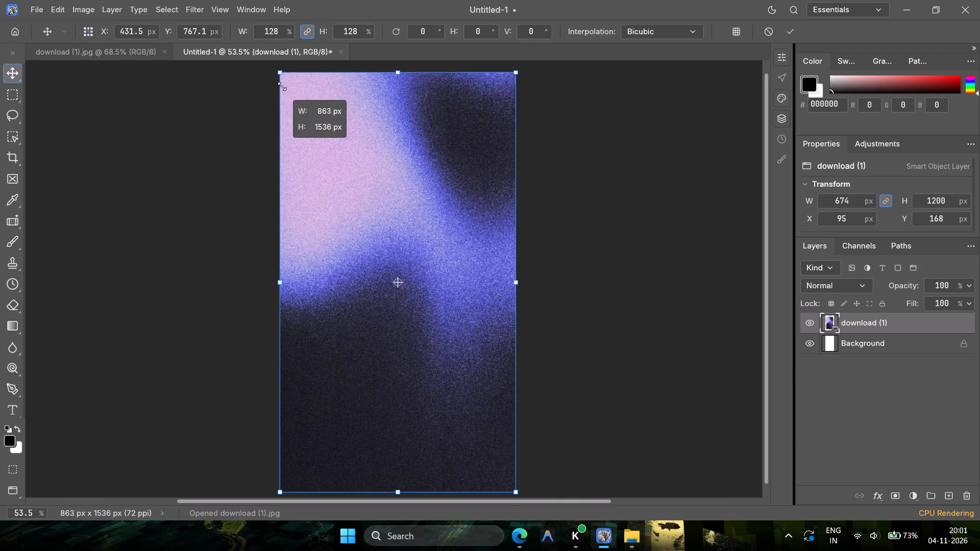
{"action": "left_click_drag", "start_coordinate": [282, 86], "coordinate": [280, 85]}
{"action": "left_click", "coordinate": [649, 268]}
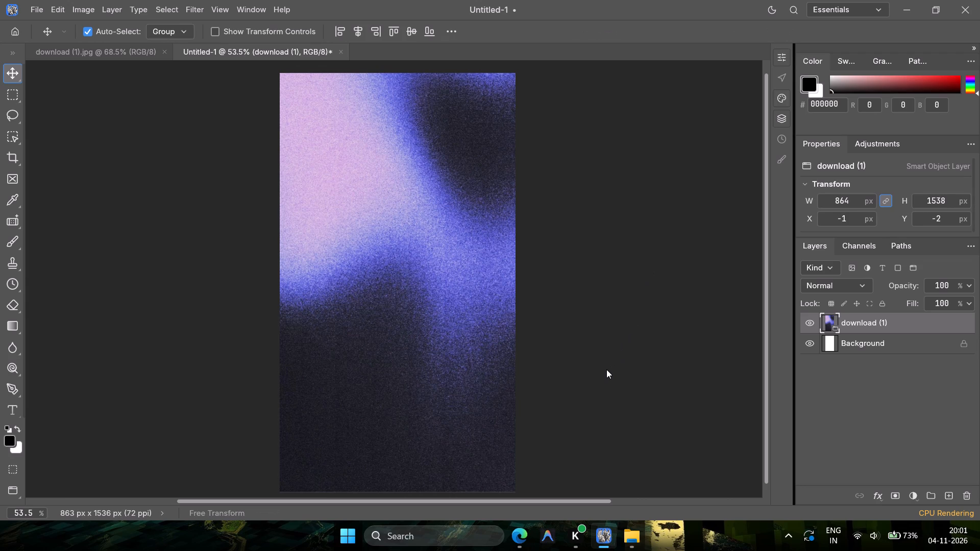
Switch to Microsoft Edge and search Pinterest for "subway surfers png".
{"action": "left_click", "coordinate": [512, 530]}
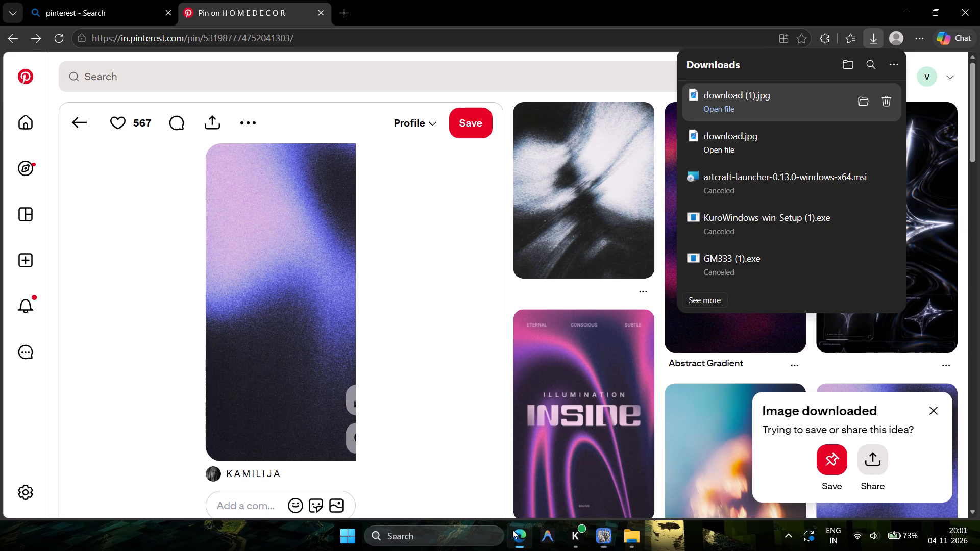
{"action": "left_click", "coordinate": [295, 85]}
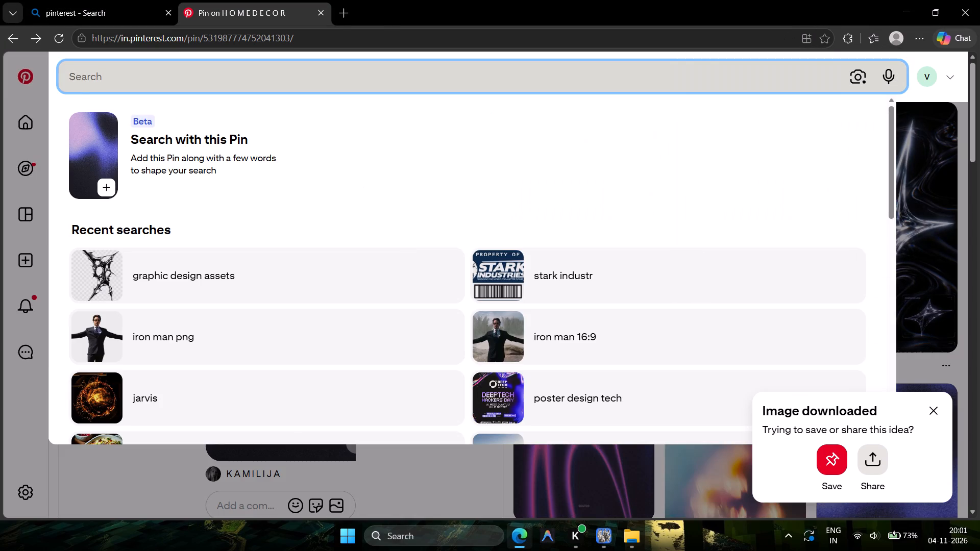
{"action": "type", "text": "subway surfers png"}
{"action": "key", "text": "Return"}
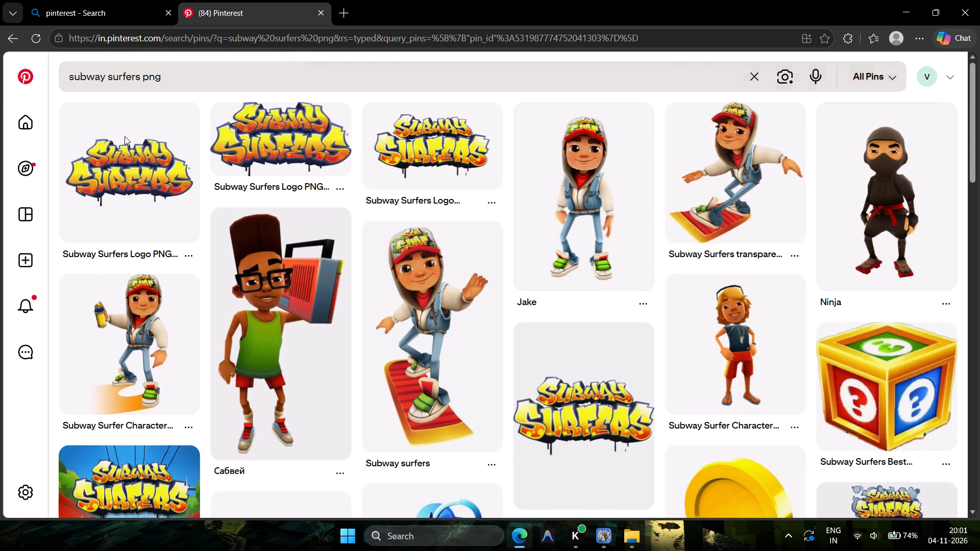
Open the Subway Surfers Logo PNG Vector pin on Pinterest and download its image.
{"action": "left_click", "coordinate": [149, 170]}
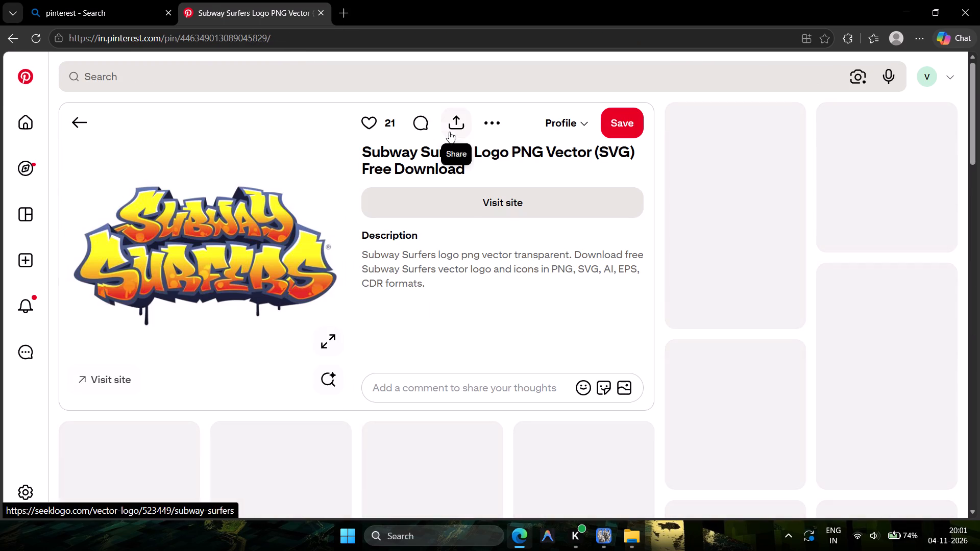
{"action": "left_click", "coordinate": [481, 119]}
{"action": "left_click", "coordinate": [496, 163]}
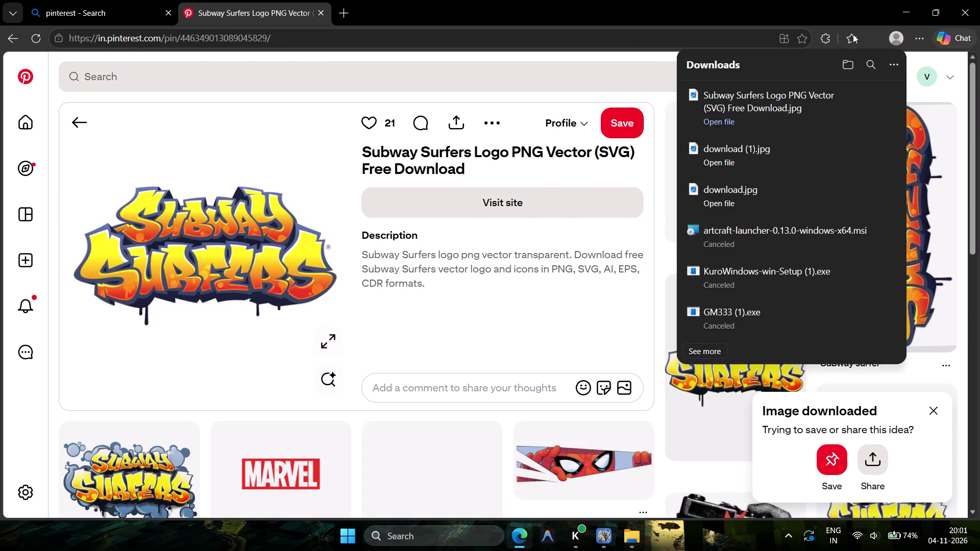
{"action": "left_click", "coordinate": [903, 4]}
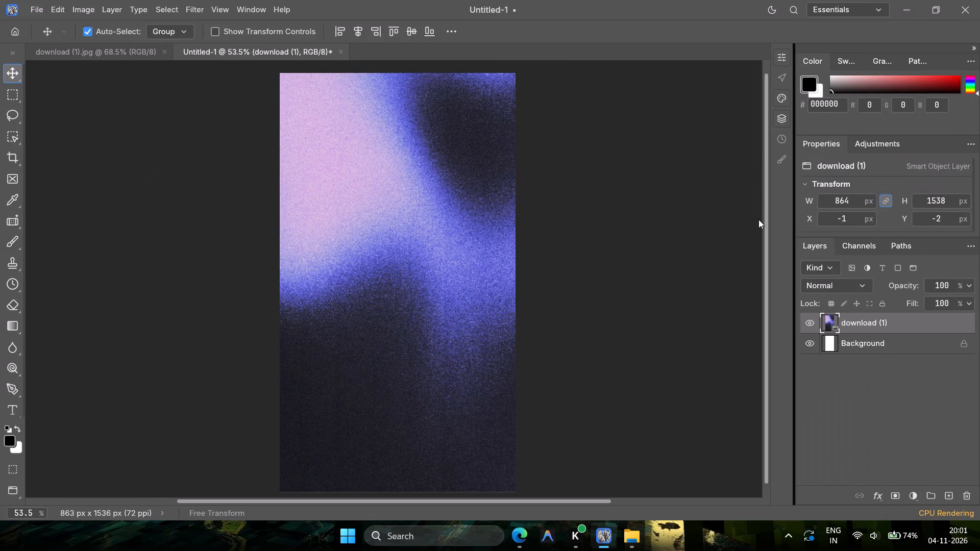
Place the downloaded Subway Surfers Logo PNG Vector image from the Downloads folder onto the Untitled-1 canvas.
{"action": "left_click_drag", "start_coordinate": [609, 540], "coordinate": [616, 537]}
{"action": "left_click", "coordinate": [627, 533]}
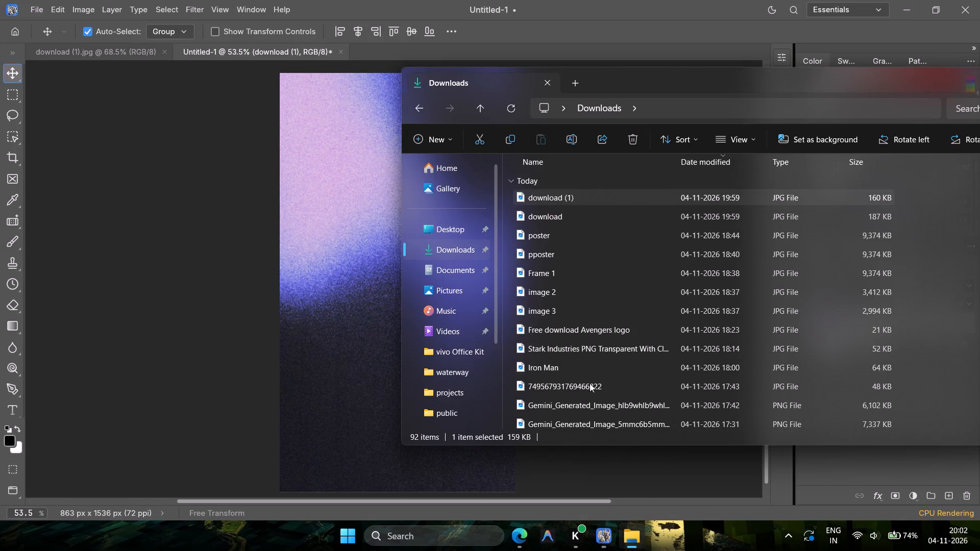
{"action": "key", "text": "ctrl+r"}
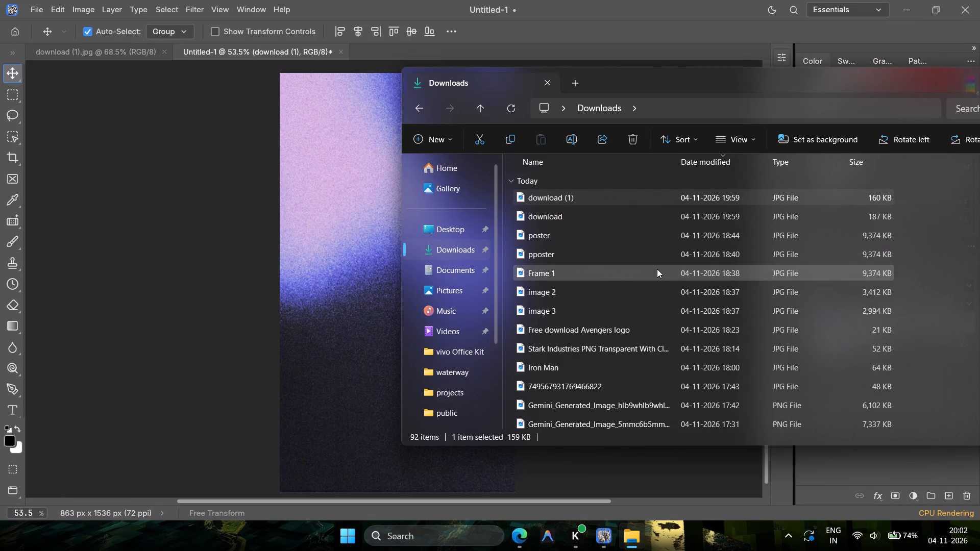
{"action": "left_click_drag", "start_coordinate": [551, 192], "coordinate": [361, 164]}
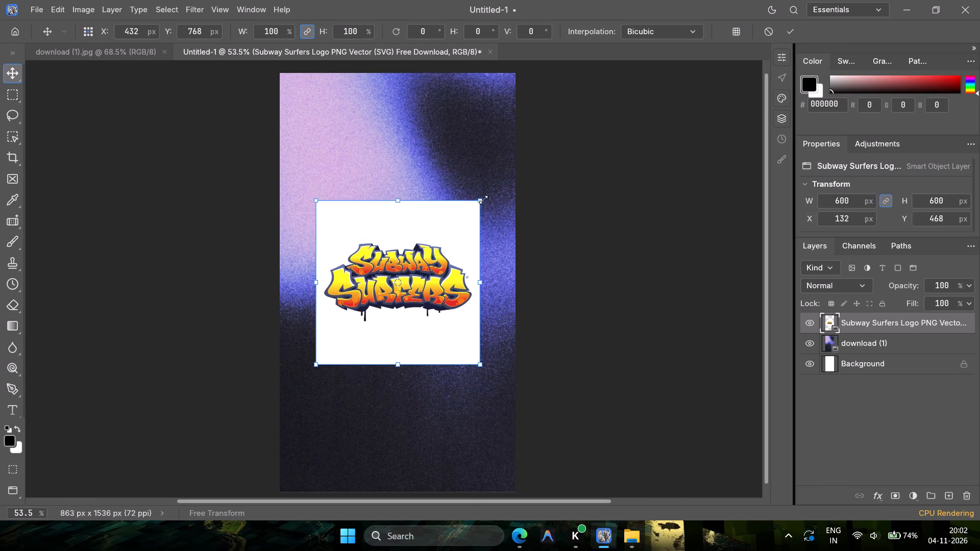
Scale the placed logo proportionally to about 740 x 740 px and centre it horizontally near the top of the canvas.
{"action": "left_click_drag", "start_coordinate": [483, 199], "coordinate": [521, 163]}
{"action": "left_click_drag", "start_coordinate": [439, 259], "coordinate": [418, 187]}
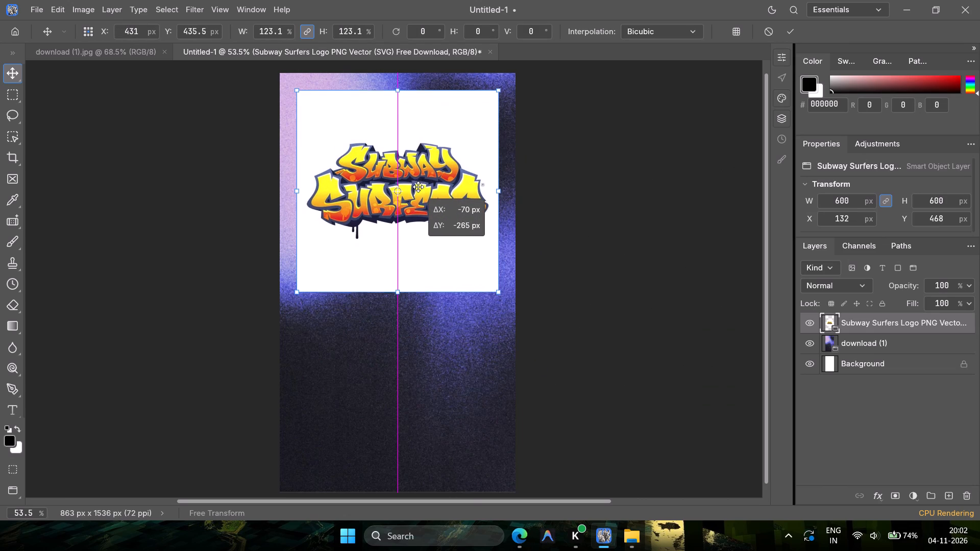
{"action": "left_click_drag", "start_coordinate": [418, 187], "coordinate": [420, 174]}
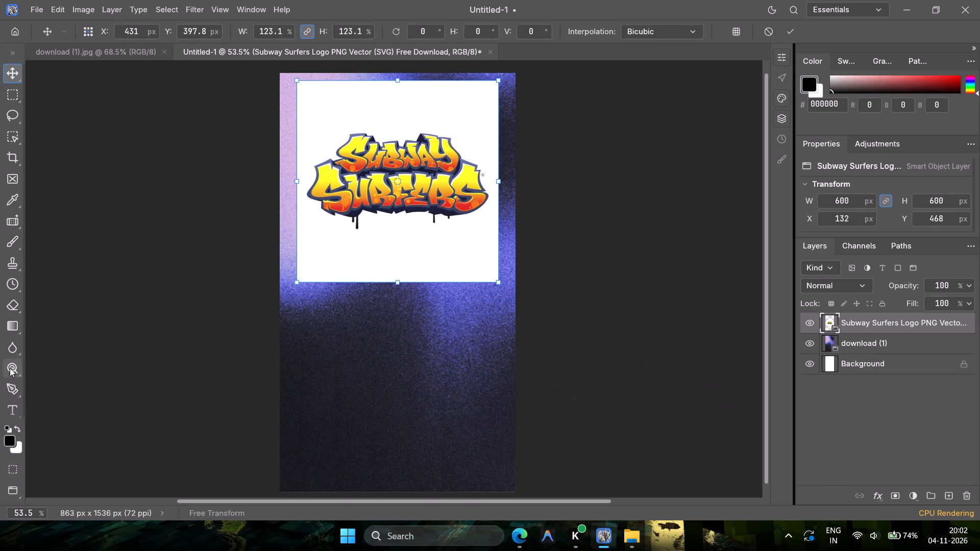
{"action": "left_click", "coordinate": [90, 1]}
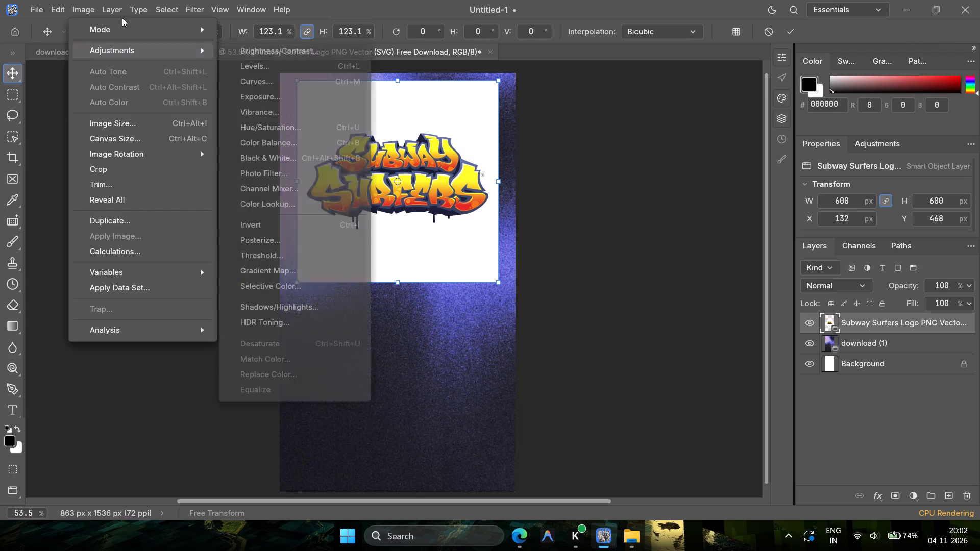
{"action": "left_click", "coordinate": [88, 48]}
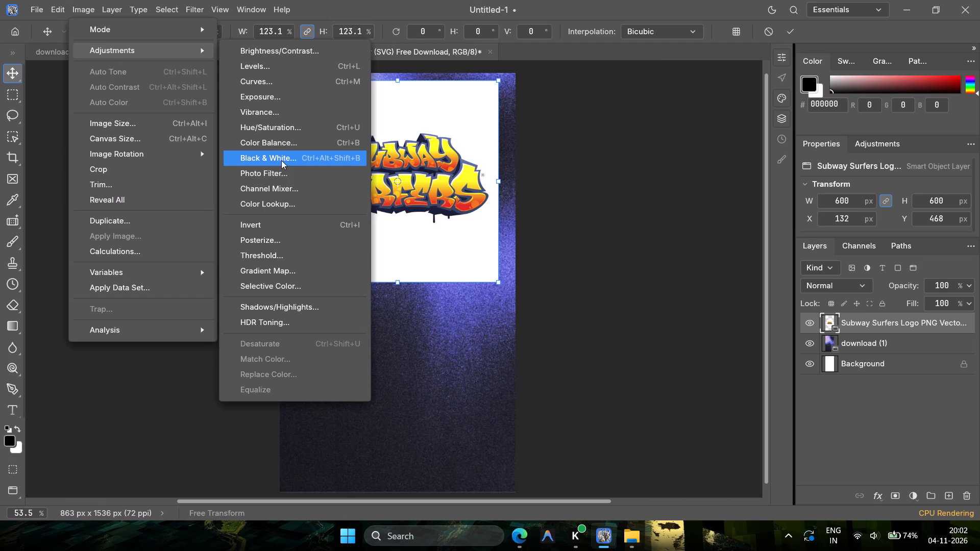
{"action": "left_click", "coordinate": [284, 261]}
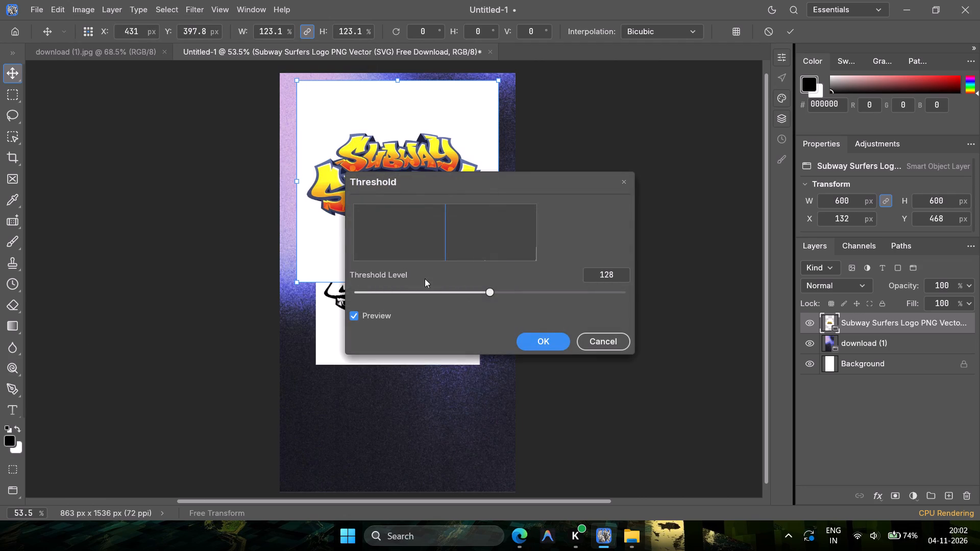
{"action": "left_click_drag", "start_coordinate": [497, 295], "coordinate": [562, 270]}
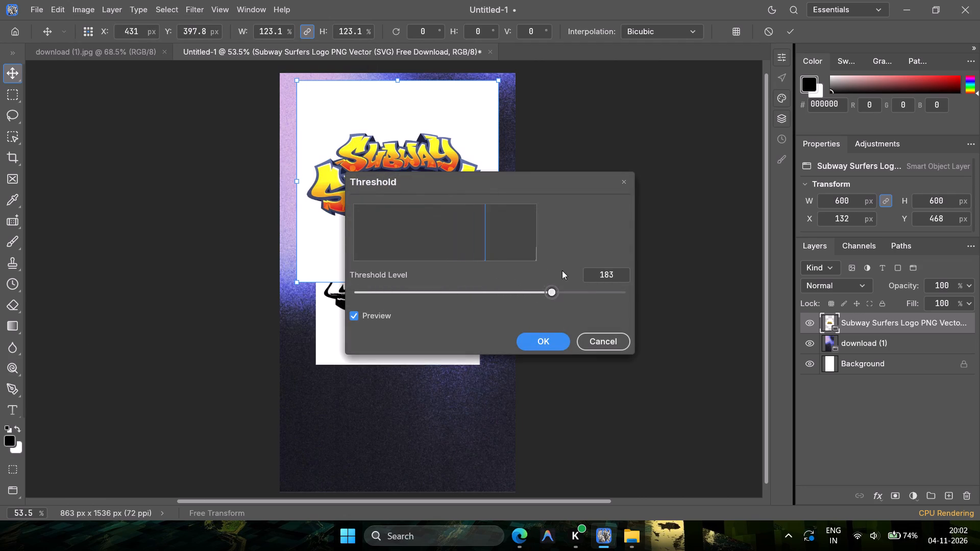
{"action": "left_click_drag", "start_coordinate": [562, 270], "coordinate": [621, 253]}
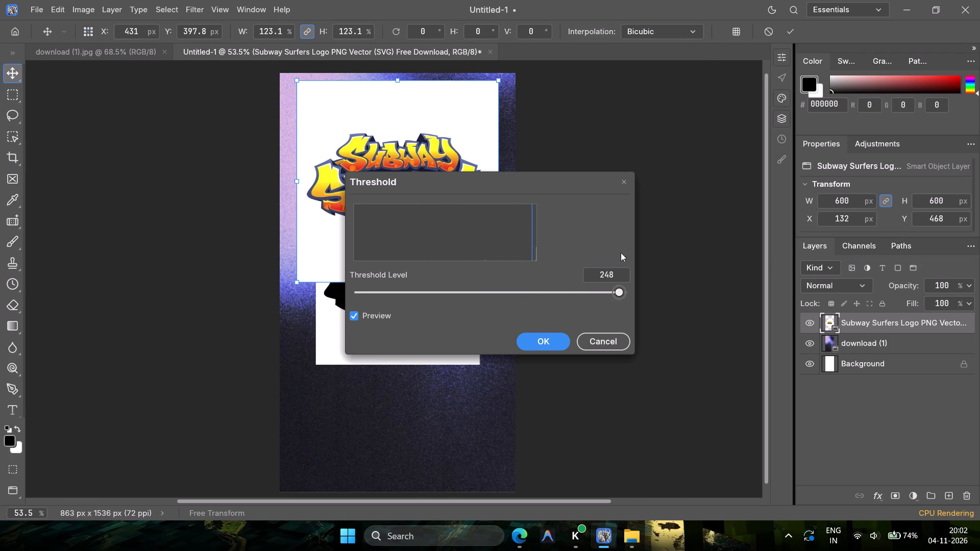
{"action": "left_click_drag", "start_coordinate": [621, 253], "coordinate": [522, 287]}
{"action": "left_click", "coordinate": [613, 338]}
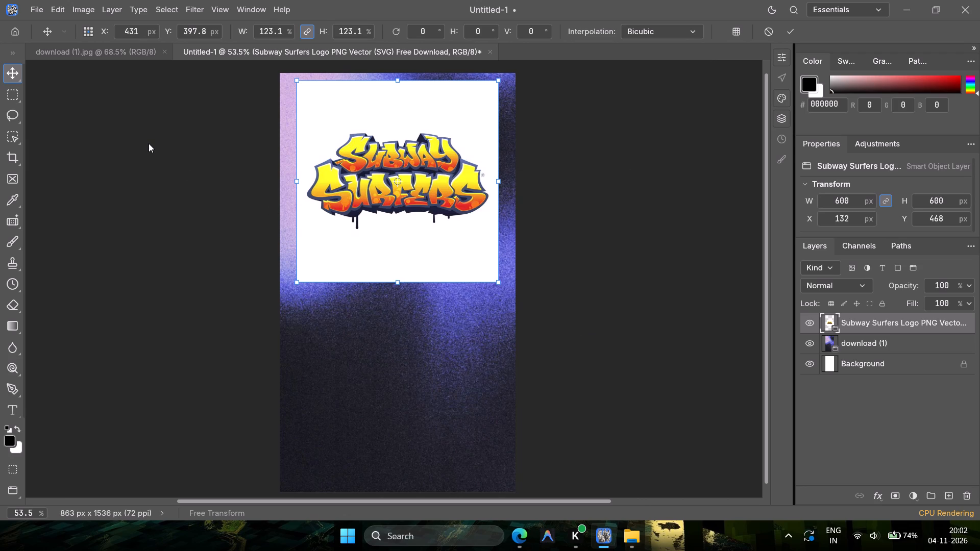
{"action": "scroll", "coordinate": [885, 284], "scroll_direction": "up", "scroll_amount": 2}
{"action": "type", "text": "cha"}
{"action": "key", "text": "Return"}
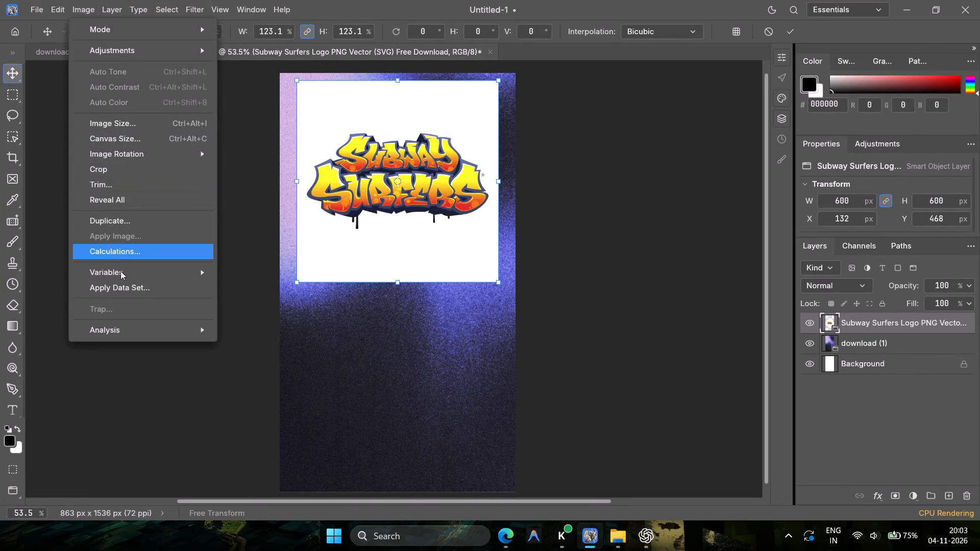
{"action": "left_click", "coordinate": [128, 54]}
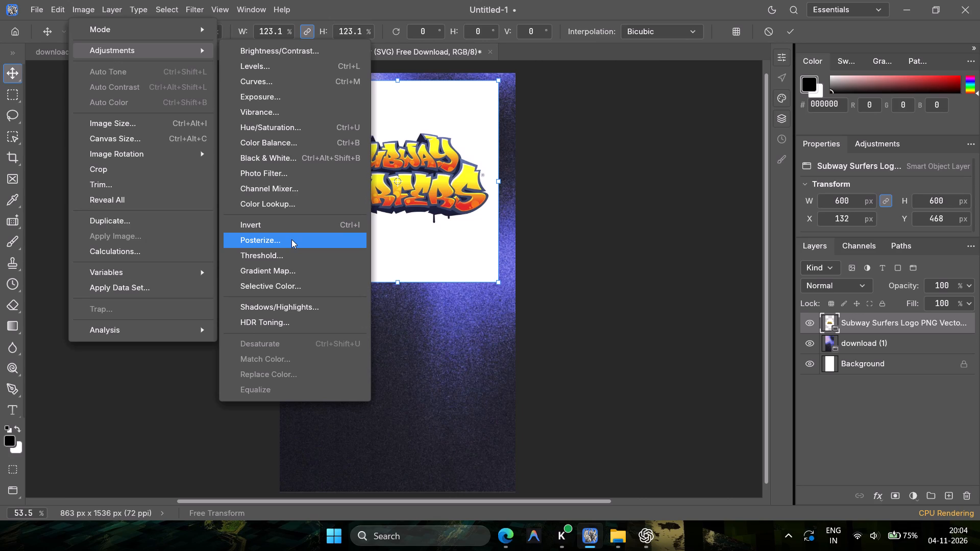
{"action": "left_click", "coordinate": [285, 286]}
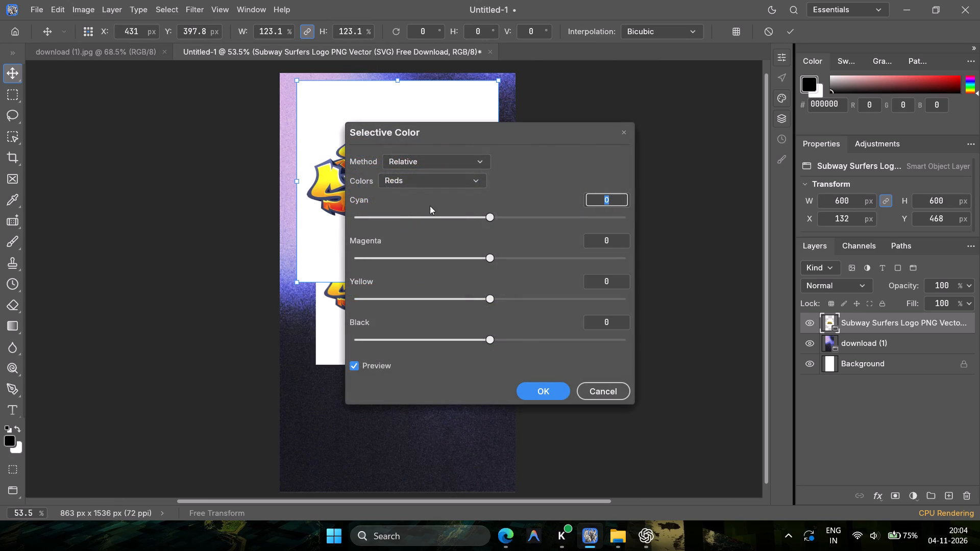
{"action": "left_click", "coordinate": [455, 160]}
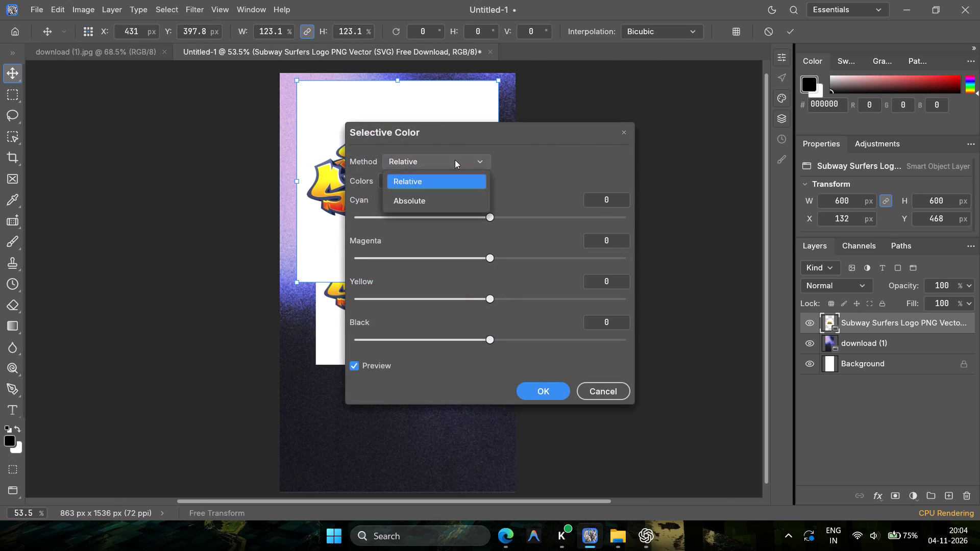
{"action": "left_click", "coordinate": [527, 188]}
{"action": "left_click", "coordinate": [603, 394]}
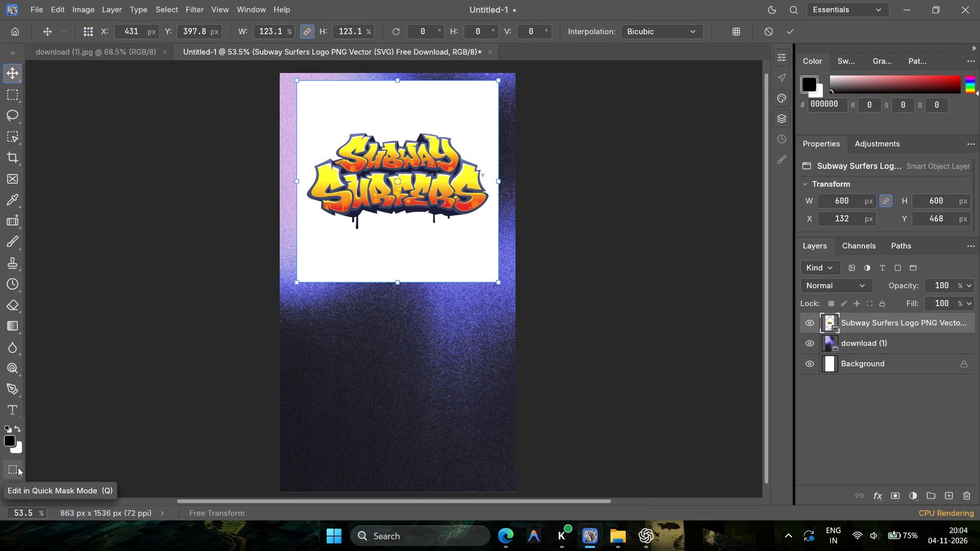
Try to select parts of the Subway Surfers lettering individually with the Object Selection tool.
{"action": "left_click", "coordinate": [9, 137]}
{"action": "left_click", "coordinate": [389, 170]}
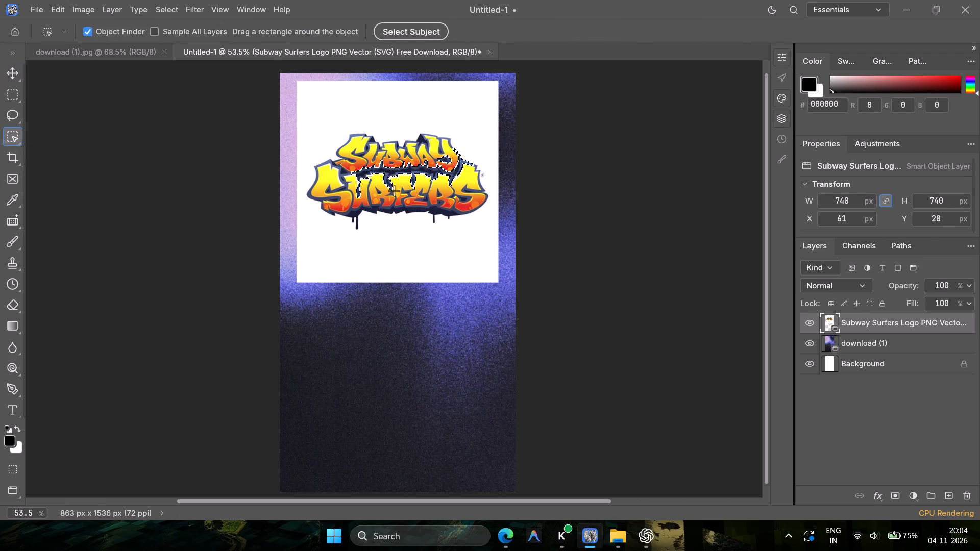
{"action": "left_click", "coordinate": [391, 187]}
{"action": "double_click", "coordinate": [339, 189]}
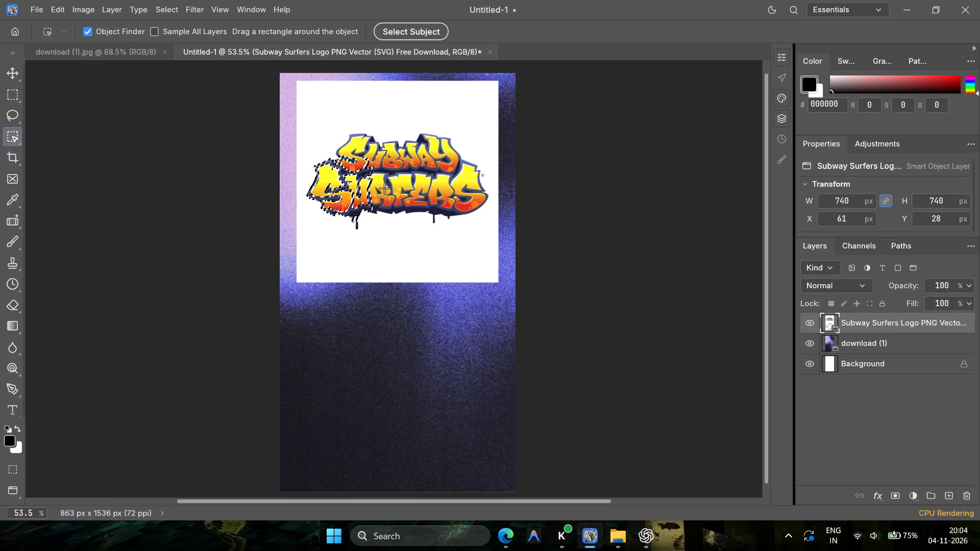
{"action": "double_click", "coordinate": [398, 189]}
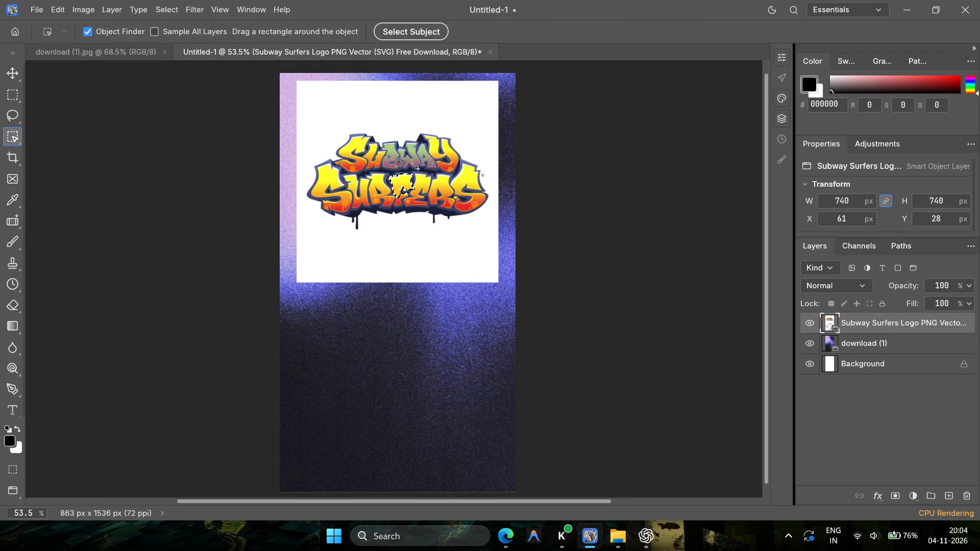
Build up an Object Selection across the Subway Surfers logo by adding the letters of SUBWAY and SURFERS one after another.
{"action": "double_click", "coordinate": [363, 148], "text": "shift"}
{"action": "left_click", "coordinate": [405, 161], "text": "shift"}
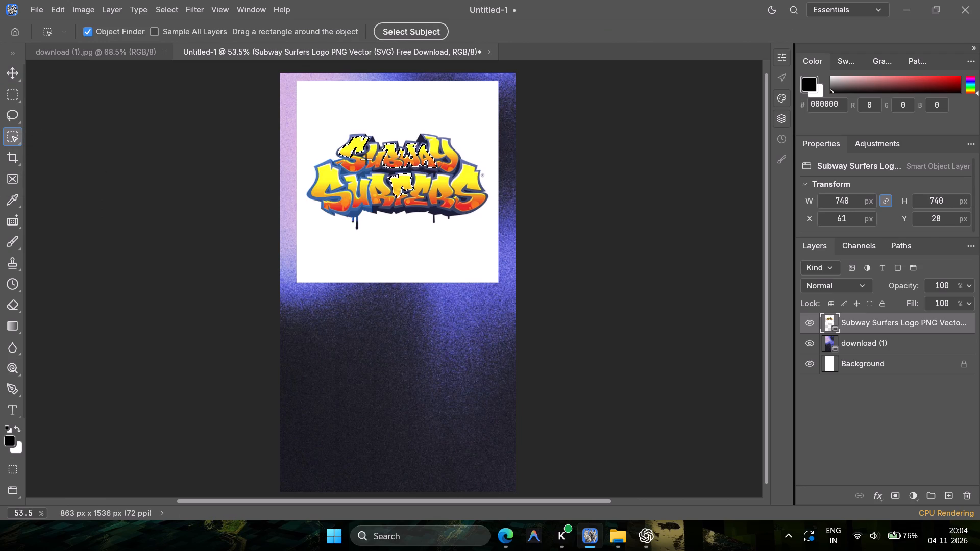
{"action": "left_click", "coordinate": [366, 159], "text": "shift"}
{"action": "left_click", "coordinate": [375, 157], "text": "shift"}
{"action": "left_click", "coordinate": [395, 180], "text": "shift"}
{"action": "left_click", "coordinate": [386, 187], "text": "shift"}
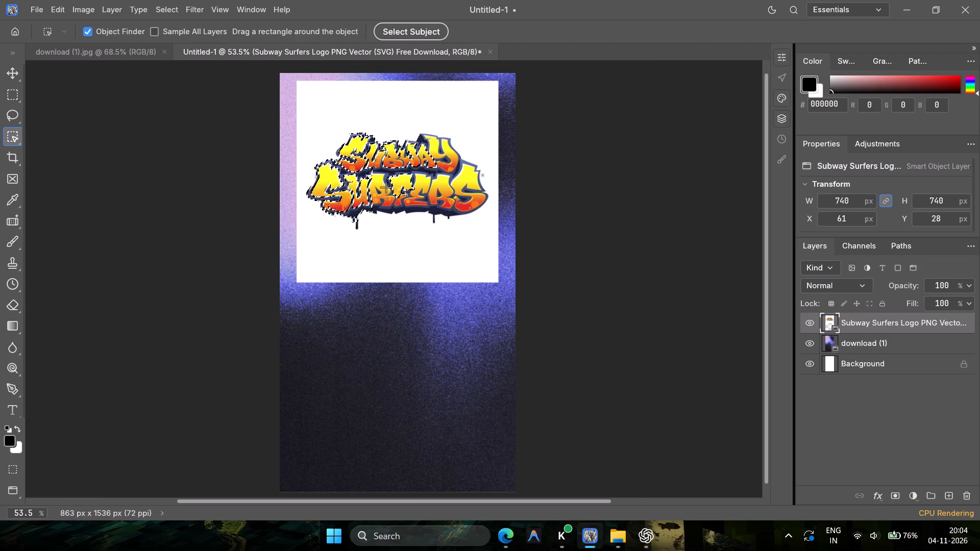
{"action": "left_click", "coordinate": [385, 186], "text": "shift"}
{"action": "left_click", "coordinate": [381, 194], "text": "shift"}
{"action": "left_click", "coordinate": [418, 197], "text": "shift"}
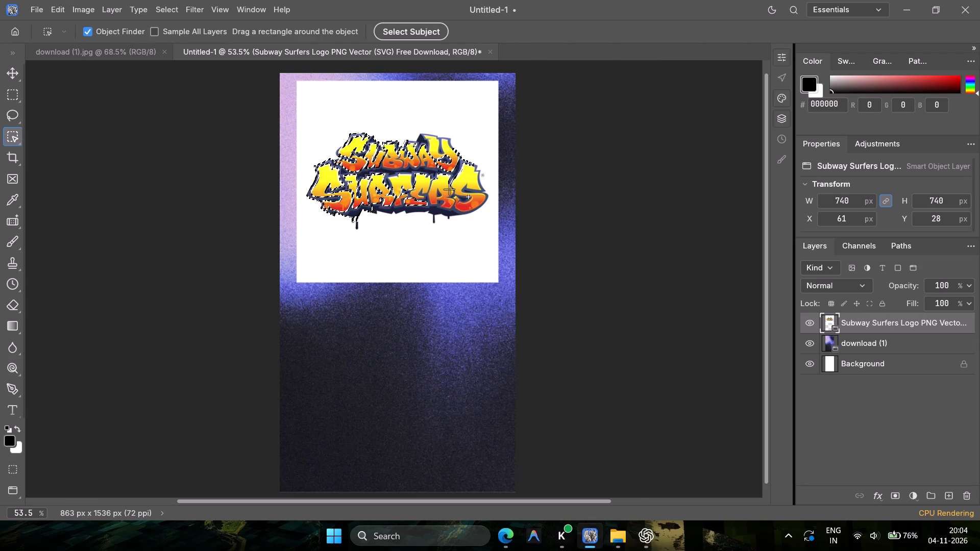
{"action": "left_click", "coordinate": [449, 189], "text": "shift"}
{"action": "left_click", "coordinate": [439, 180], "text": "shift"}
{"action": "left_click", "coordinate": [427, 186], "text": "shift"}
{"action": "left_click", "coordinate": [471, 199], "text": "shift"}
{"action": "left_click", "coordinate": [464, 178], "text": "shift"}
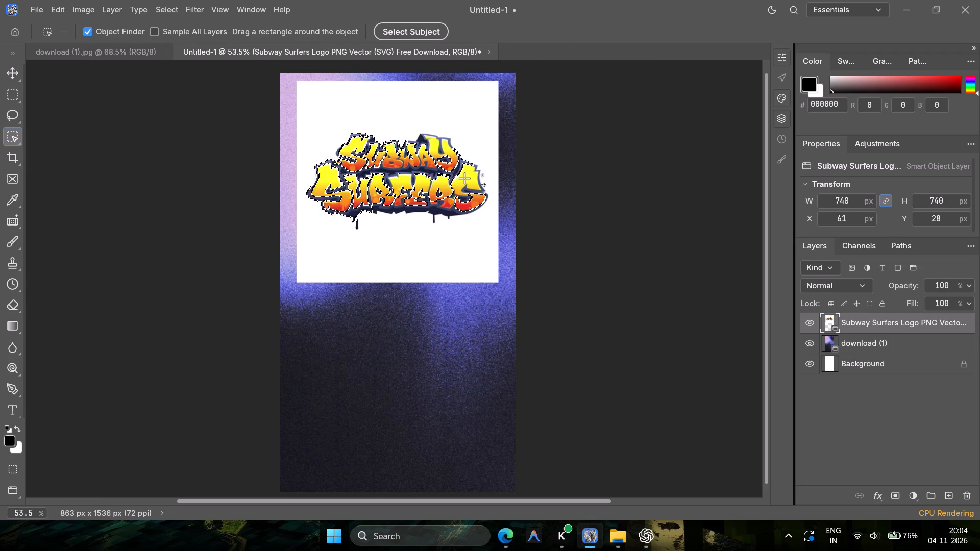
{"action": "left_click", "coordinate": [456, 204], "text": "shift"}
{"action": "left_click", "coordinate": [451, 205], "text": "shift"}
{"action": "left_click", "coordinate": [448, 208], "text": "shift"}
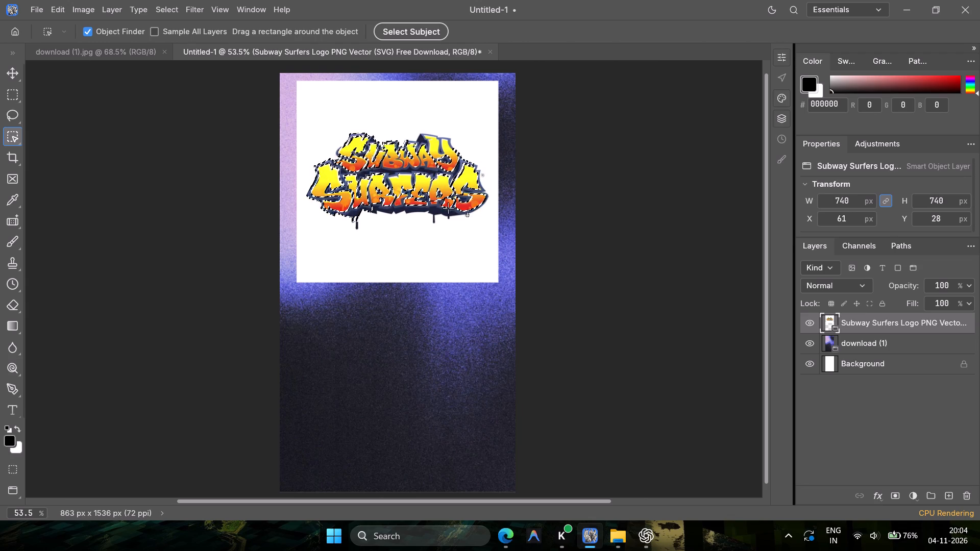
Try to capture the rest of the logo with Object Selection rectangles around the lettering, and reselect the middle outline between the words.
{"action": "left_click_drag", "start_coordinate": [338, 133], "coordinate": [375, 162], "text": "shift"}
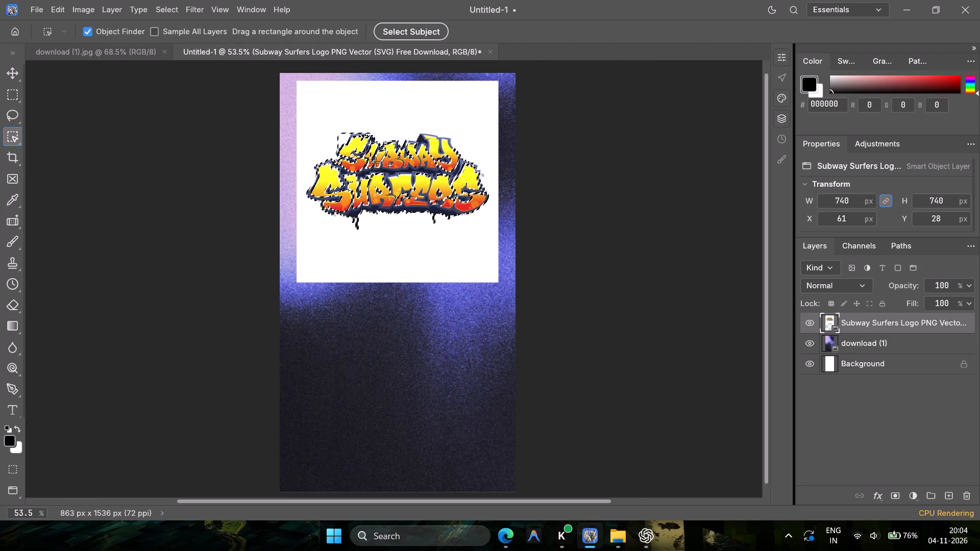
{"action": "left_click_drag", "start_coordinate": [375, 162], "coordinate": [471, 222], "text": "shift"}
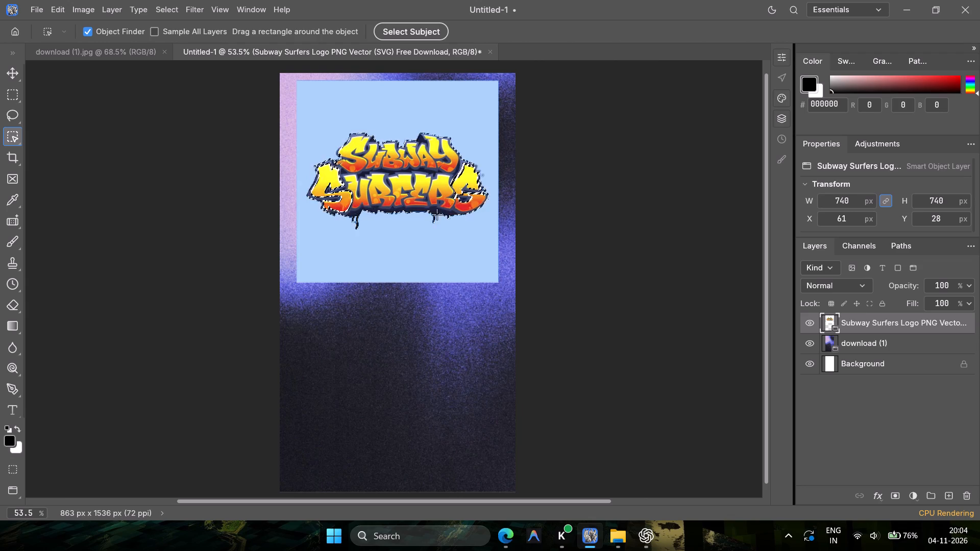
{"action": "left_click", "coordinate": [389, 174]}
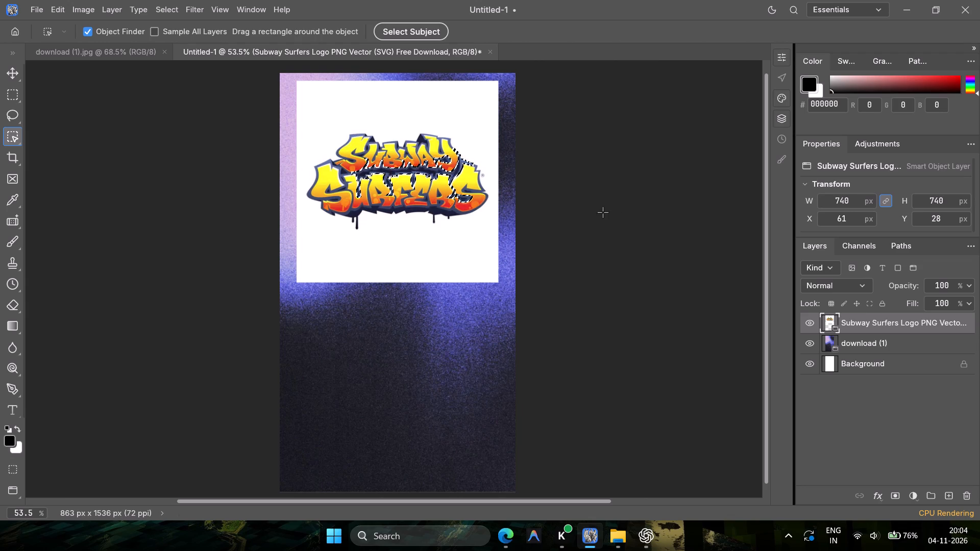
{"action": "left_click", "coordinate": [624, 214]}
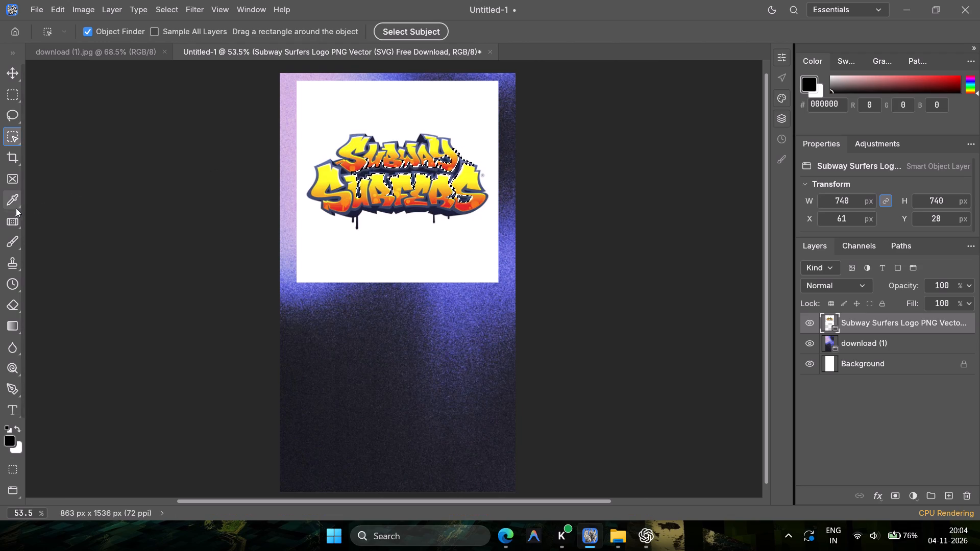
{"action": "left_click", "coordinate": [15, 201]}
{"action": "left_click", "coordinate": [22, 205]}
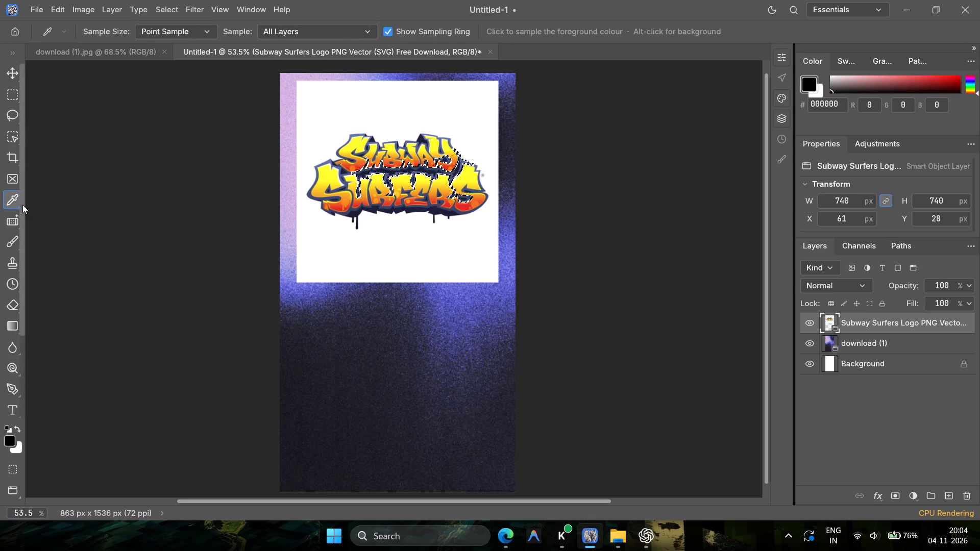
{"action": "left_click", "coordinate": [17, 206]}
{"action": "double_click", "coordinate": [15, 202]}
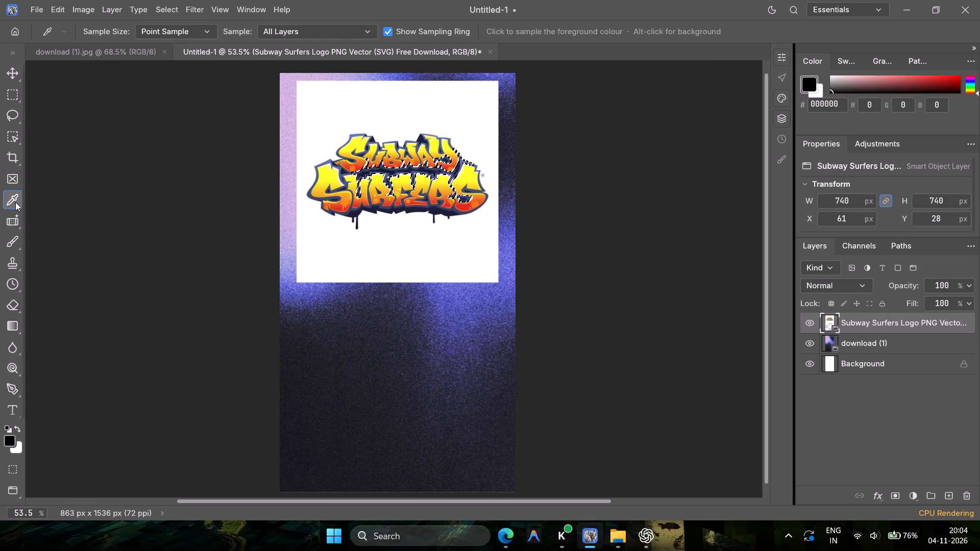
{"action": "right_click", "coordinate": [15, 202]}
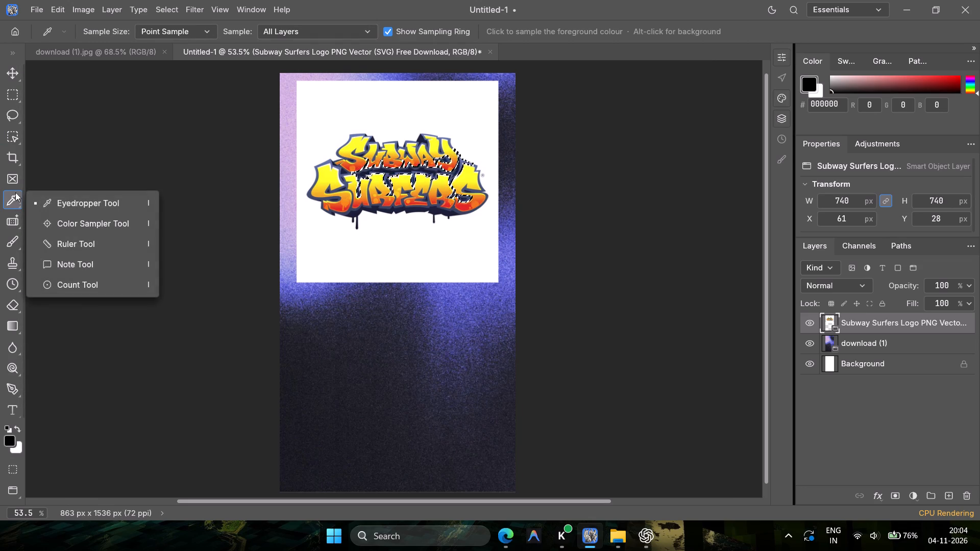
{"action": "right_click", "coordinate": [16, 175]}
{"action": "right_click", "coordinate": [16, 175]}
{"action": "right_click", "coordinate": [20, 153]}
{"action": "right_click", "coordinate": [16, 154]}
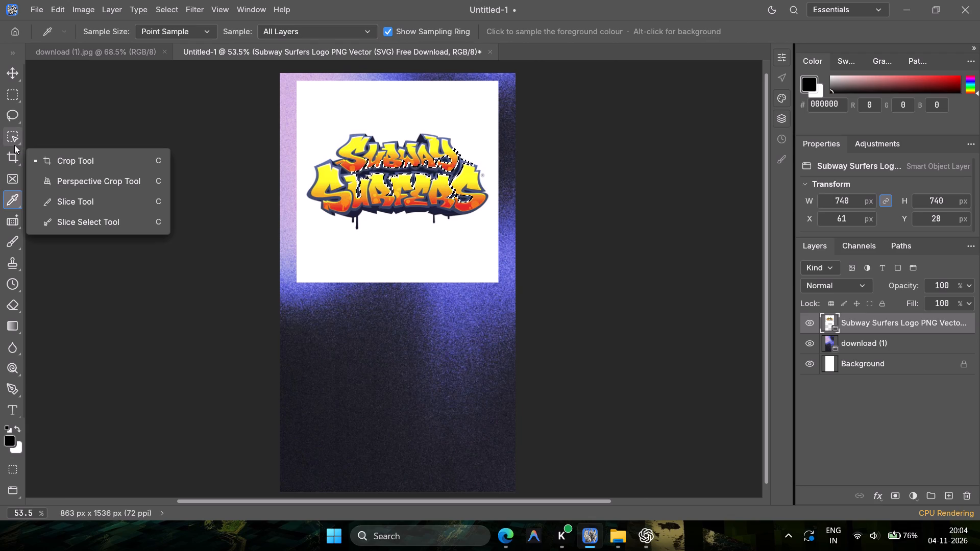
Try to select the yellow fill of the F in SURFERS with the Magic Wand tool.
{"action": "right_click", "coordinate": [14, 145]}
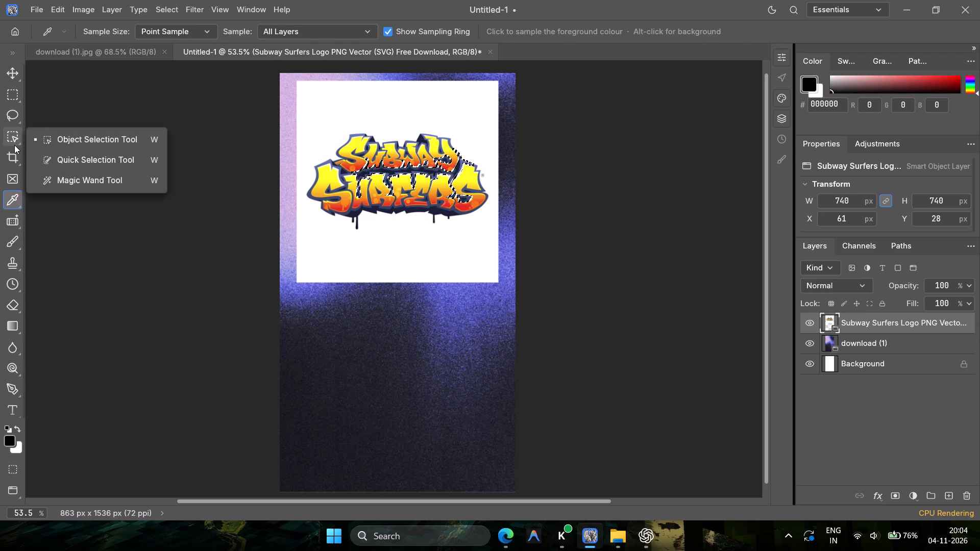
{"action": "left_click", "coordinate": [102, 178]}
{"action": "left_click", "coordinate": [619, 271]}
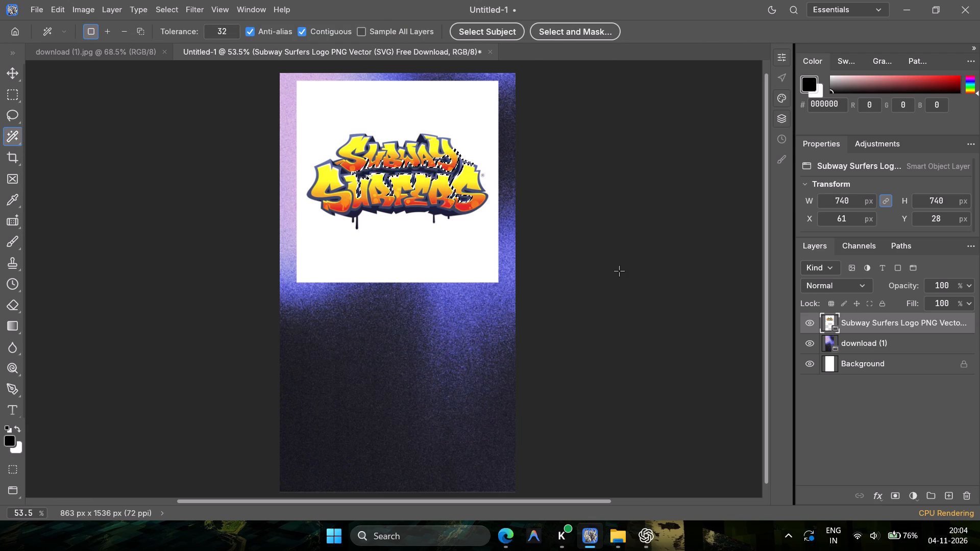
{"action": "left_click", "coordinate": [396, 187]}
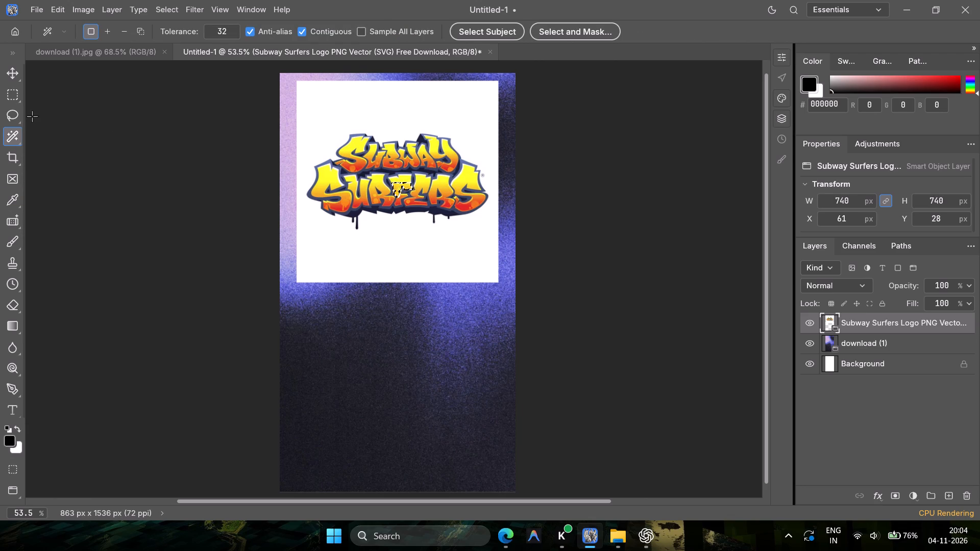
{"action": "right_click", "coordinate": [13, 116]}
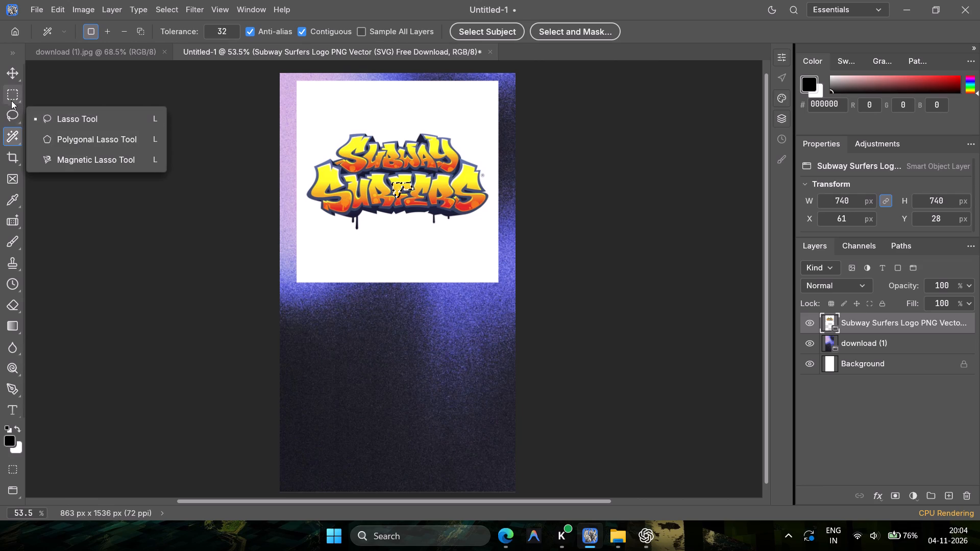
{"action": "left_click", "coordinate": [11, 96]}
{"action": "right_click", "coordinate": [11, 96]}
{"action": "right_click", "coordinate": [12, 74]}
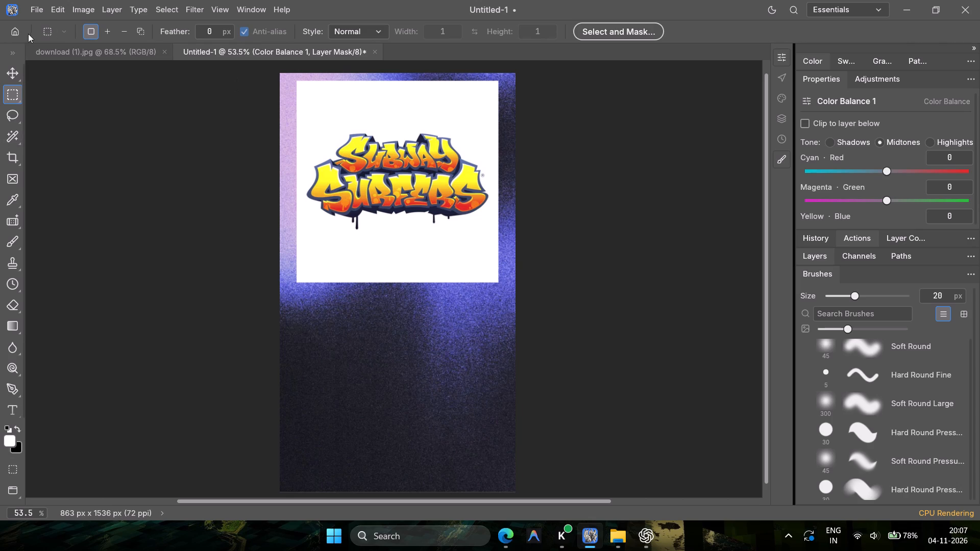
{"action": "scroll", "coordinate": [897, 329], "scroll_direction": "up", "scroll_amount": 5}
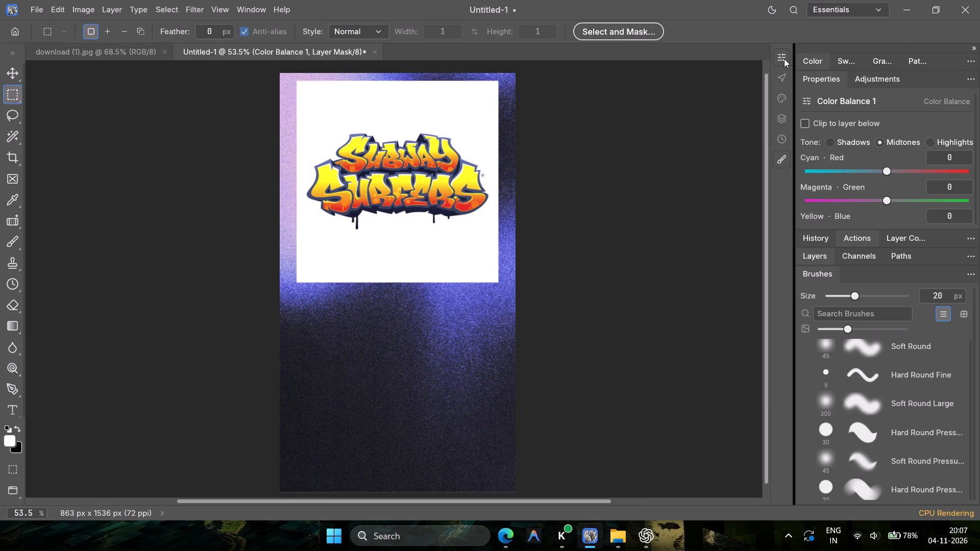
{"action": "left_click", "coordinate": [778, 59]}
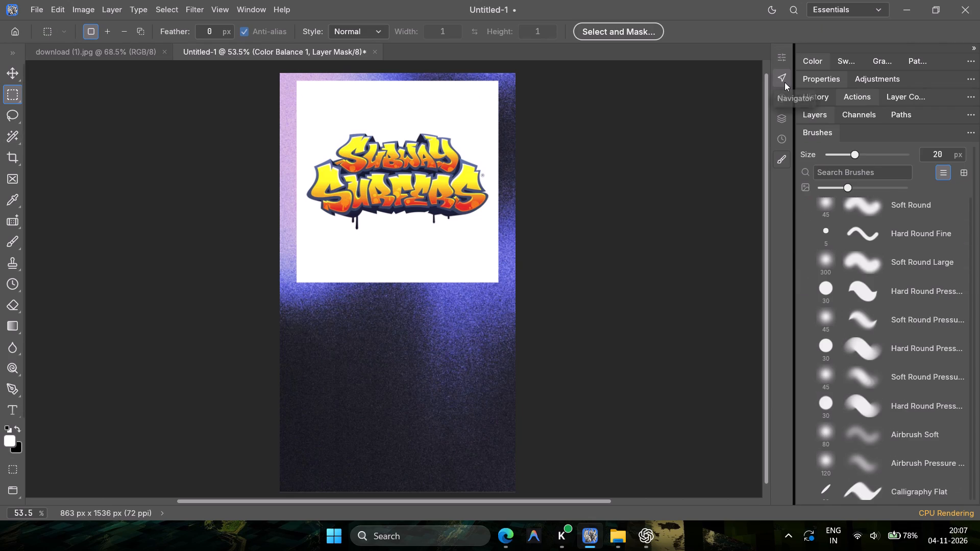
{"action": "left_click", "coordinate": [785, 82]}
{"action": "scroll", "coordinate": [922, 296], "scroll_direction": "up", "scroll_amount": 3}
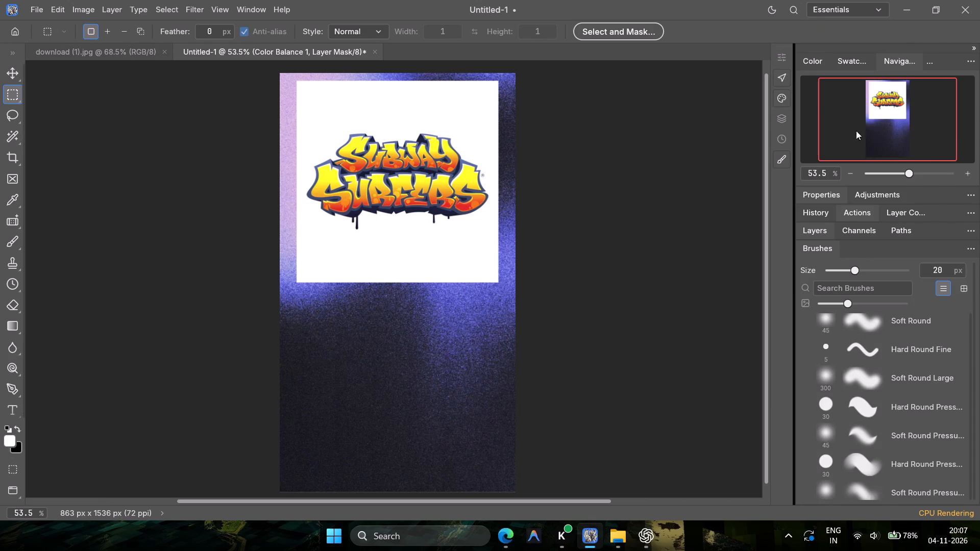
{"action": "left_click", "coordinate": [785, 61]}
{"action": "left_click", "coordinate": [816, 61]}
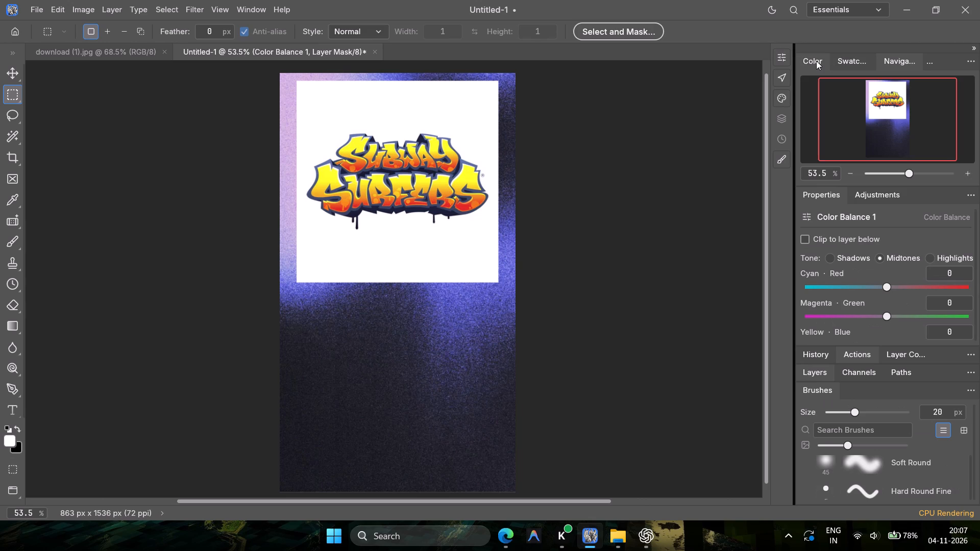
{"action": "left_click", "coordinate": [969, 45]}
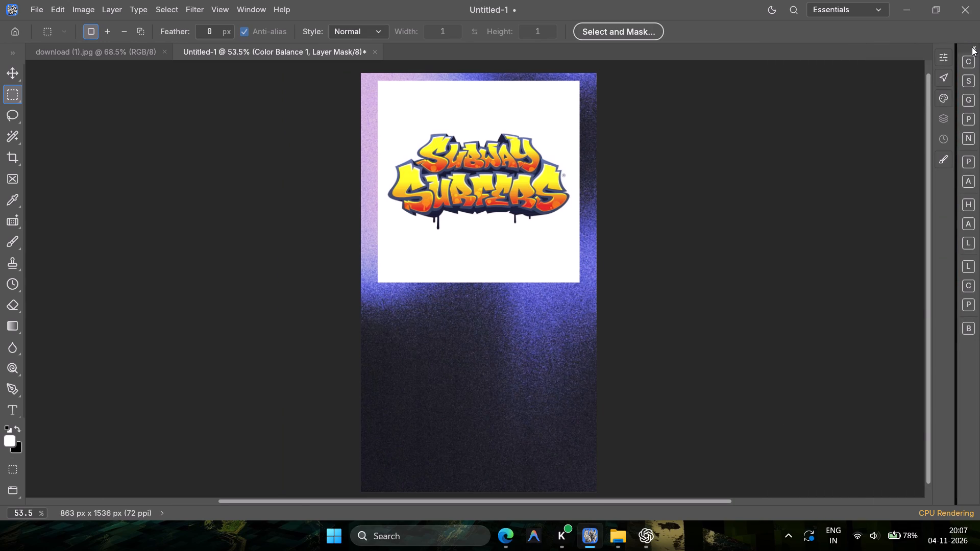
{"action": "left_click", "coordinate": [972, 47]}
{"action": "scroll", "coordinate": [880, 335], "scroll_direction": "up", "scroll_amount": 4}
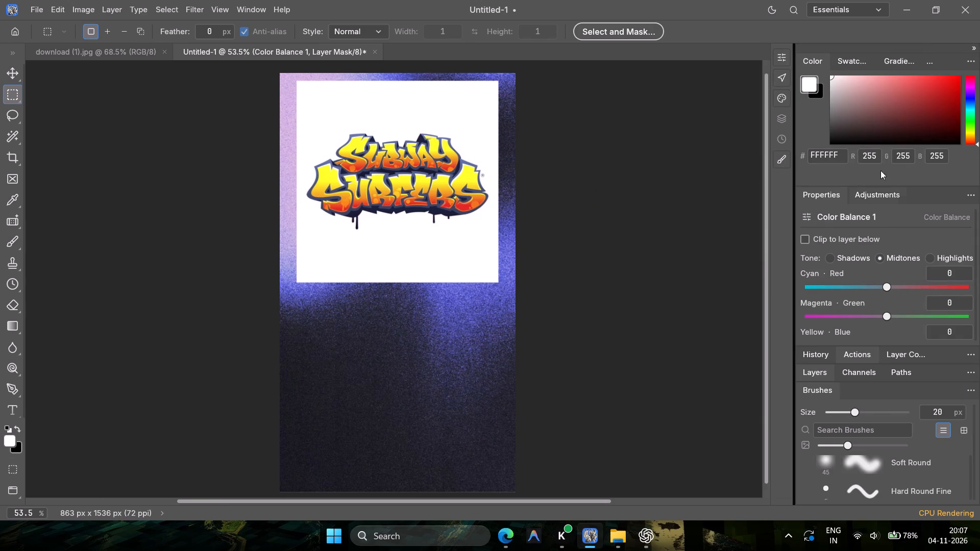
Activate the Move tool and look through the layer and file commands for a way to remove the logo's background.
{"action": "left_click", "coordinate": [4, 72]}
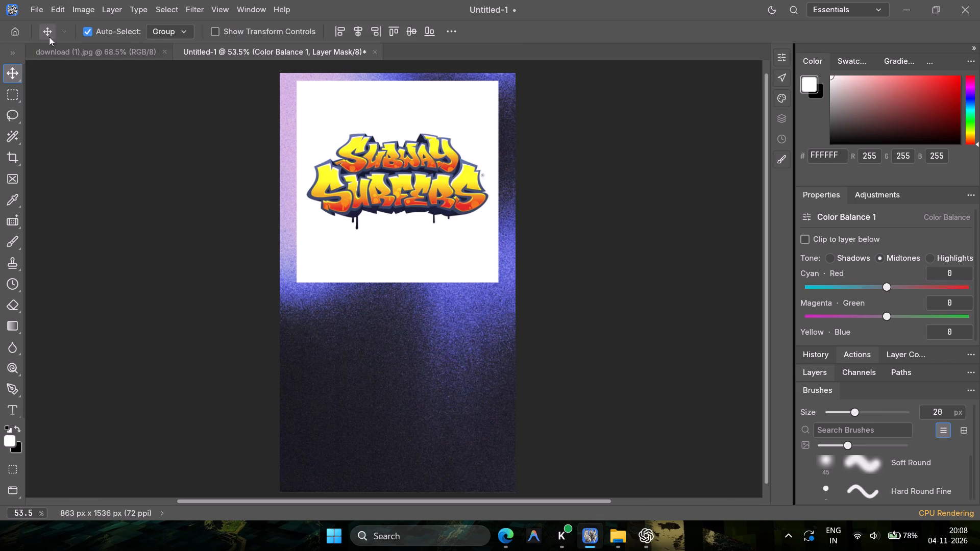
{"action": "left_click", "coordinate": [103, 4]}
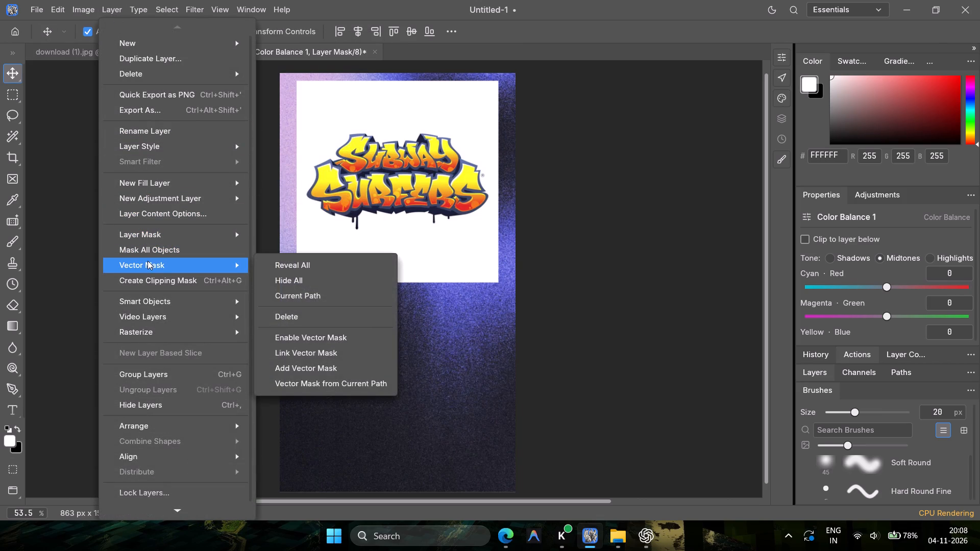
{"action": "left_click", "coordinate": [608, 380]}
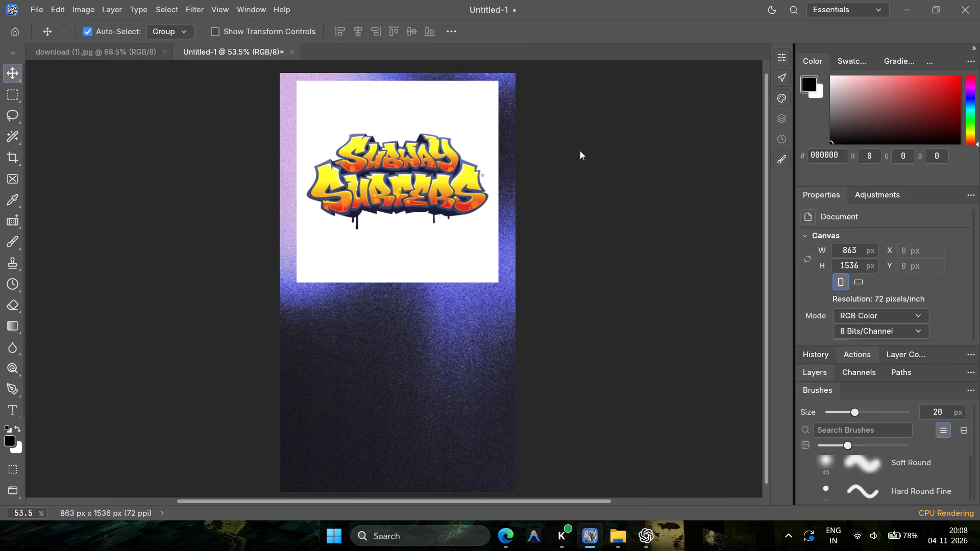
{"action": "left_click", "coordinate": [781, 62]}
{"action": "left_click", "coordinate": [780, 59]}
{"action": "left_click", "coordinate": [43, 3]}
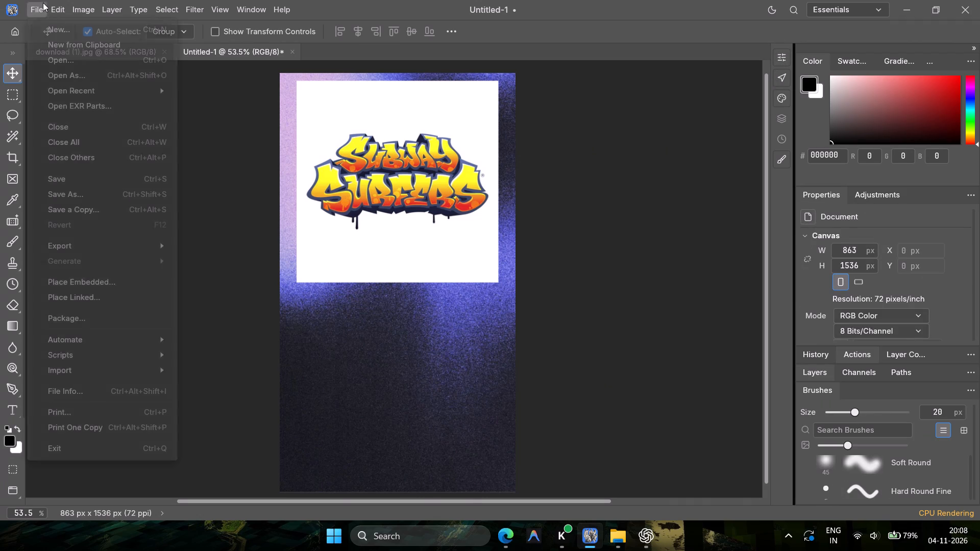
{"action": "left_click", "coordinate": [13, 26]}
{"action": "left_click", "coordinate": [13, 26]}
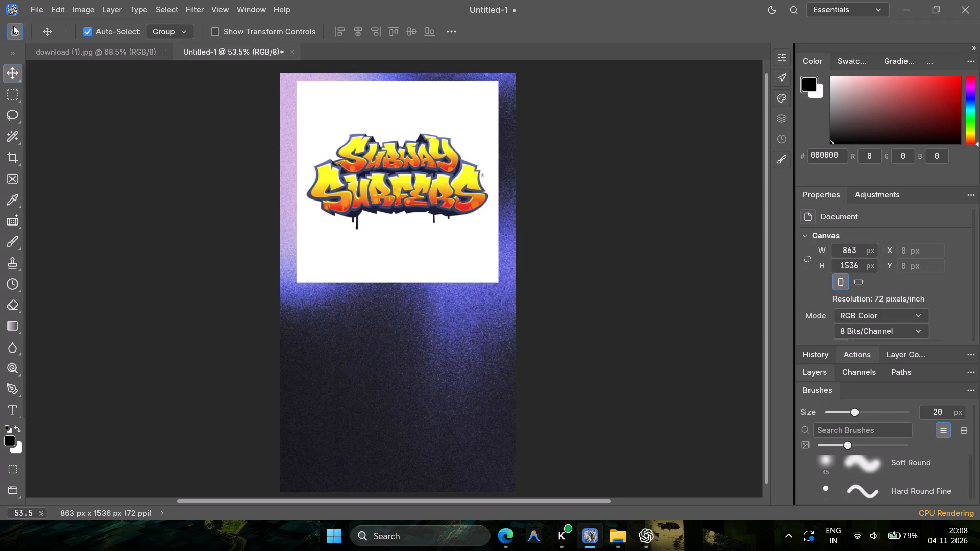
{"action": "scroll", "coordinate": [586, 400], "scroll_direction": "down", "scroll_amount": 4}
{"action": "scroll", "coordinate": [601, 437], "scroll_direction": "up", "scroll_amount": 5}
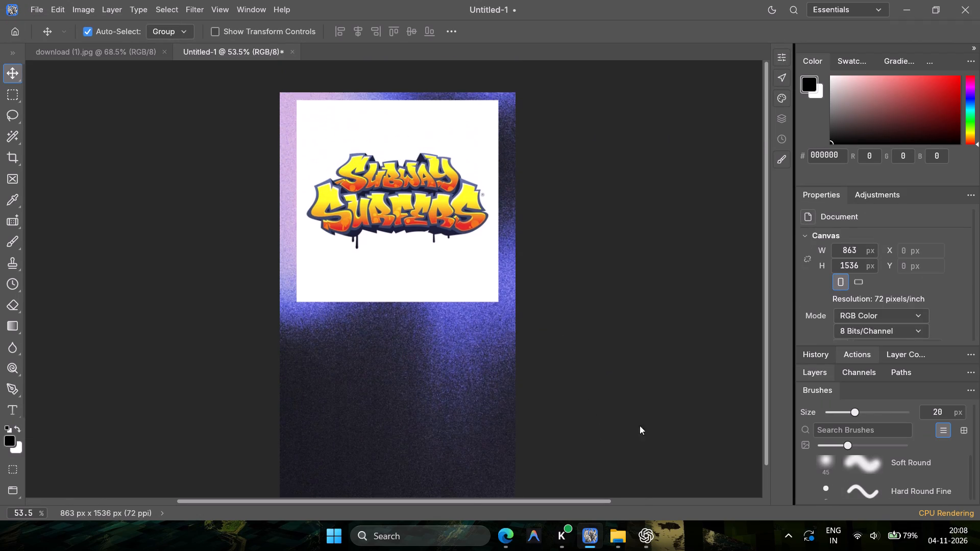
{"action": "scroll", "coordinate": [824, 425], "scroll_direction": "up", "scroll_amount": 5}
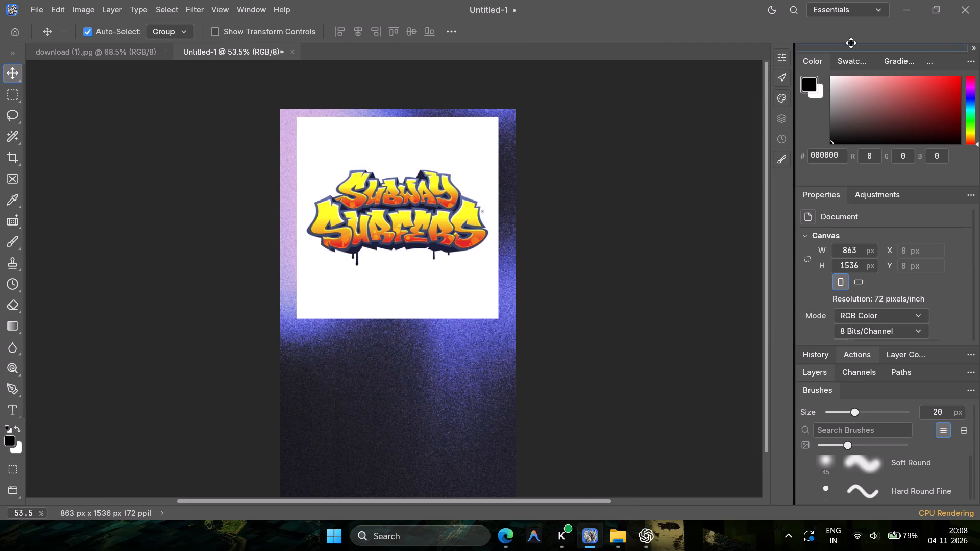
Switch the workspace to Photography and collapse Properties.
{"action": "left_click", "coordinate": [853, 9]}
{"action": "left_click", "coordinate": [848, 49]}
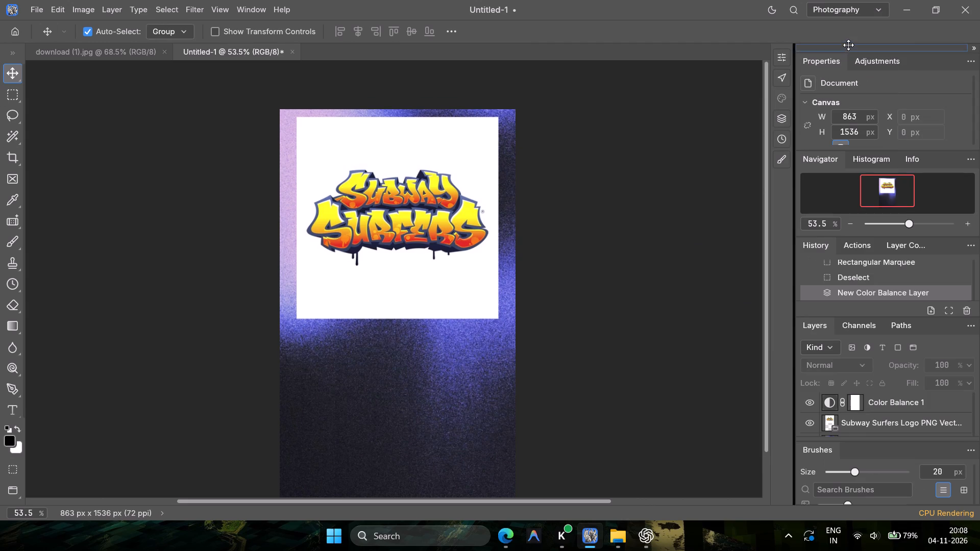
{"action": "left_click", "coordinate": [780, 55]}
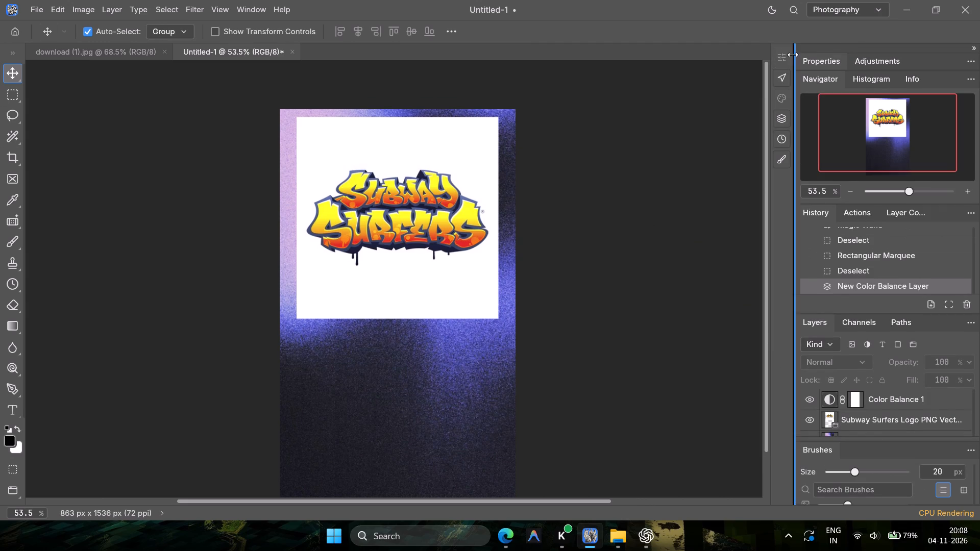
Select the Subway Surfers logo layer and set its blending mode to Dissolve.
{"action": "left_click", "coordinate": [376, 185]}
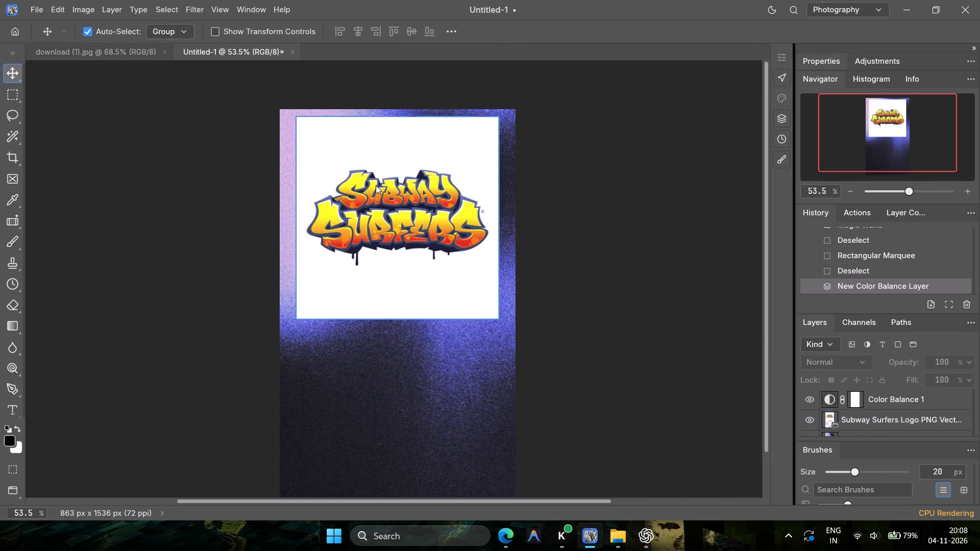
{"action": "left_click", "coordinate": [370, 169]}
{"action": "scroll", "coordinate": [843, 350], "scroll_direction": "down", "scroll_amount": 2}
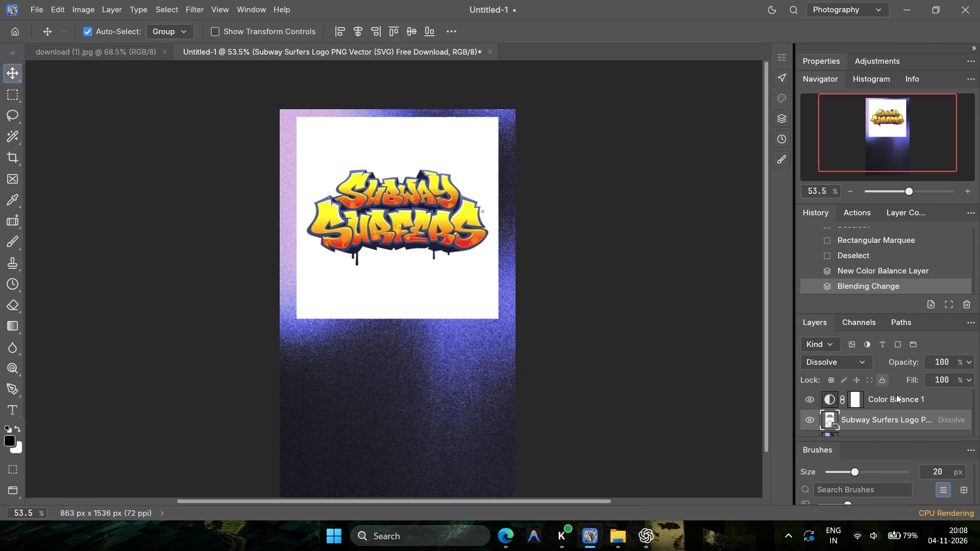
{"action": "scroll", "coordinate": [907, 411], "scroll_direction": "down", "scroll_amount": 1}
{"action": "scroll", "coordinate": [903, 405], "scroll_direction": "up", "scroll_amount": 1}
{"action": "left_click", "coordinate": [898, 420]}
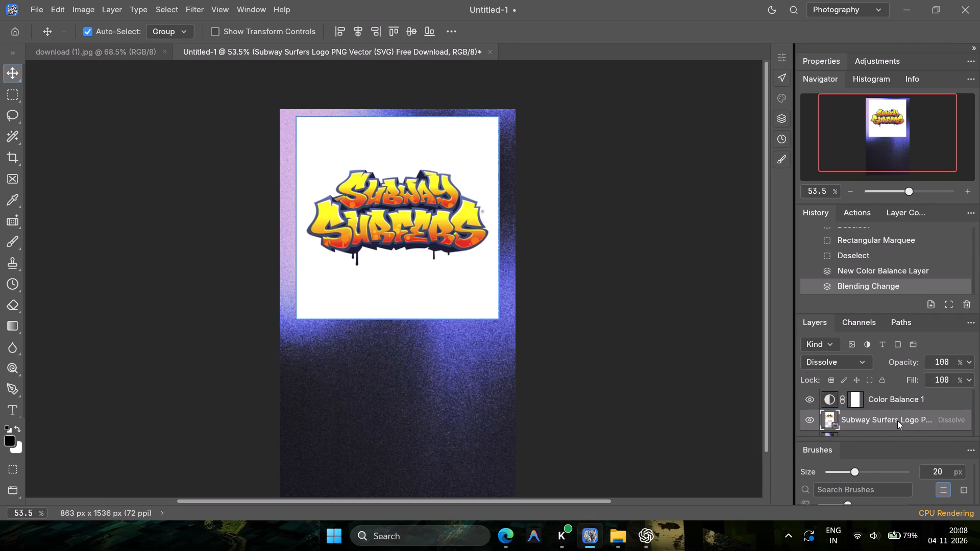
{"action": "left_click", "coordinate": [449, 284]}
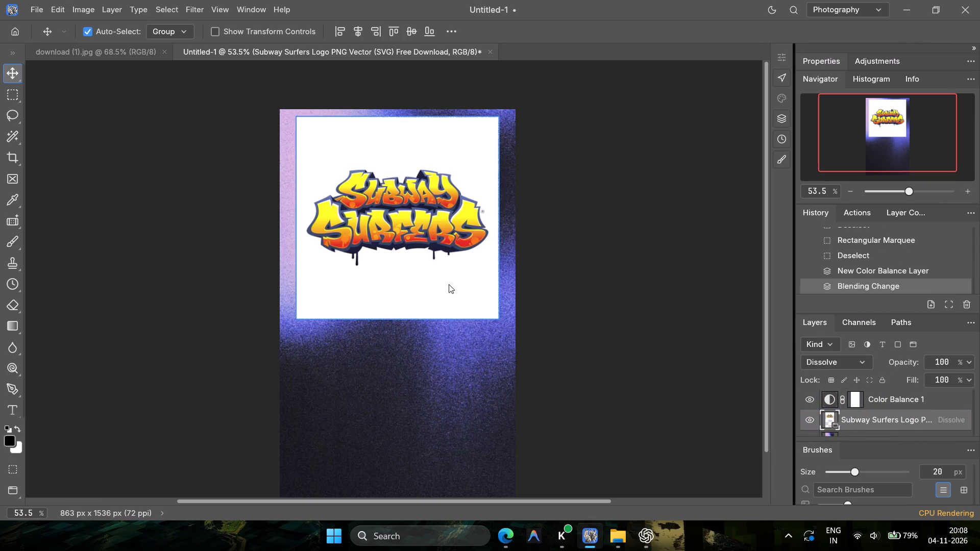
{"action": "left_click", "coordinate": [449, 284]}
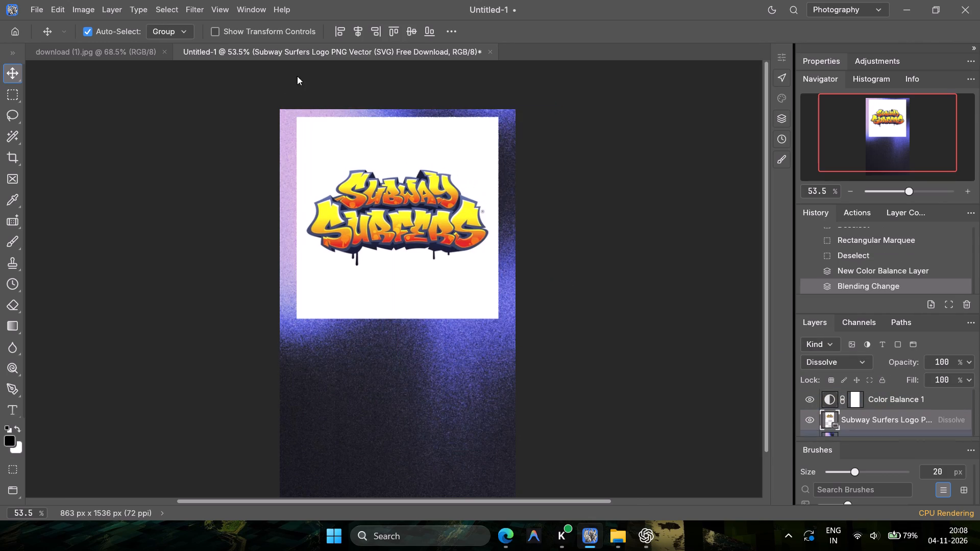
Bring up Actions in place of the edit history.
{"action": "left_click", "coordinate": [250, 5]}
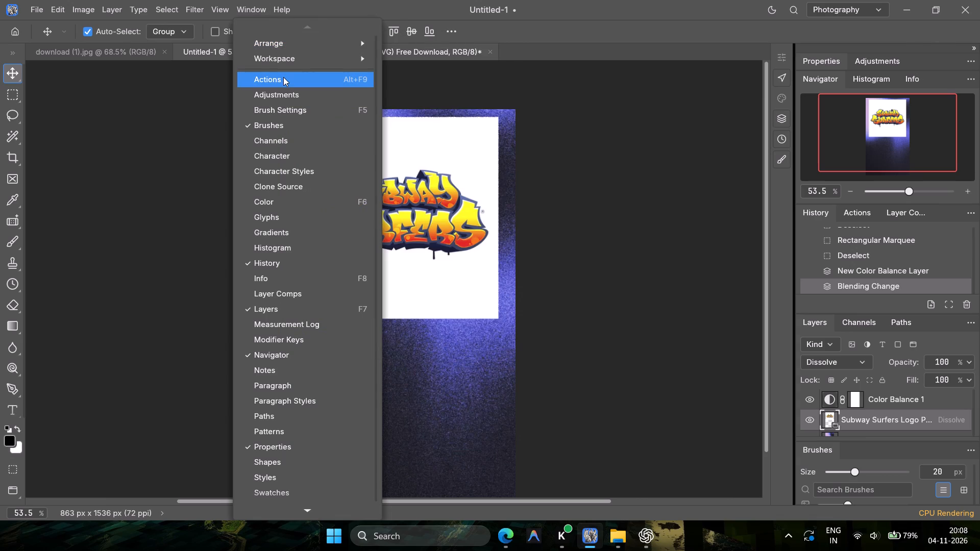
{"action": "left_click", "coordinate": [283, 77]}
{"action": "scroll", "coordinate": [910, 363], "scroll_direction": "down", "scroll_amount": 3}
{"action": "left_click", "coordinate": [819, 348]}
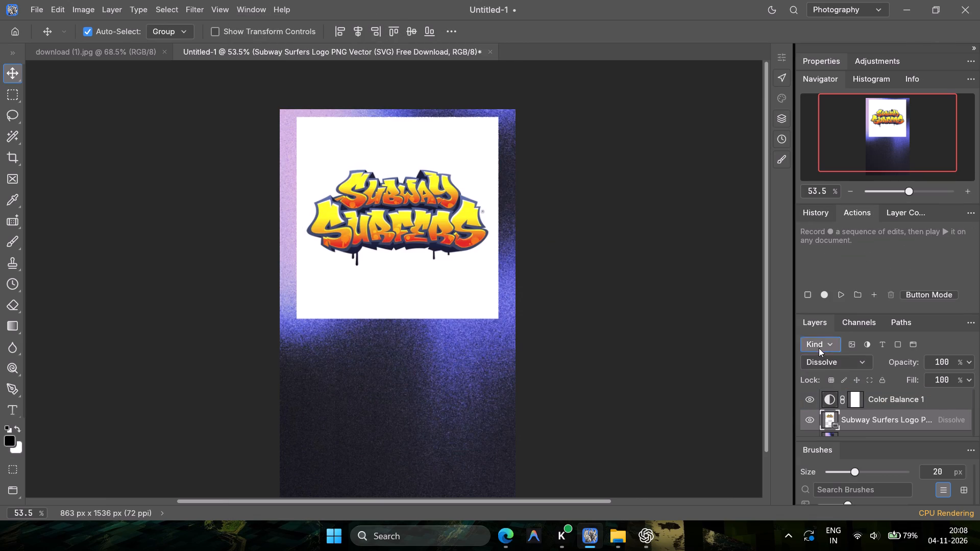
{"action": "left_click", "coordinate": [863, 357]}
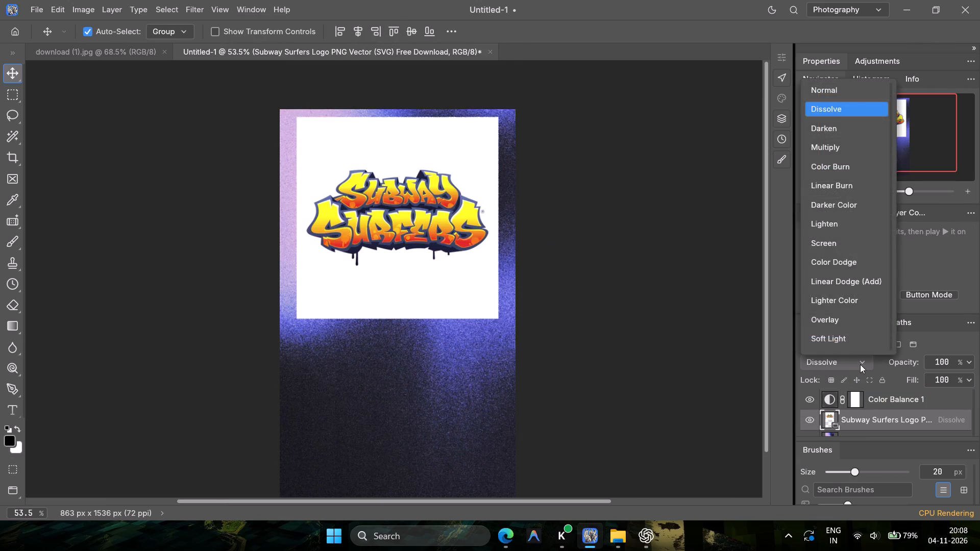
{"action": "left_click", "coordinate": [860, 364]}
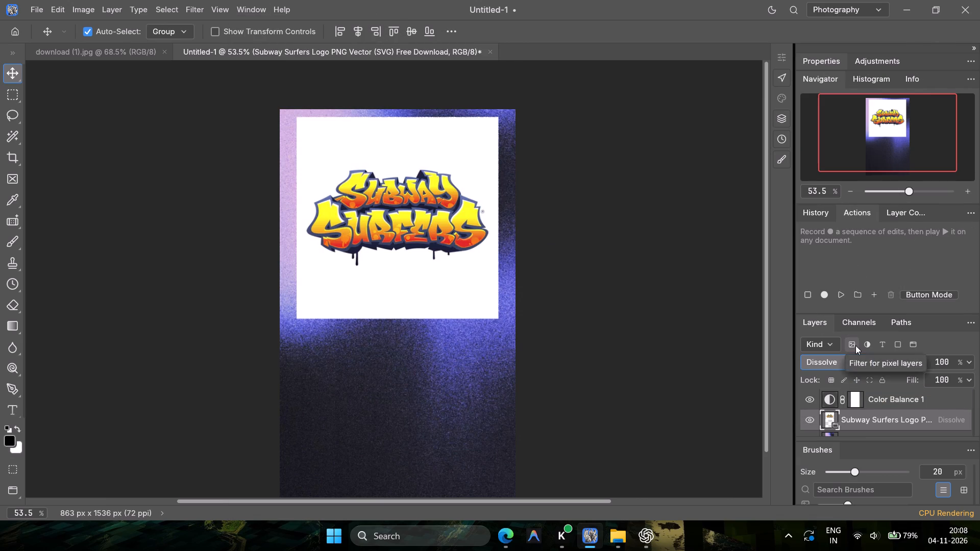
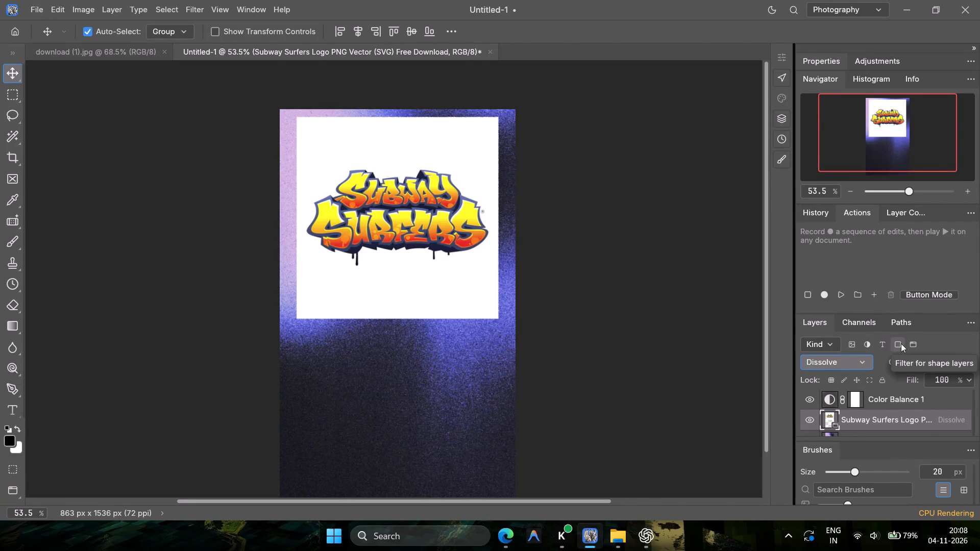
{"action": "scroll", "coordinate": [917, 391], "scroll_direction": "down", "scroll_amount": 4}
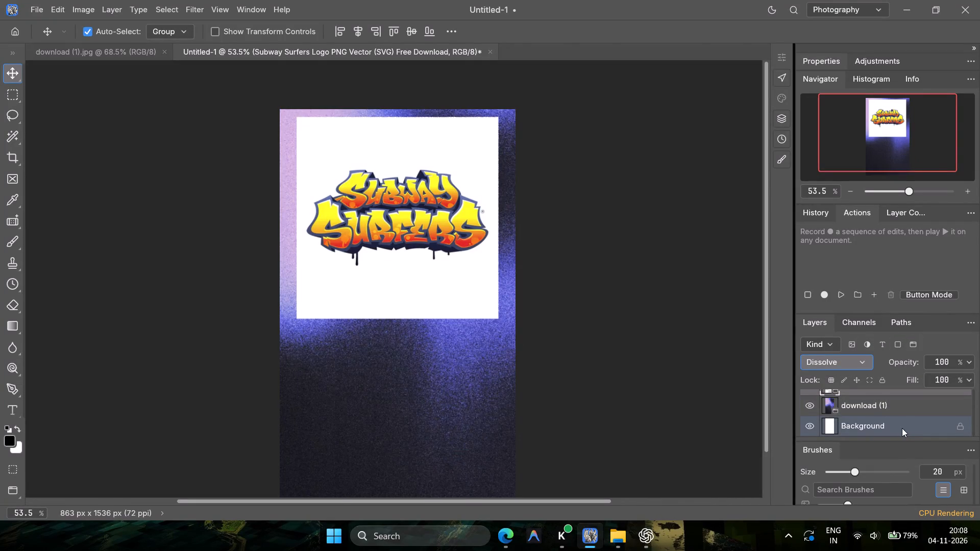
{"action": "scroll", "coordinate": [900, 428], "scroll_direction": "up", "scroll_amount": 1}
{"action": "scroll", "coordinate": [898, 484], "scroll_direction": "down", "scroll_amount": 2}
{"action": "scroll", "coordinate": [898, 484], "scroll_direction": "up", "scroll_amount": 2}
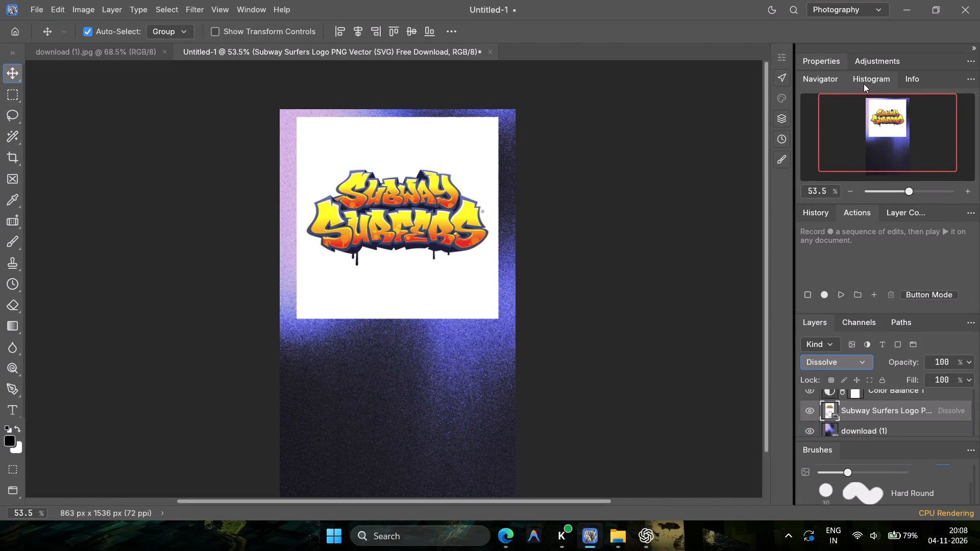
Expand the logo layer's Properties and show the Histogram in place of the Navigator.
{"action": "left_click", "coordinate": [830, 65]}
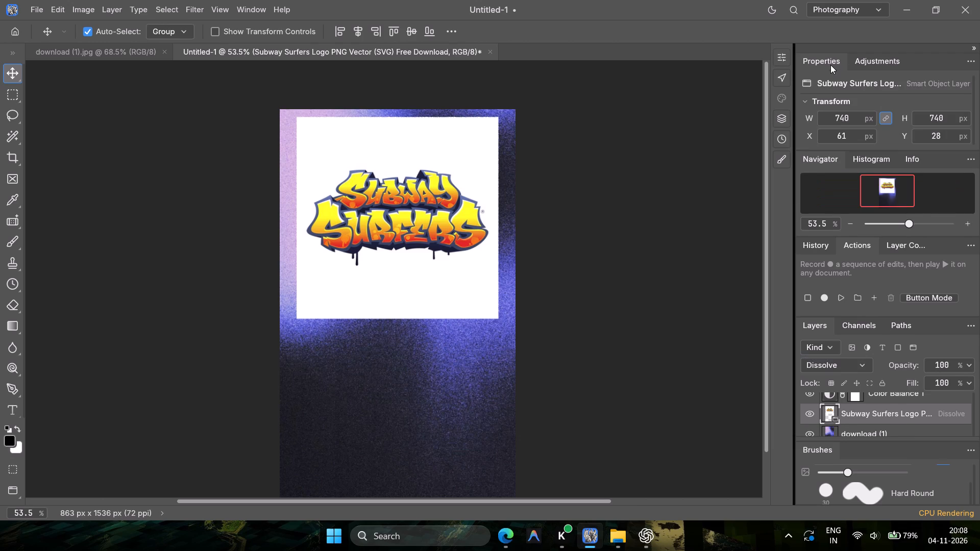
{"action": "scroll", "coordinate": [845, 240], "scroll_direction": "up", "scroll_amount": 1}
{"action": "left_click", "coordinate": [883, 165]}
{"action": "left_click", "coordinate": [643, 536]}
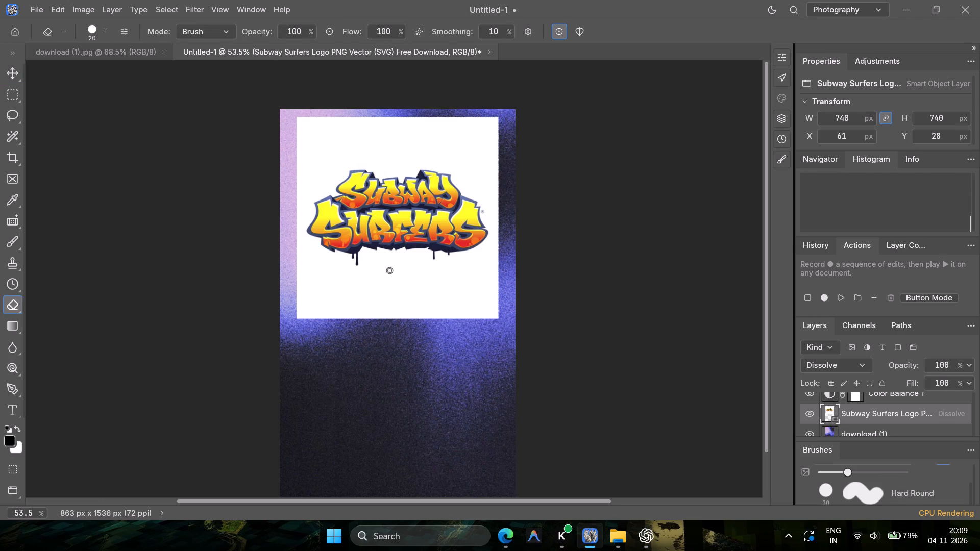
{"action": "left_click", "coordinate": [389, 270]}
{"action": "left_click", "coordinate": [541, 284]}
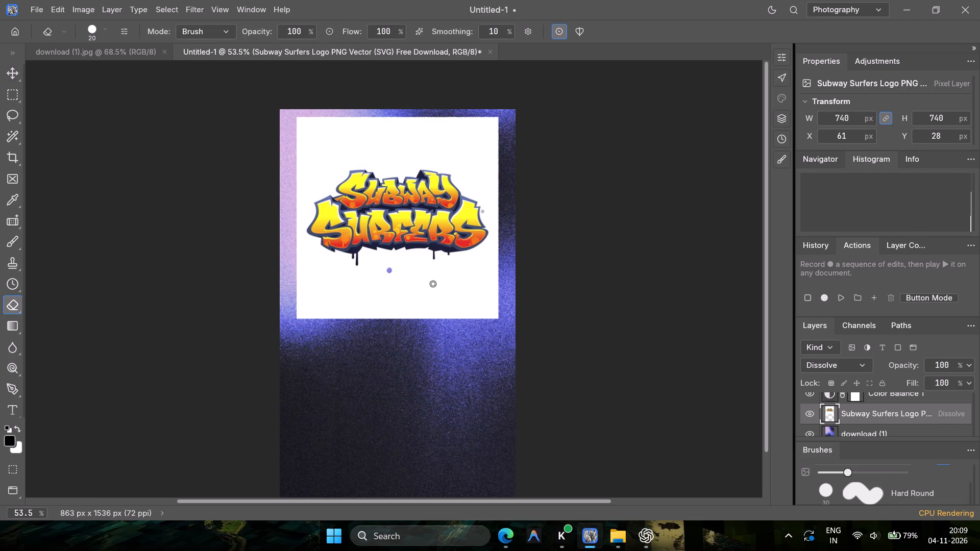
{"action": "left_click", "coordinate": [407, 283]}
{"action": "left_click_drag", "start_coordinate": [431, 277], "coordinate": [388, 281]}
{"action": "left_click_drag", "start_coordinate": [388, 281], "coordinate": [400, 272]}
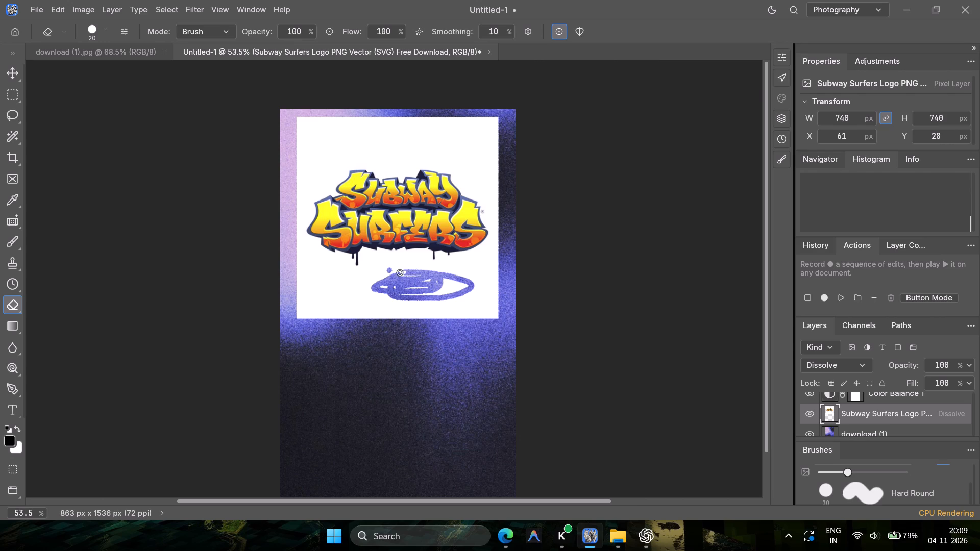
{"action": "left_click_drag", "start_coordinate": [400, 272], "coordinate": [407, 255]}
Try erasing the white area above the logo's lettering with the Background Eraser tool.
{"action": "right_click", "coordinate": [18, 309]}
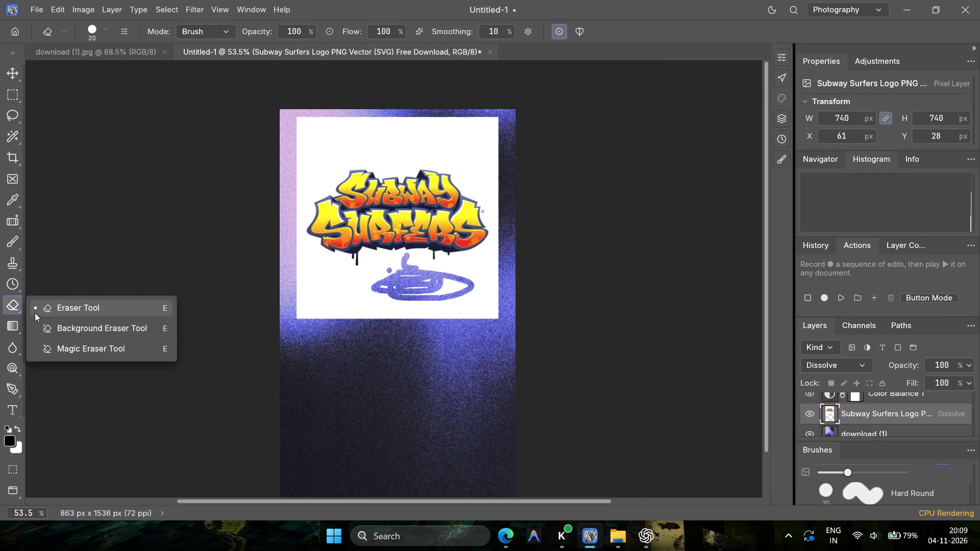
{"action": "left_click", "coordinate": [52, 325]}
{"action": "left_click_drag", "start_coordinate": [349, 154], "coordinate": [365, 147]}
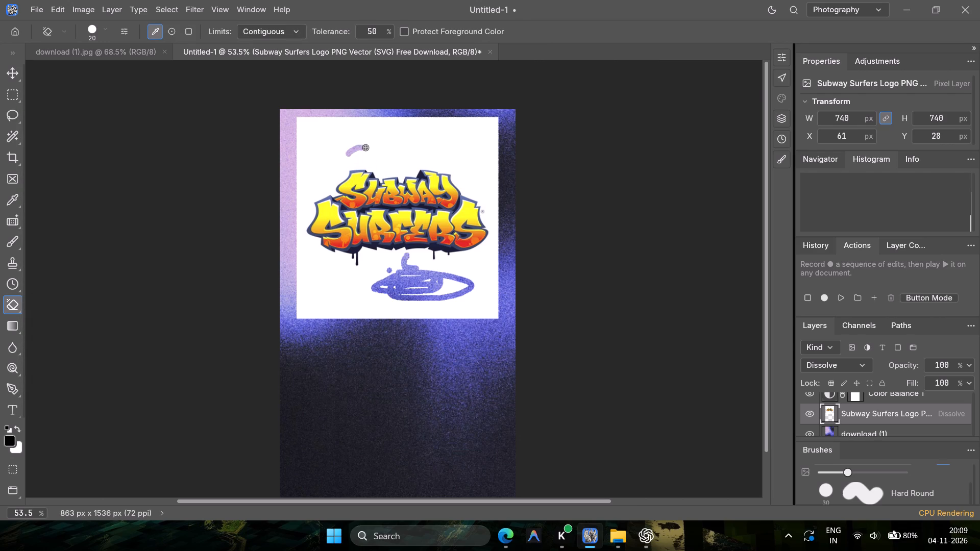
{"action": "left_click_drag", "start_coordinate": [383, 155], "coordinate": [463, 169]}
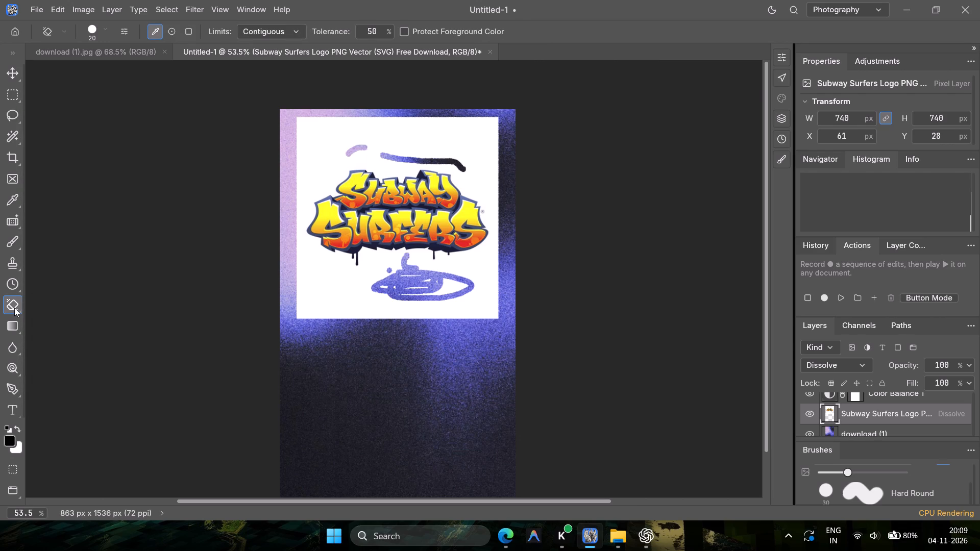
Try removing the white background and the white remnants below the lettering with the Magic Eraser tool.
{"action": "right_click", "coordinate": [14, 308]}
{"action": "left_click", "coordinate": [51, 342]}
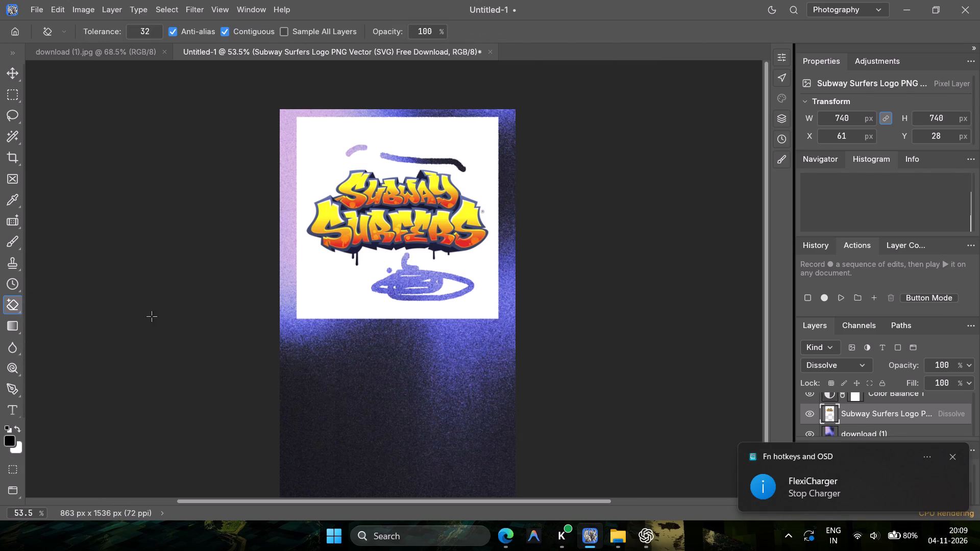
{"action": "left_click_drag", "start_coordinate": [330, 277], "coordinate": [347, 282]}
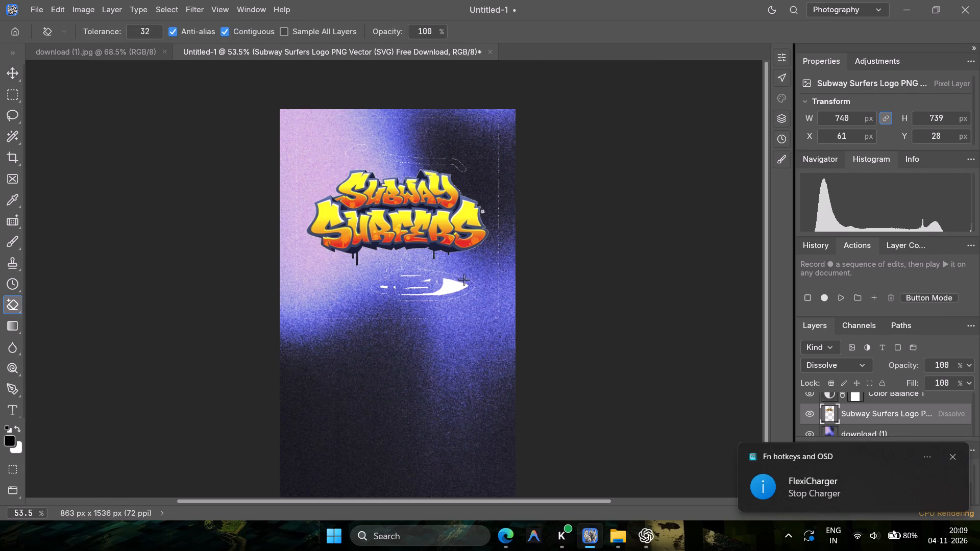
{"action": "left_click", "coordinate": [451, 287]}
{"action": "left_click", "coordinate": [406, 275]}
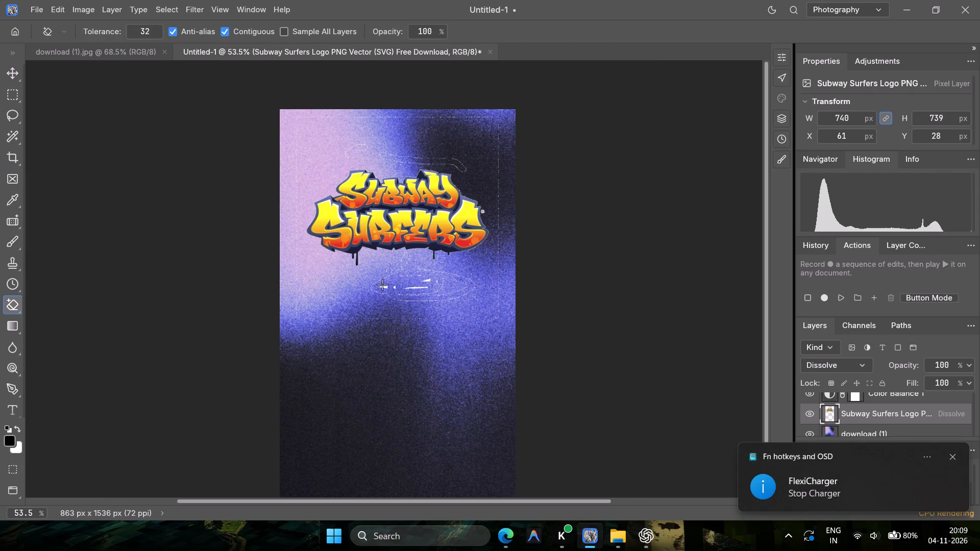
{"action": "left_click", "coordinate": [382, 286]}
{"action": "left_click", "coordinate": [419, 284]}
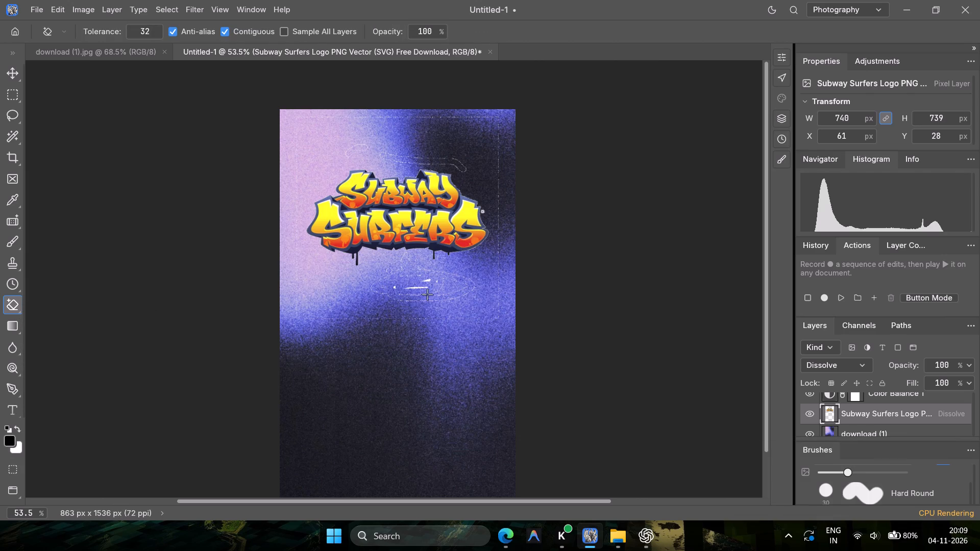
Undo all the erasing on the logo layer, as well as its Dissolve blending mode.
{"action": "key", "text": "ctrl+z"}
{"action": "key", "text": "ctrl+z"}
{"action": "key", "text": "ctrl+z"}
{"action": "key", "text": "ctrl+z"}
{"action": "key", "text": "ctrl+z"}
{"action": "key", "text": "ctrl+z"}
{"action": "key", "text": "ctrl+z"}
{"action": "key", "text": "ctrl+z"}
{"action": "key", "text": "ctrl+z"}
{"action": "key", "text": "ctrl+z"}
{"action": "key", "text": "ctrl+z"}
{"action": "key", "text": "ctrl+z"}
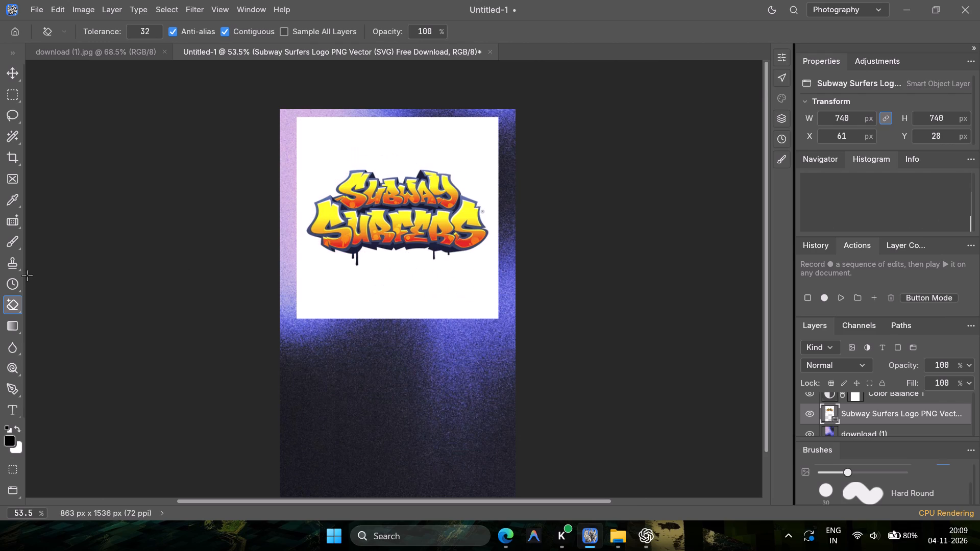
Remove the logo's white background with the Magic Eraser at tolerance 32, rasterizing the Smart Object.
{"action": "right_click", "coordinate": [8, 305]}
{"action": "left_click", "coordinate": [52, 343]}
{"action": "left_click", "coordinate": [376, 295]}
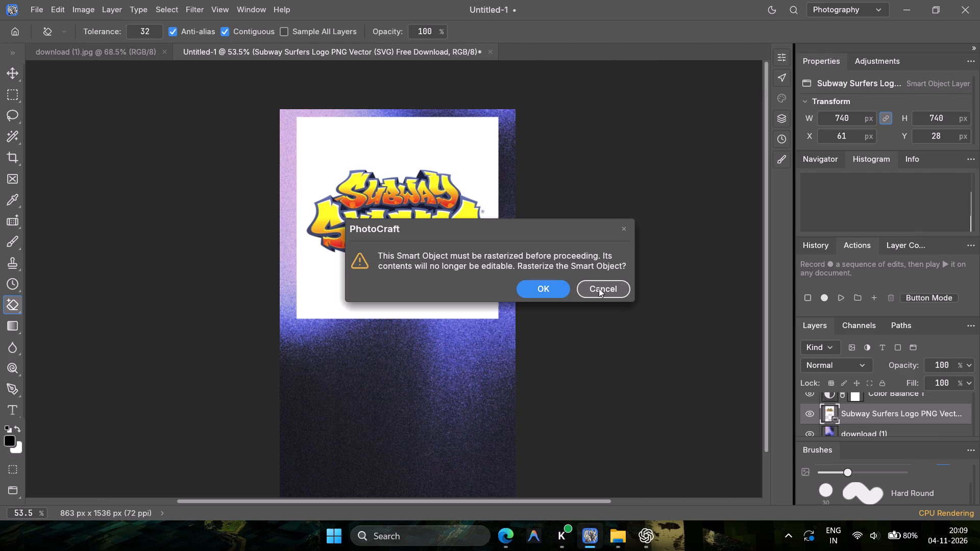
{"action": "left_click", "coordinate": [545, 285]}
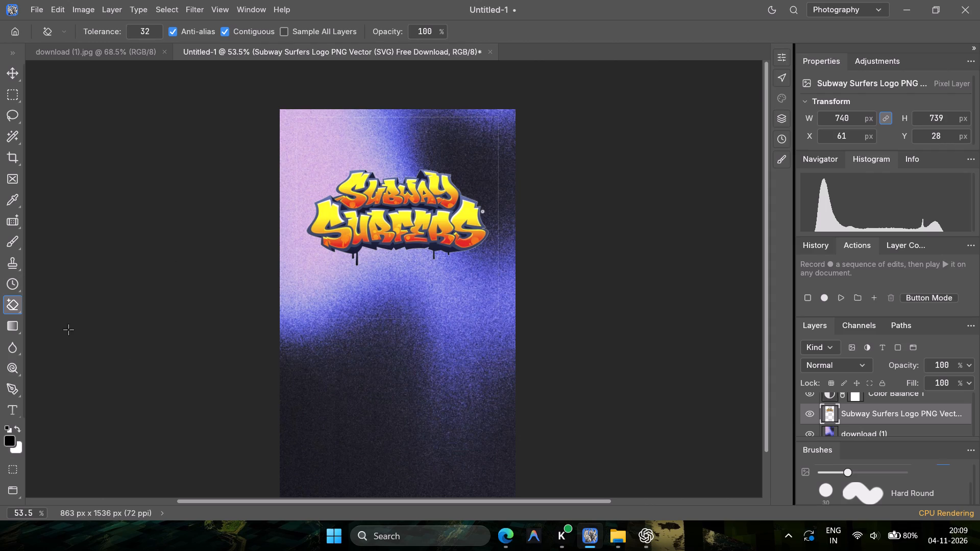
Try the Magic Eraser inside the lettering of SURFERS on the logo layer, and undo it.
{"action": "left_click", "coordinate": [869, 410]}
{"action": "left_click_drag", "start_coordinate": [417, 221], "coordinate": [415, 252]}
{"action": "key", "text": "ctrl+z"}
Move the Subway Surfers logo upward on the canvas to about Y -92 px.
{"action": "left_click", "coordinate": [2, 74]}
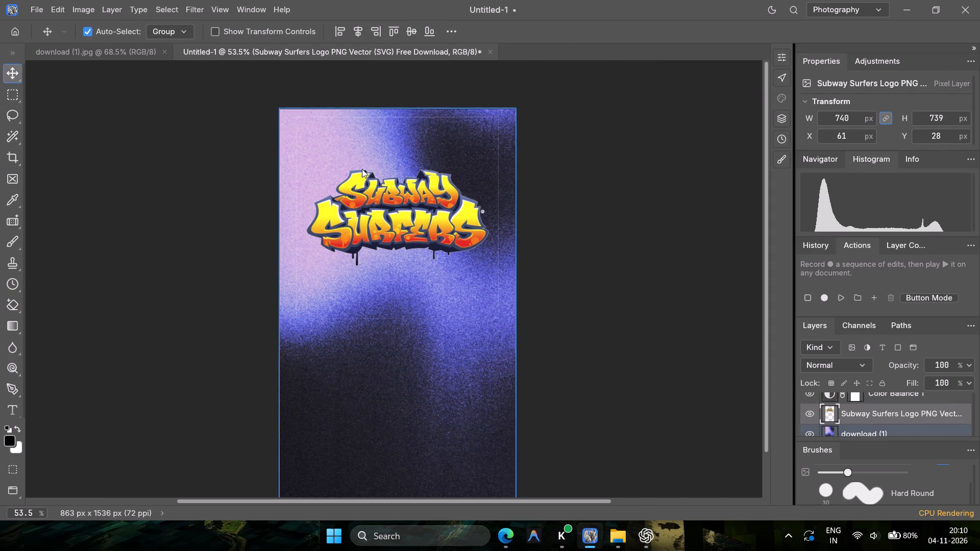
{"action": "left_click_drag", "start_coordinate": [389, 210], "coordinate": [385, 178]}
{"action": "left_click", "coordinate": [411, 194]}
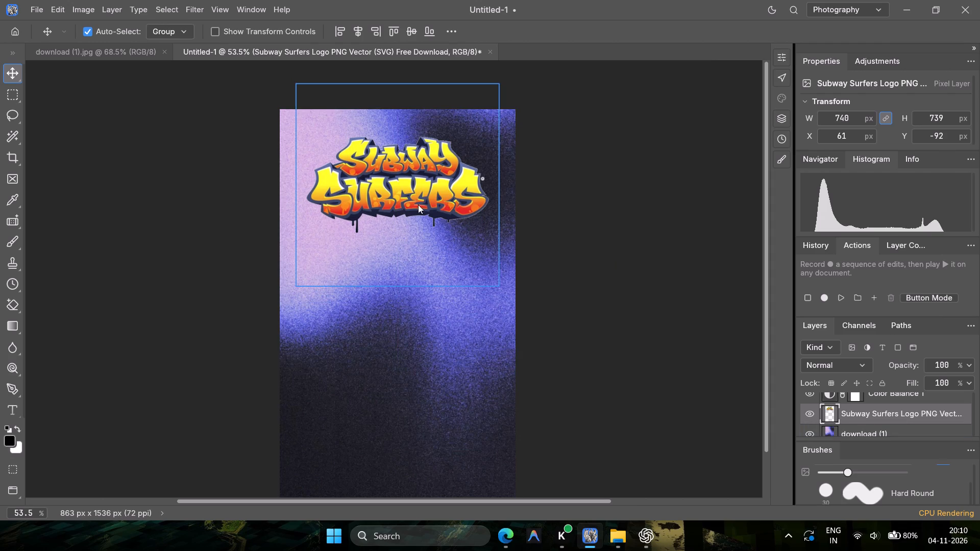
Add a Hue/Saturation adjustment layer above the Subway Surfers logo layer.
{"action": "left_click", "coordinate": [890, 61]}
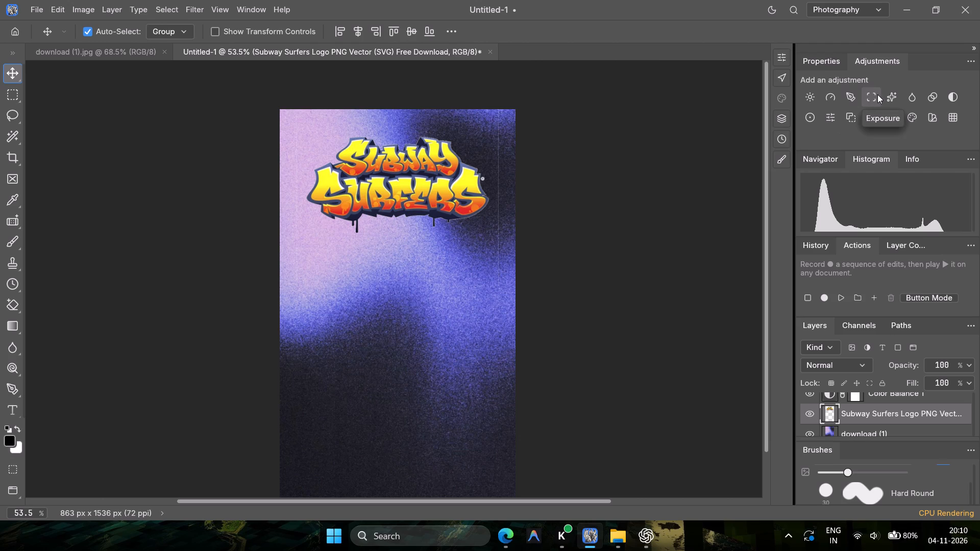
{"action": "left_click", "coordinate": [919, 95]}
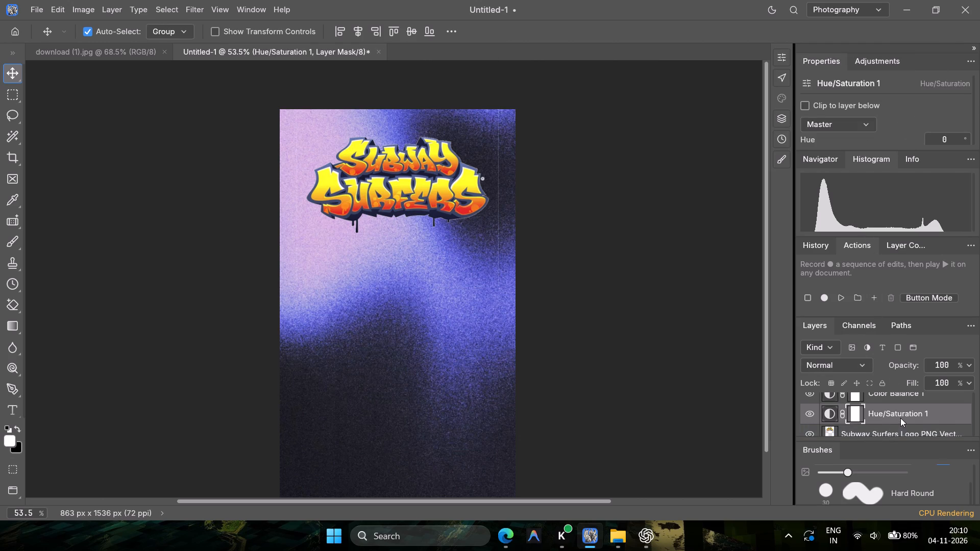
Set the Hue/Saturation adjustment layer's blending mode to Lighter Color.
{"action": "scroll", "coordinate": [900, 418], "scroll_direction": "up", "scroll_amount": 1}
{"action": "scroll", "coordinate": [899, 423], "scroll_direction": "down", "scroll_amount": 2}
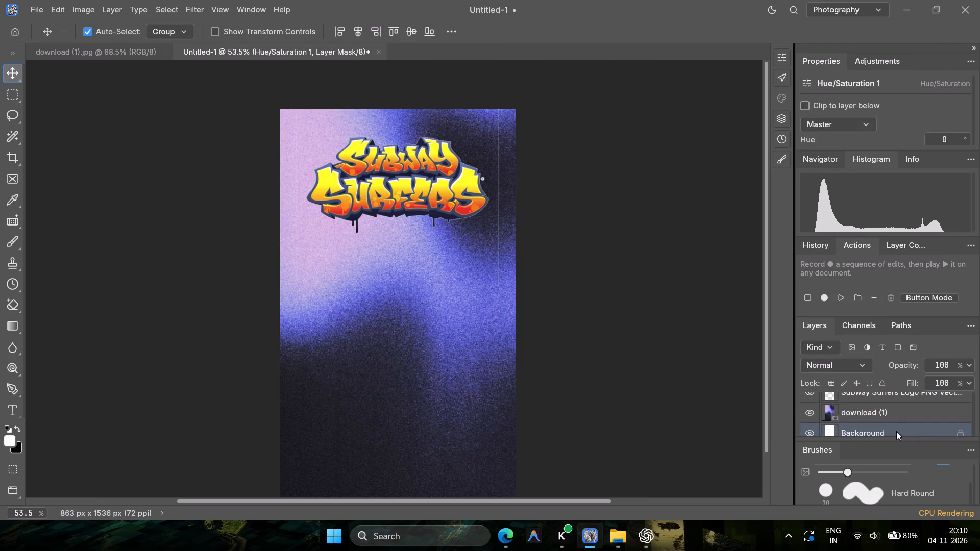
{"action": "scroll", "coordinate": [896, 431], "scroll_direction": "up", "scroll_amount": 1}
{"action": "left_click", "coordinate": [847, 372]}
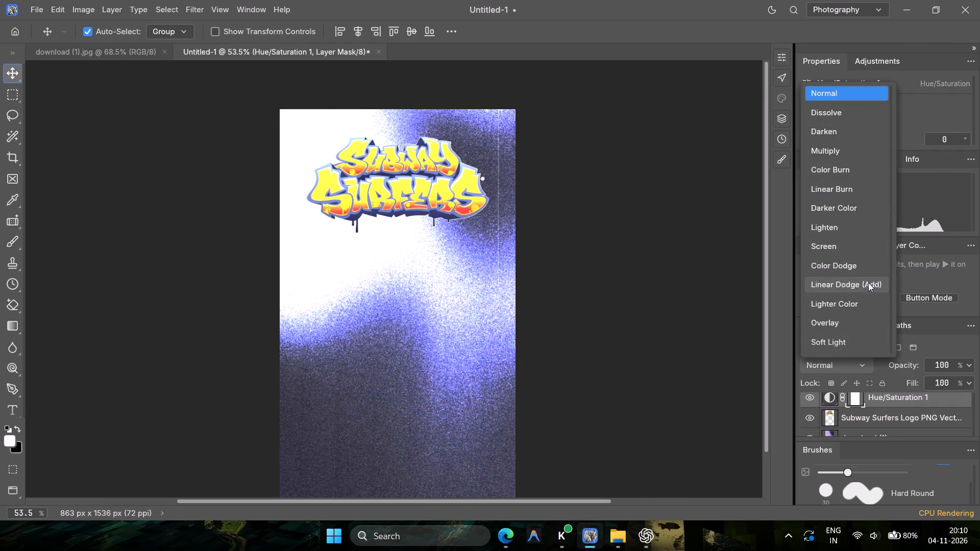
{"action": "left_click", "coordinate": [868, 300]}
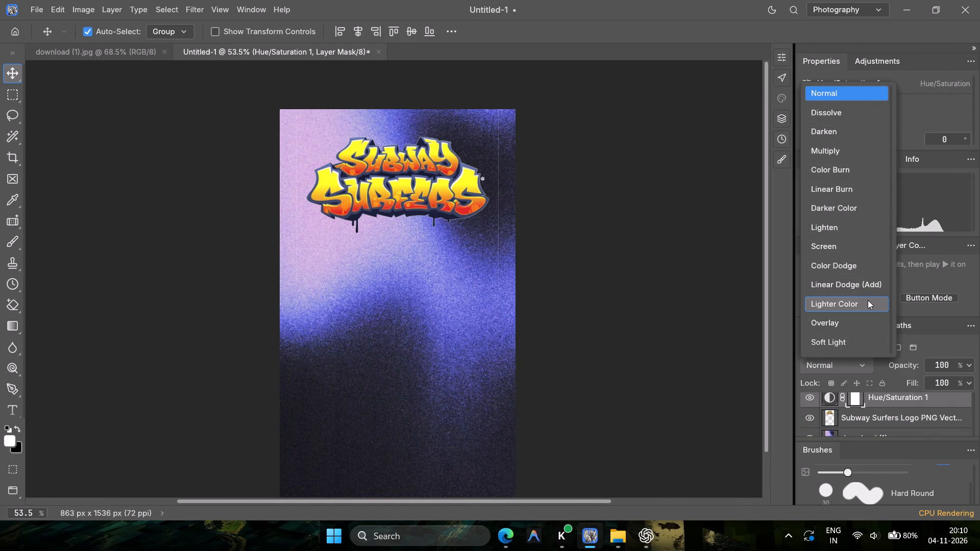
{"action": "left_click", "coordinate": [684, 292]}
Label the Subway Surfers logo layer with the Indigo colour tag.
{"action": "left_click", "coordinate": [411, 184]}
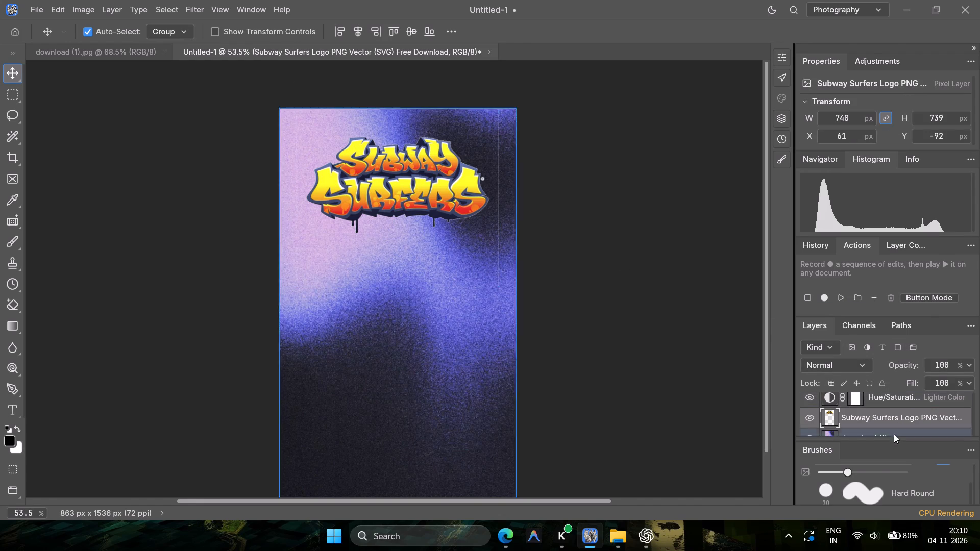
{"action": "scroll", "coordinate": [874, 469], "scroll_direction": "up", "scroll_amount": 2}
{"action": "right_click", "coordinate": [903, 411]}
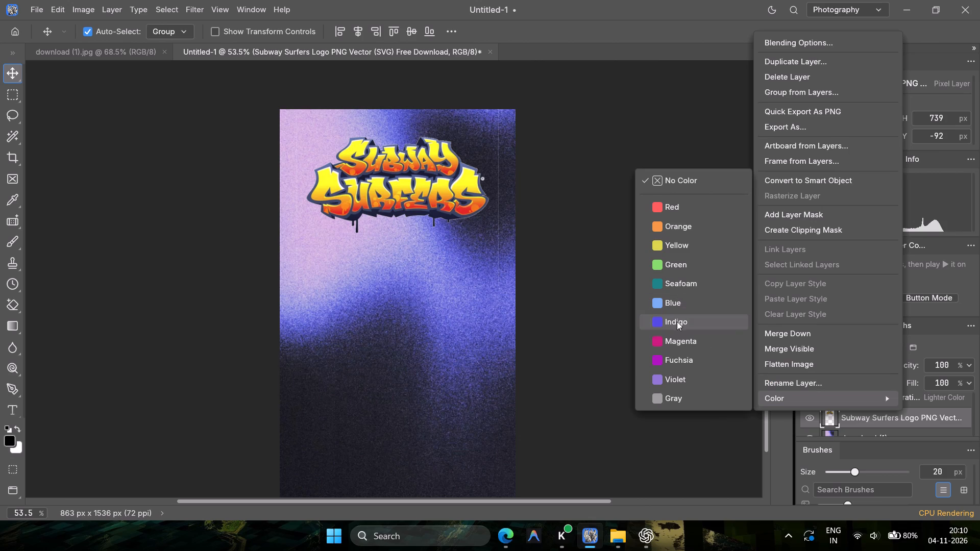
{"action": "left_click", "coordinate": [677, 321]}
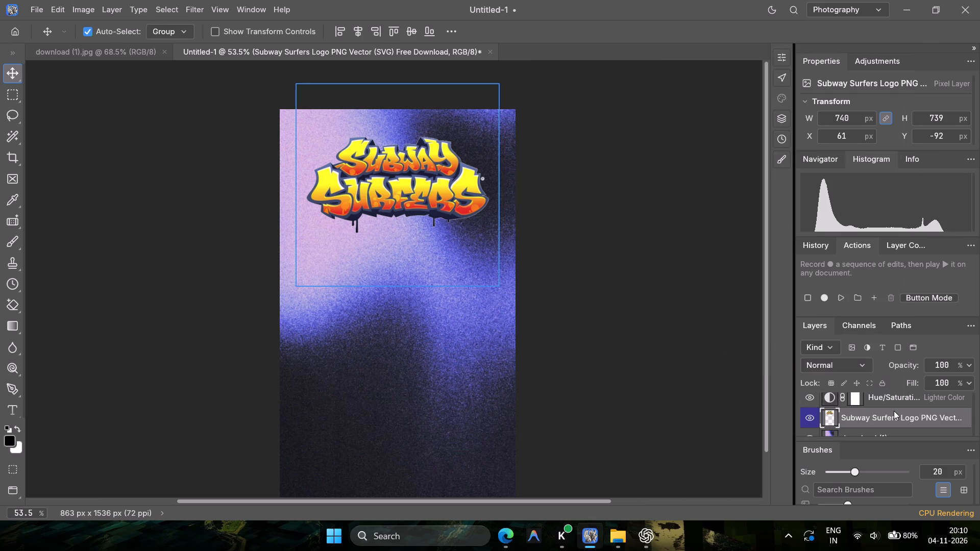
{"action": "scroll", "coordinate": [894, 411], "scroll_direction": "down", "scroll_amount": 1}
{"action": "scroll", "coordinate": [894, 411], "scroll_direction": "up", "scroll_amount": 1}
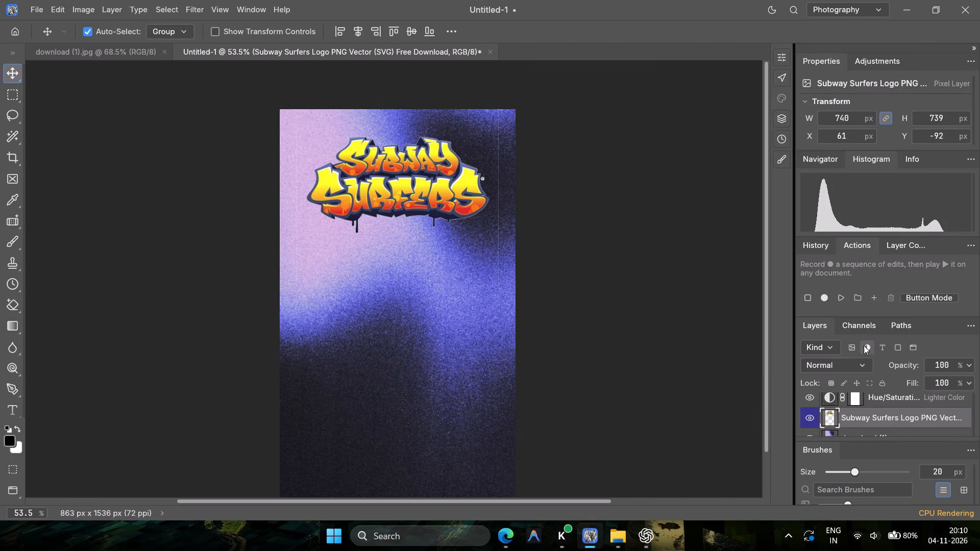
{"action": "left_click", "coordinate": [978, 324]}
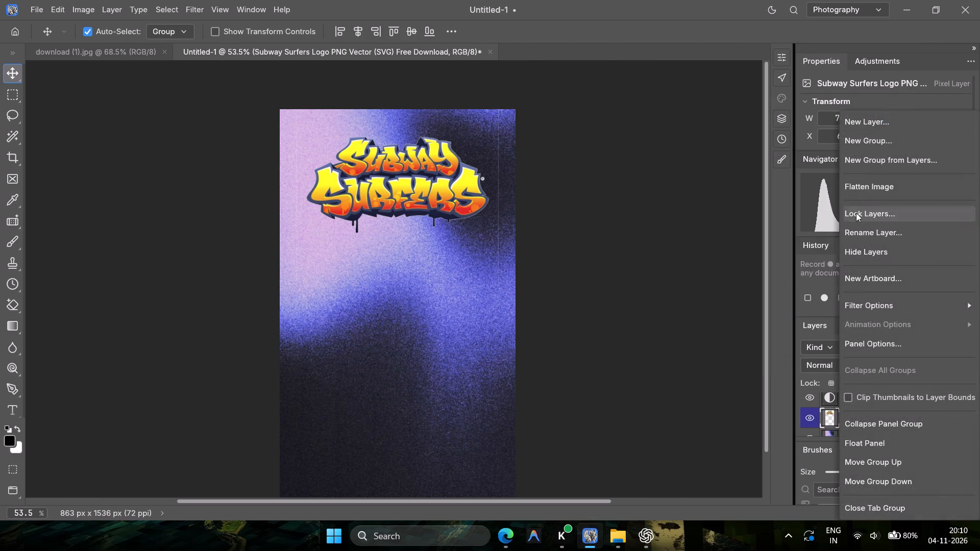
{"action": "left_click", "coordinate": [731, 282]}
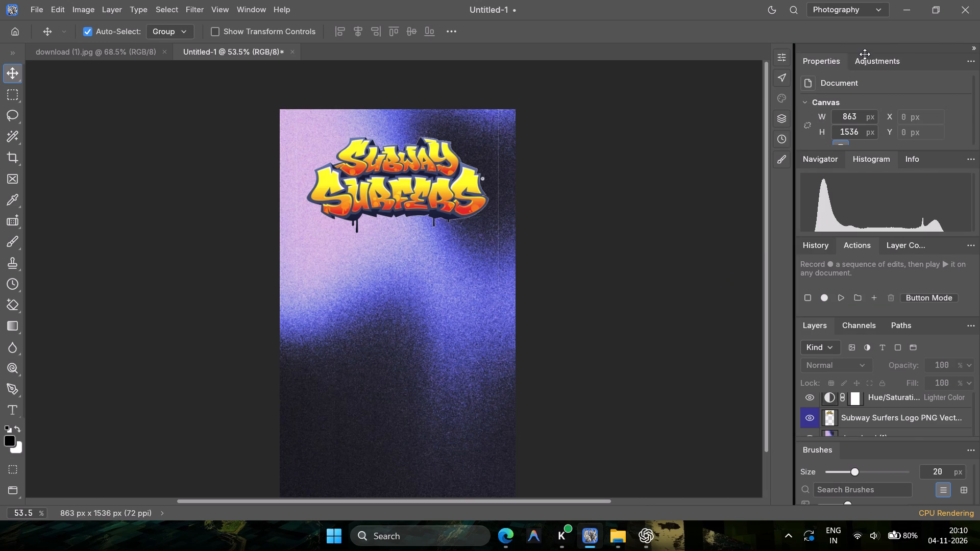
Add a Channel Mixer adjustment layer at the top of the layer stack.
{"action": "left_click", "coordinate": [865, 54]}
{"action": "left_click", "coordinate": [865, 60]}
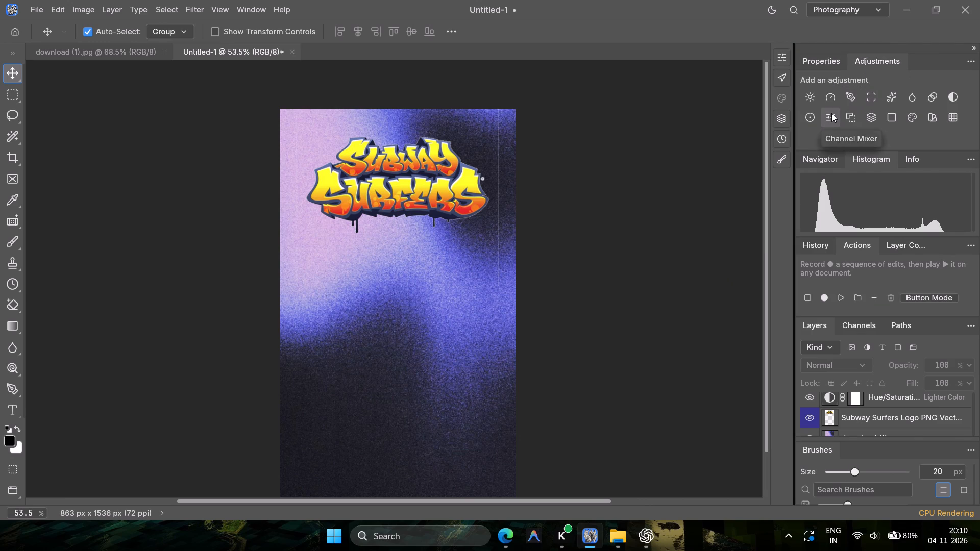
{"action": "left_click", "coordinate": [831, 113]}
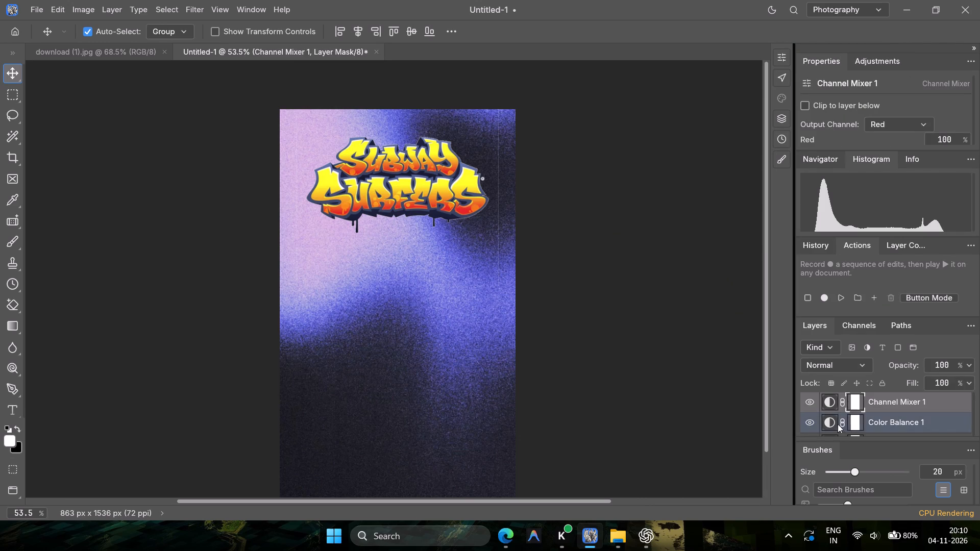
Select the Subway Surfers logo layer and filter the layer list to show only adjustment layers.
{"action": "scroll", "coordinate": [846, 386], "scroll_direction": "down", "scroll_amount": 1}
{"action": "scroll", "coordinate": [901, 409], "scroll_direction": "down", "scroll_amount": 2}
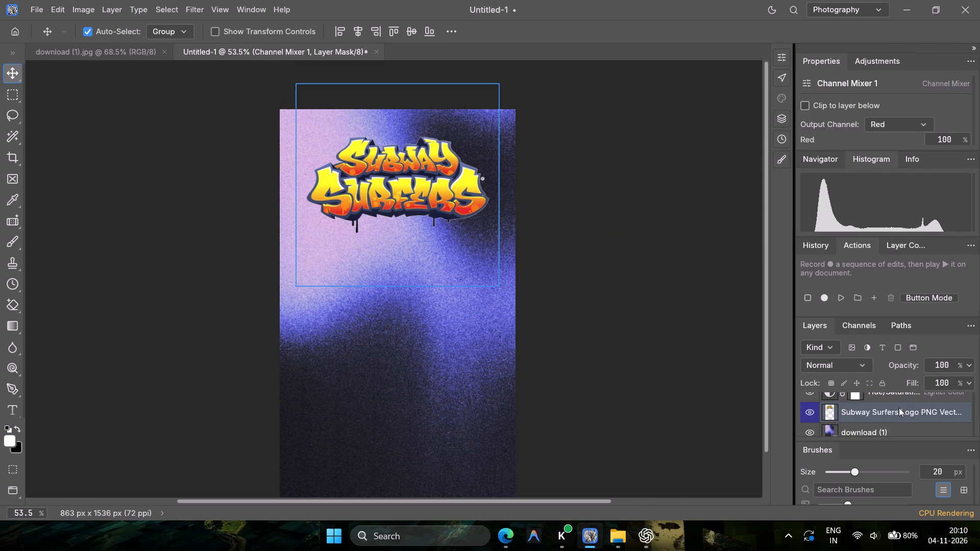
{"action": "left_click", "coordinate": [899, 408]}
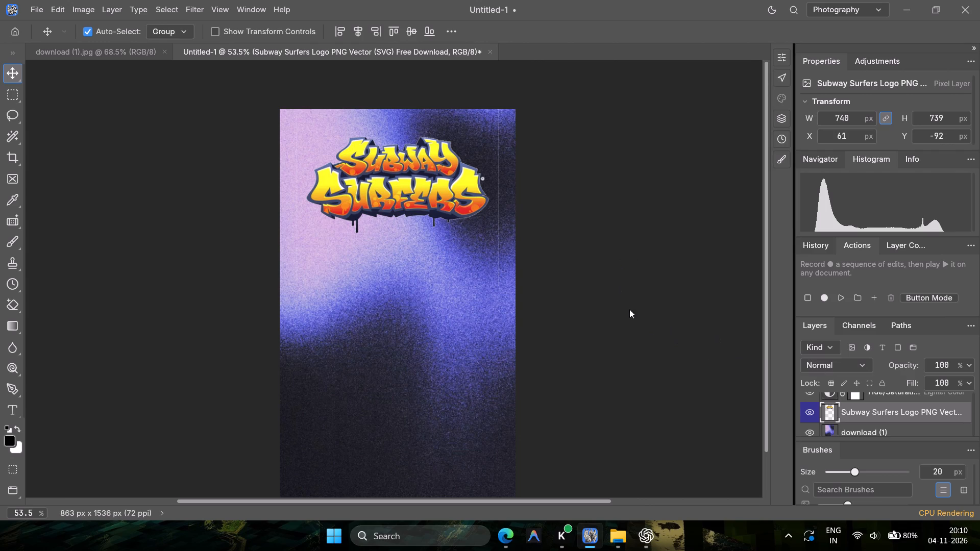
{"action": "left_click", "coordinate": [869, 349]}
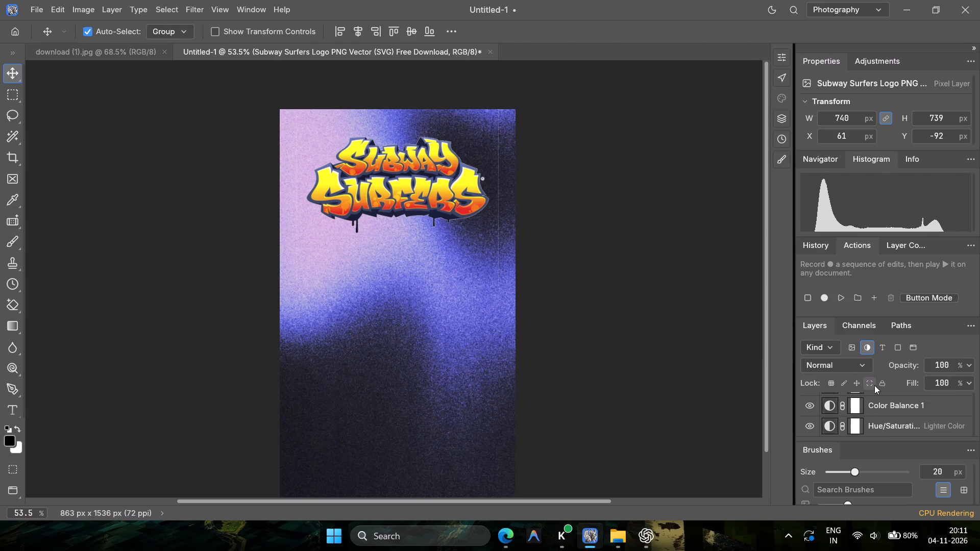
{"action": "scroll", "coordinate": [876, 387], "scroll_direction": "down", "scroll_amount": 3}
{"action": "scroll", "coordinate": [876, 393], "scroll_direction": "up", "scroll_amount": 3}
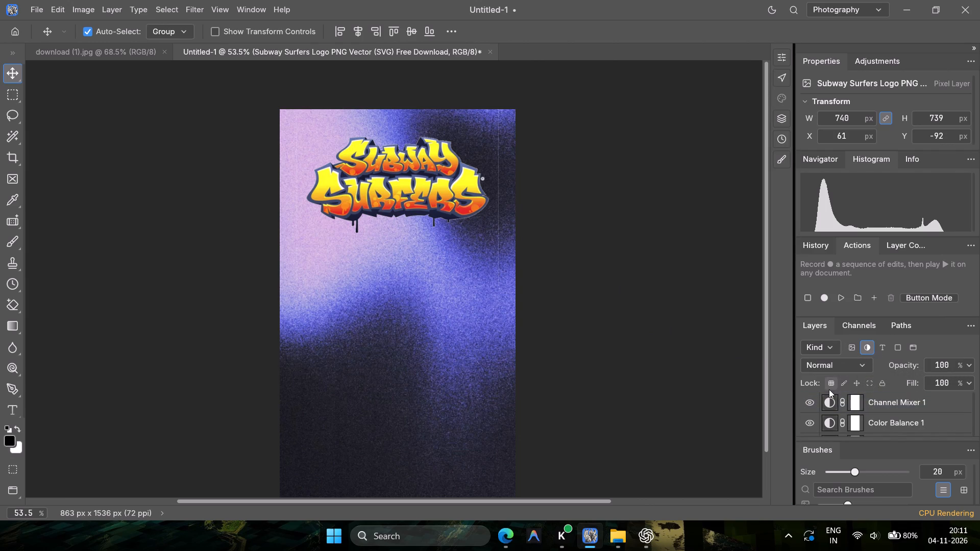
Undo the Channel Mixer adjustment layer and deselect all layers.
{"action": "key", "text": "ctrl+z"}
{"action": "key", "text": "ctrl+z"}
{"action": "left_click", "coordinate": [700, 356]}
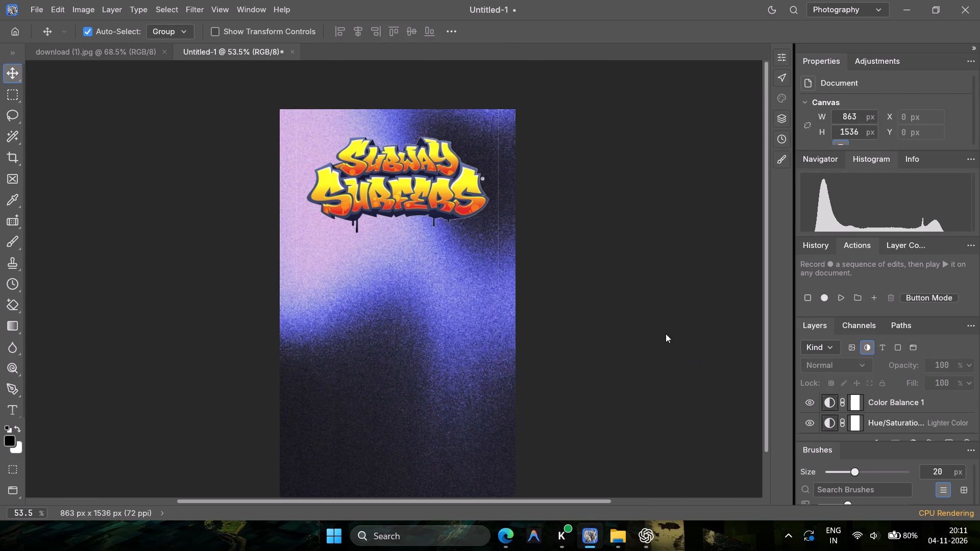
Switch to Microsoft Edge and download the "Subway surfers" image of the boy on a red hoverboard from the Pinterest search results.
{"action": "left_click", "coordinate": [506, 540]}
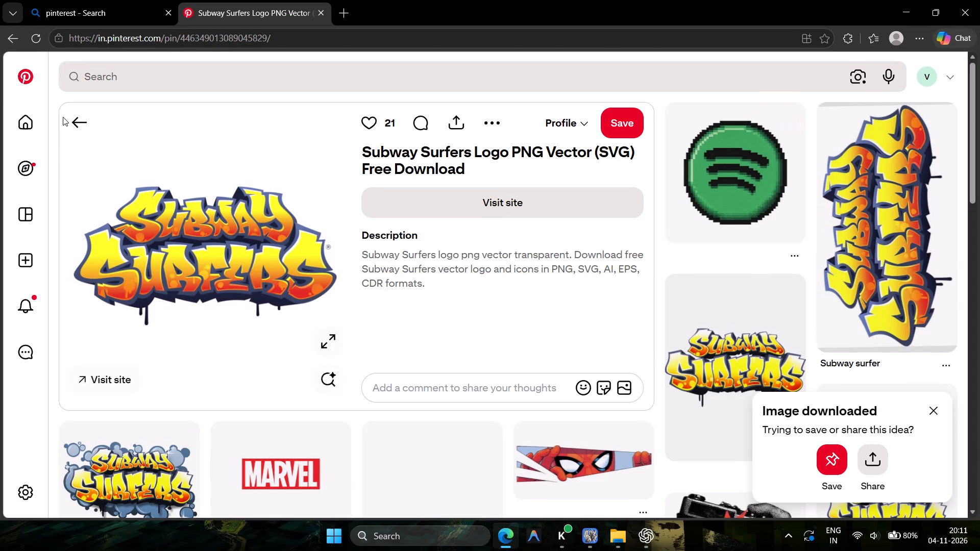
{"action": "left_click", "coordinate": [72, 123]}
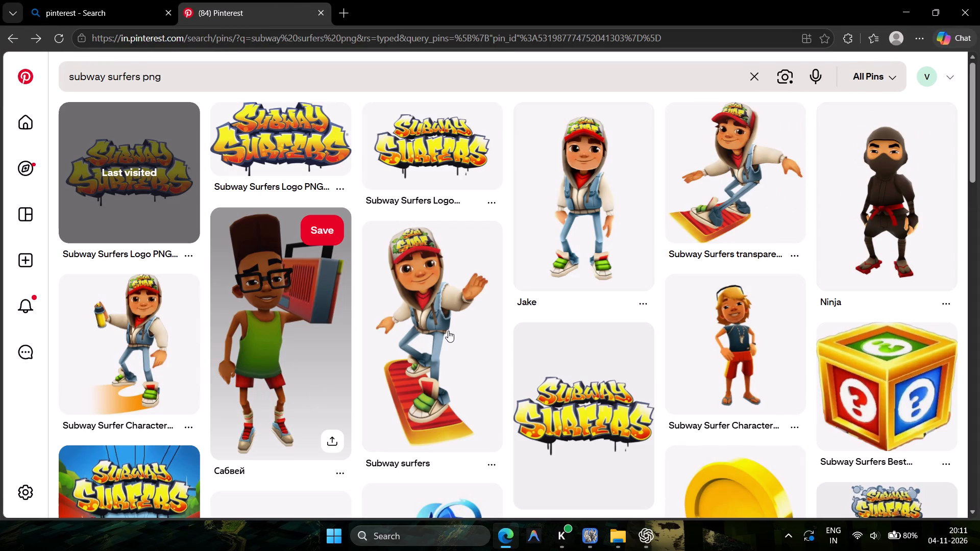
{"action": "left_click", "coordinate": [445, 331]}
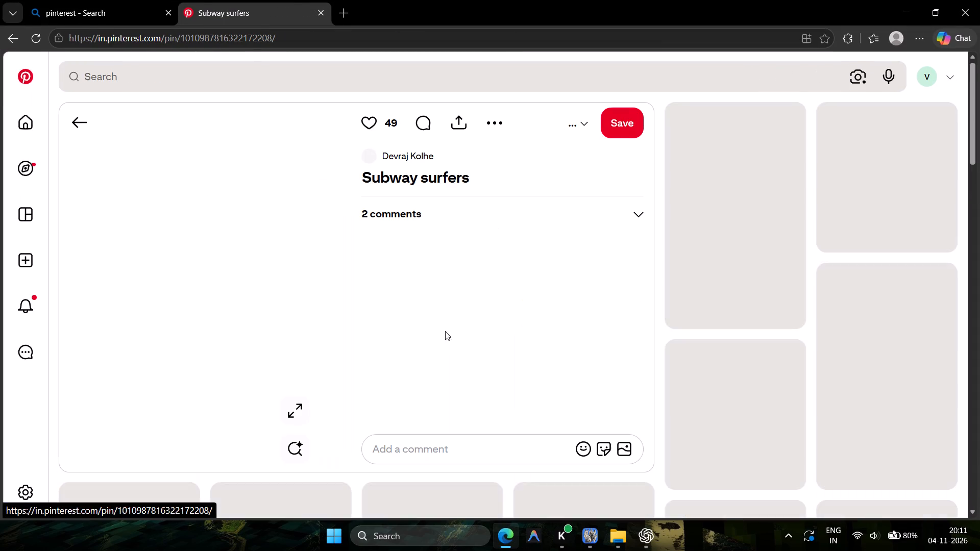
{"action": "left_click", "coordinate": [497, 120]}
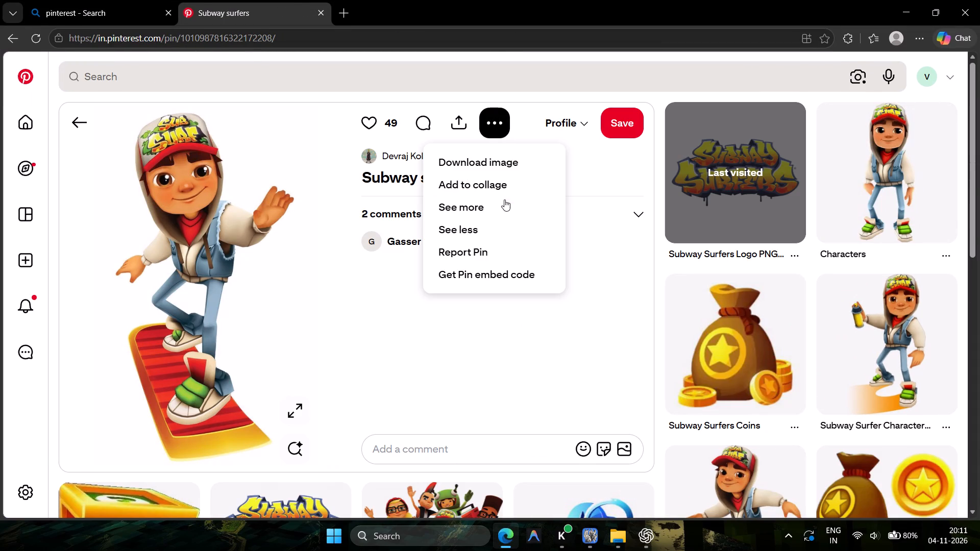
{"action": "left_click", "coordinate": [499, 170]}
Place the downloaded Subway surfers.jpg onto the gradient canvas in PhotoCraft.
{"action": "left_click_drag", "start_coordinate": [753, 102], "coordinate": [652, 503]}
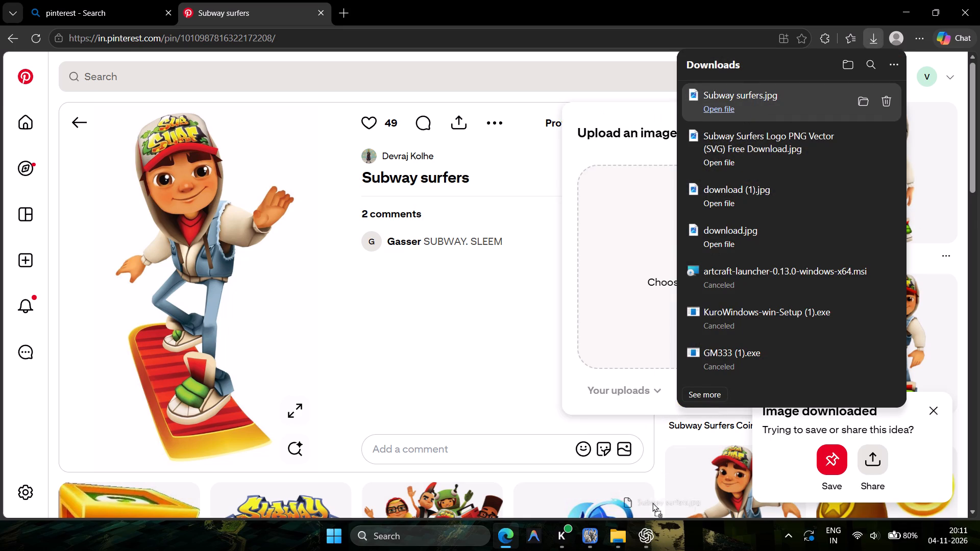
{"action": "left_click_drag", "start_coordinate": [652, 503], "coordinate": [401, 318]}
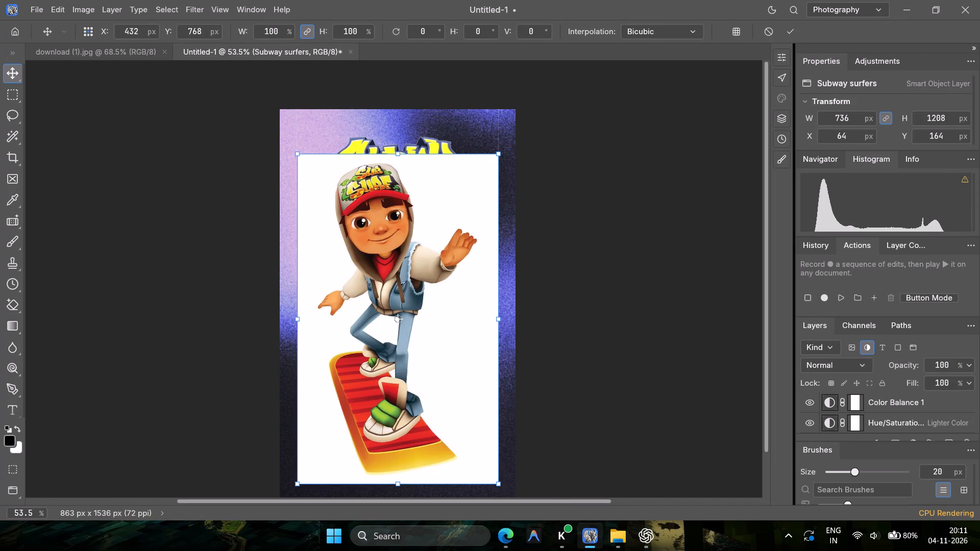
Rasterize the placed character image and remove its white background with the Magic Eraser, including the area between the legs.
{"action": "left_click", "coordinate": [7, 298]}
{"action": "right_click", "coordinate": [18, 305]}
{"action": "left_click", "coordinate": [65, 341]}
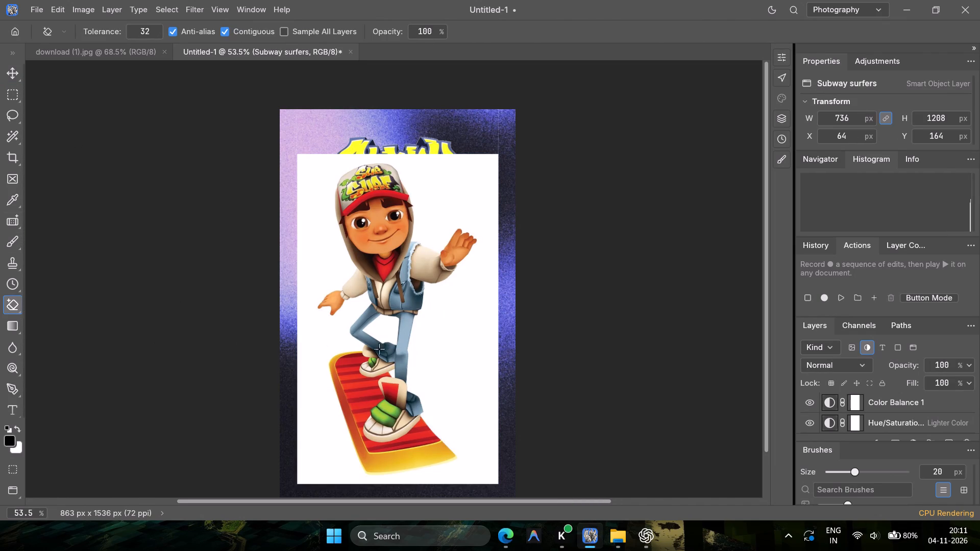
{"action": "left_click", "coordinate": [454, 360]}
{"action": "left_click", "coordinate": [548, 285]}
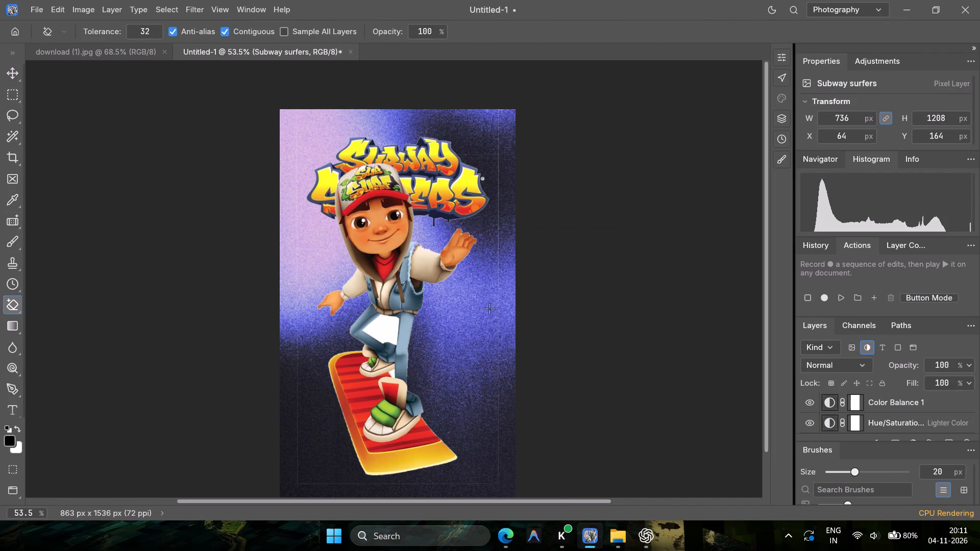
{"action": "left_click", "coordinate": [607, 317]}
{"action": "left_click", "coordinate": [382, 330]}
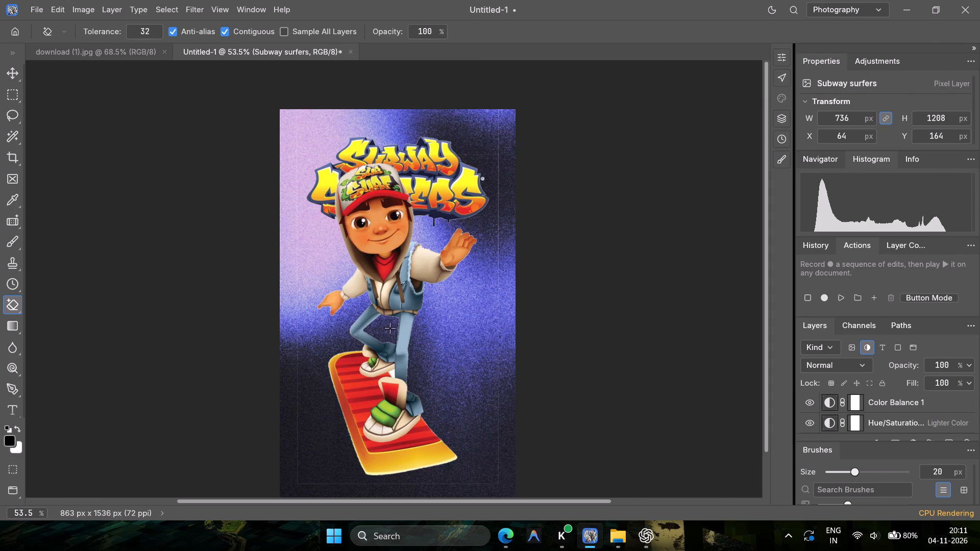
{"action": "left_click", "coordinate": [394, 372]}
Move the hoverboard character on the canvas to about X 127 px, Y 164 px.
{"action": "left_click", "coordinate": [9, 73]}
{"action": "left_click", "coordinate": [396, 311]}
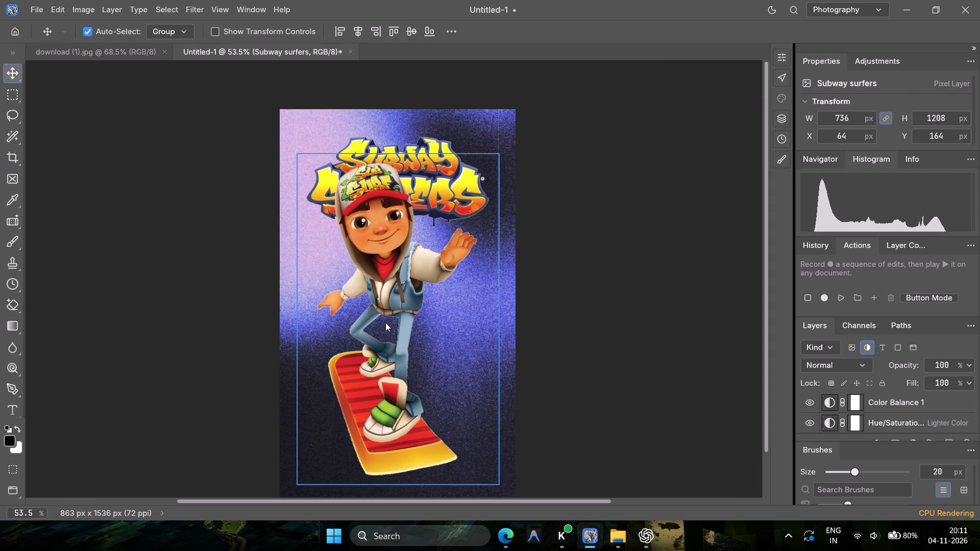
{"action": "left_click", "coordinate": [396, 261]}
{"action": "double_click", "coordinate": [390, 270]}
{"action": "left_click_drag", "start_coordinate": [391, 271], "coordinate": [406, 260]}
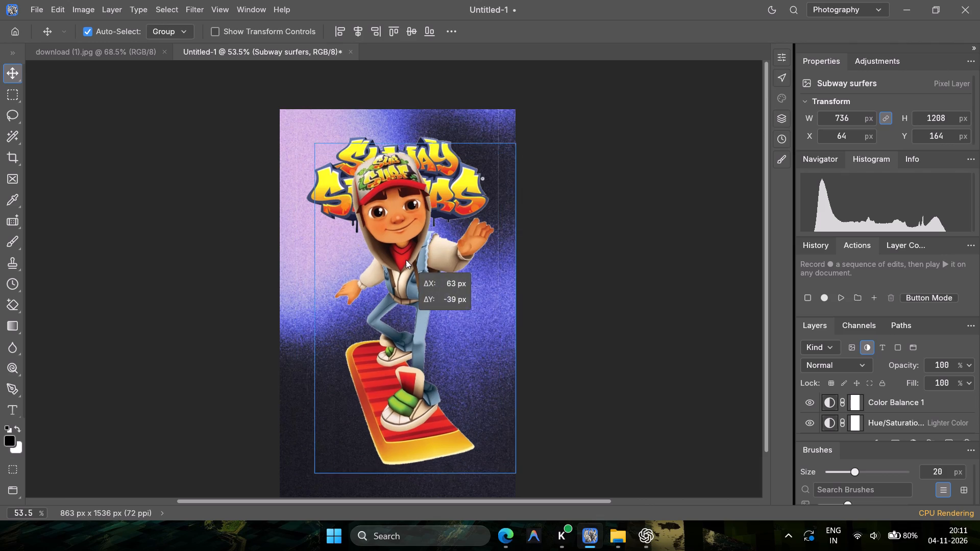
{"action": "left_click_drag", "start_coordinate": [406, 260], "coordinate": [396, 263]}
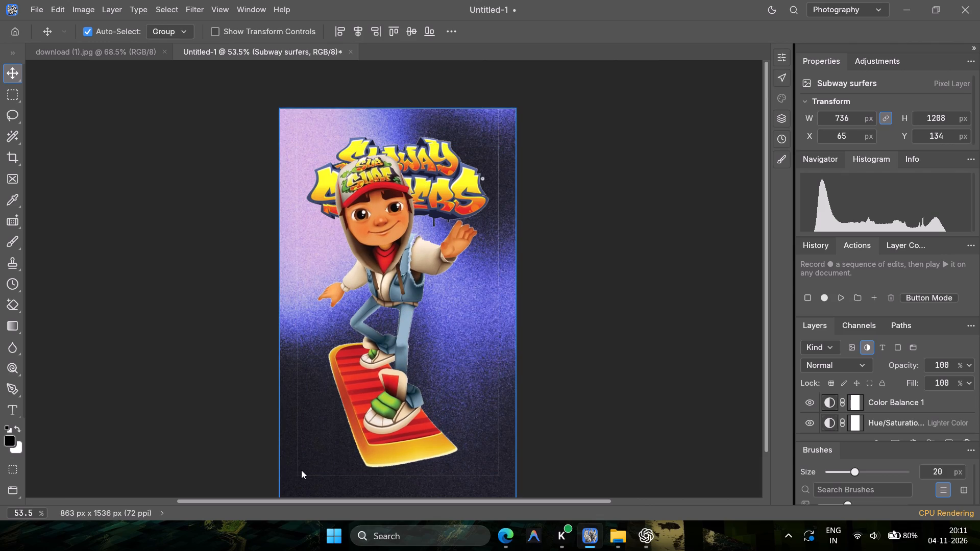
{"action": "double_click", "coordinate": [379, 257]}
{"action": "right_click", "coordinate": [379, 257]}
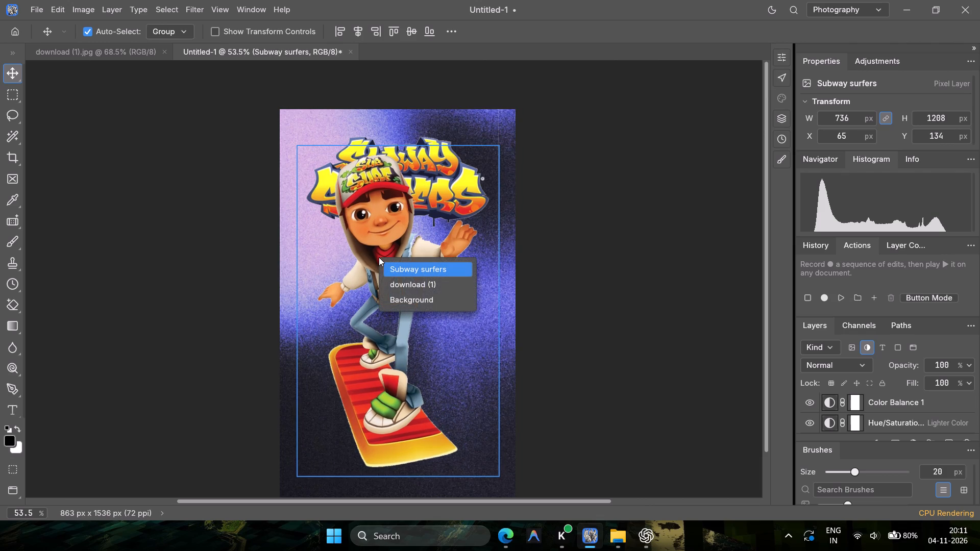
{"action": "left_click", "coordinate": [376, 244]}
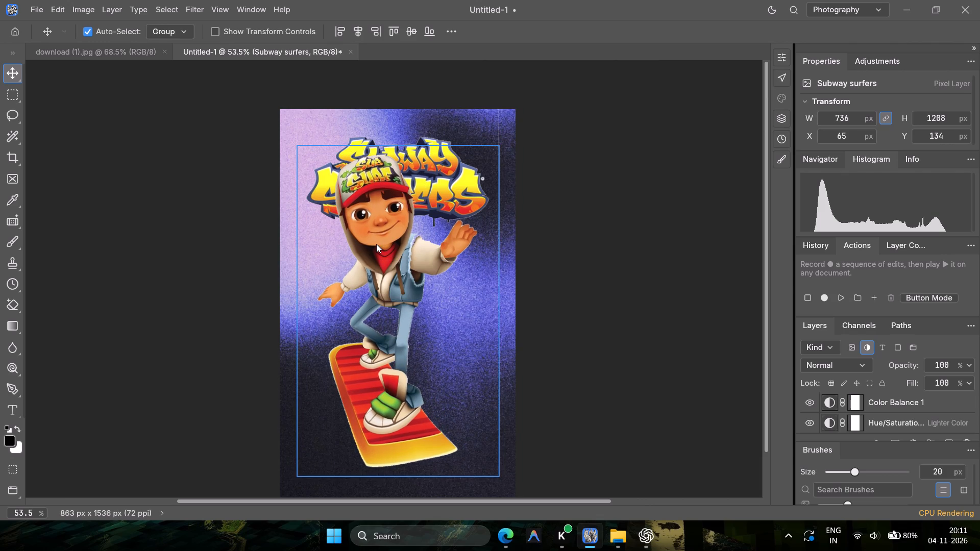
{"action": "left_click_drag", "start_coordinate": [387, 251], "coordinate": [405, 262]}
{"action": "left_click", "coordinate": [680, 271]}
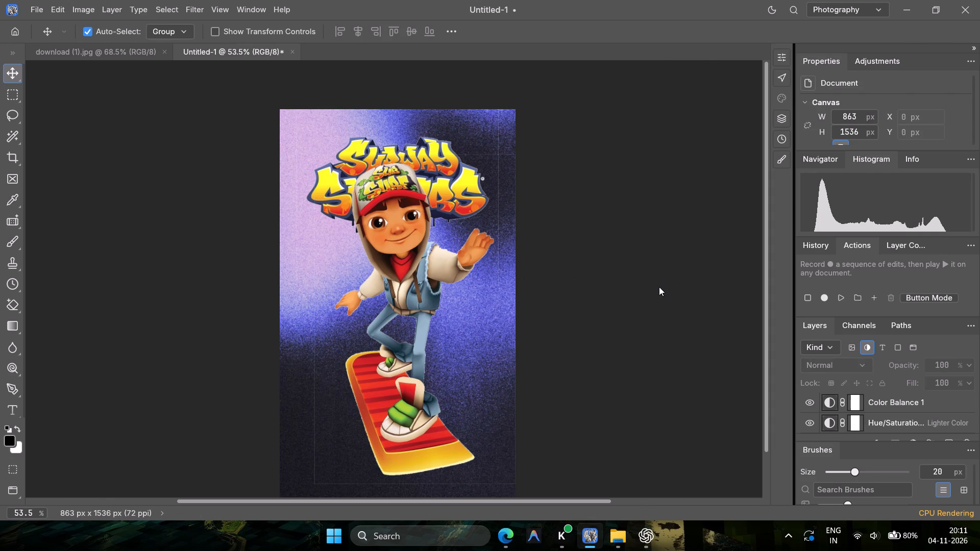
Convert the Subway surfers character layer for Smart Filters.
{"action": "left_click", "coordinate": [388, 262]}
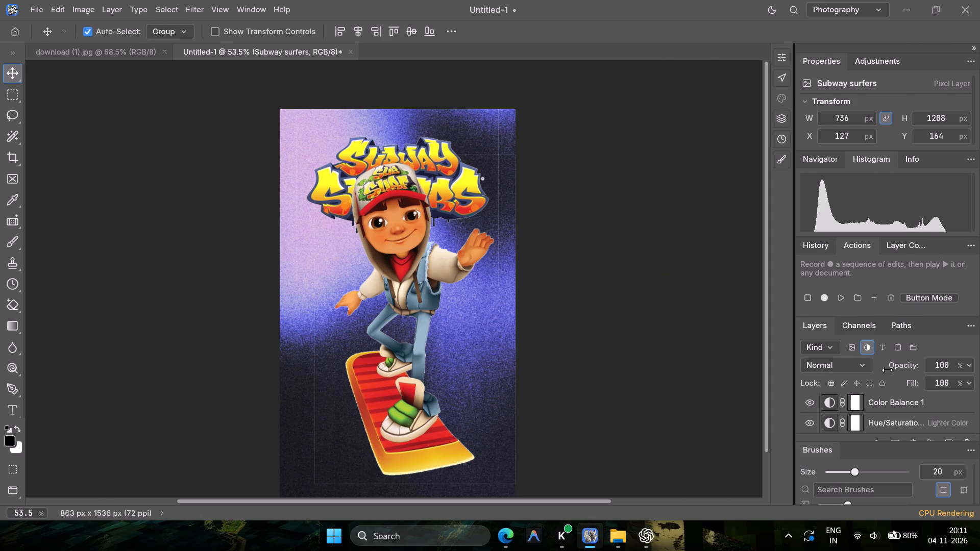
{"action": "left_click", "coordinate": [194, 0]}
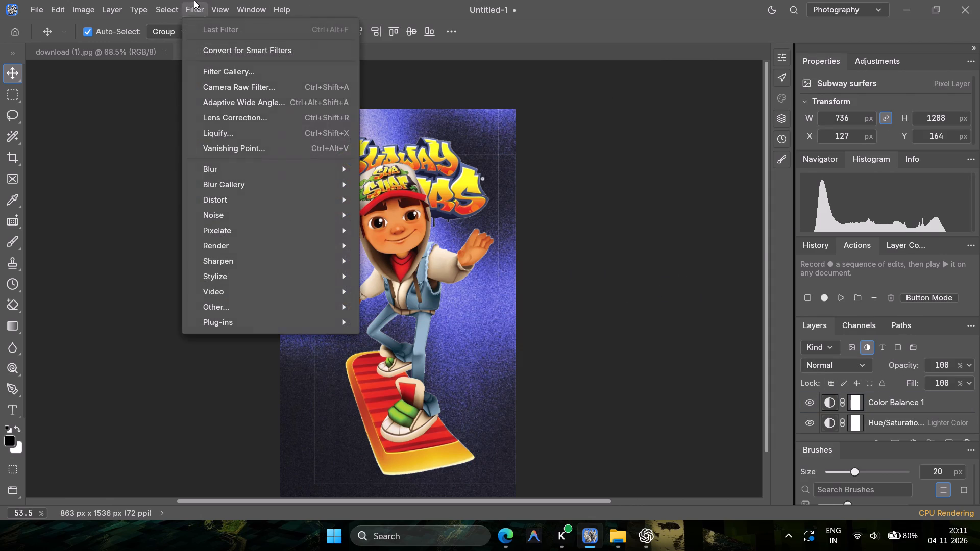
{"action": "left_click", "coordinate": [218, 52]}
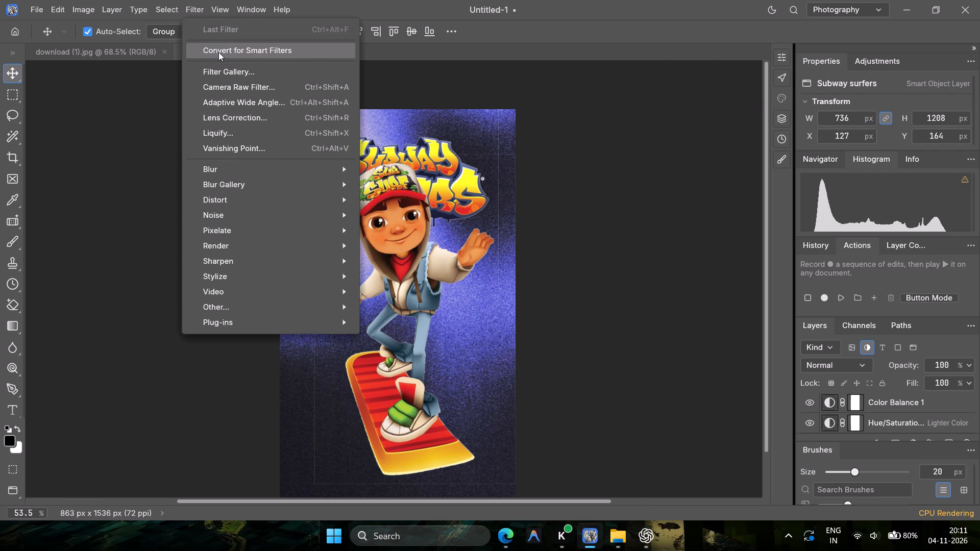
Apply the basic Blur filter to the Subway surfers character layer.
{"action": "left_click", "coordinate": [203, 3]}
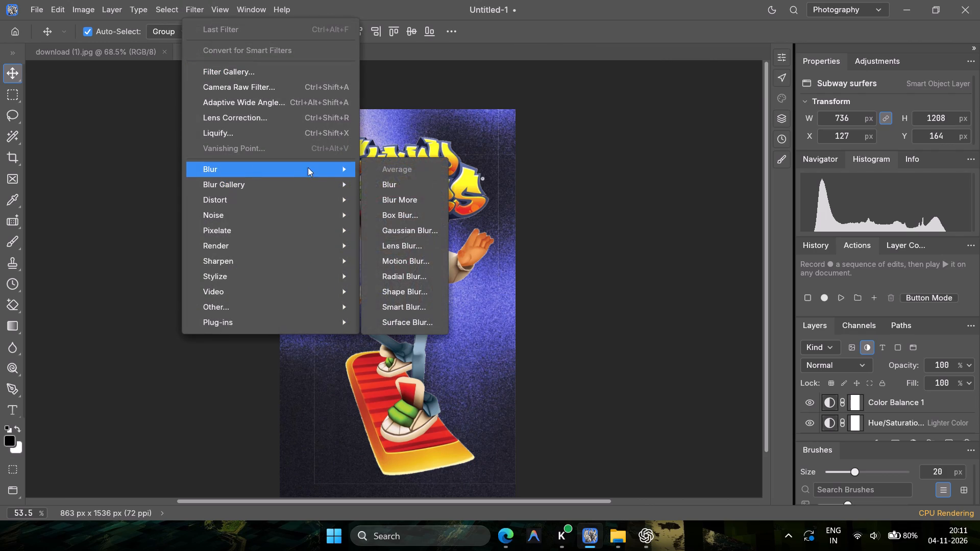
{"action": "left_click", "coordinate": [399, 184]}
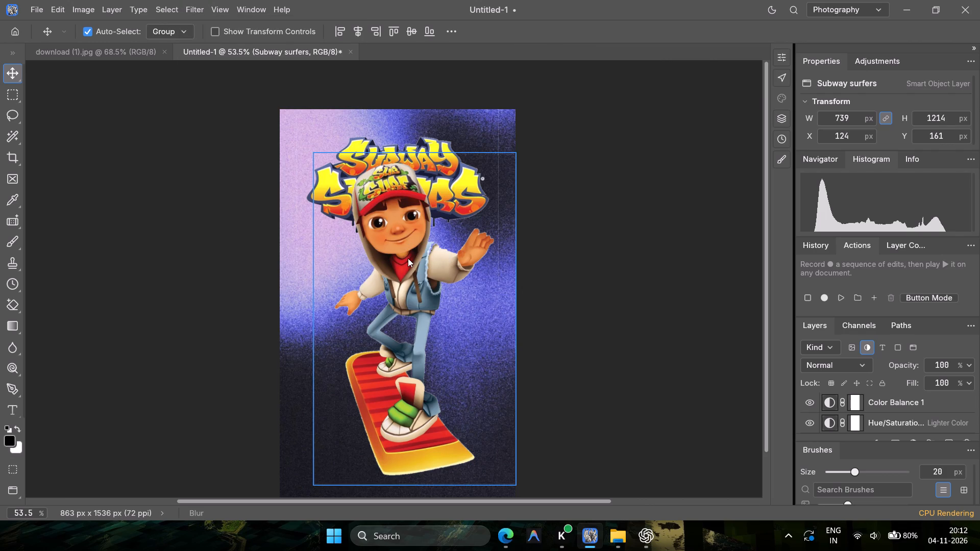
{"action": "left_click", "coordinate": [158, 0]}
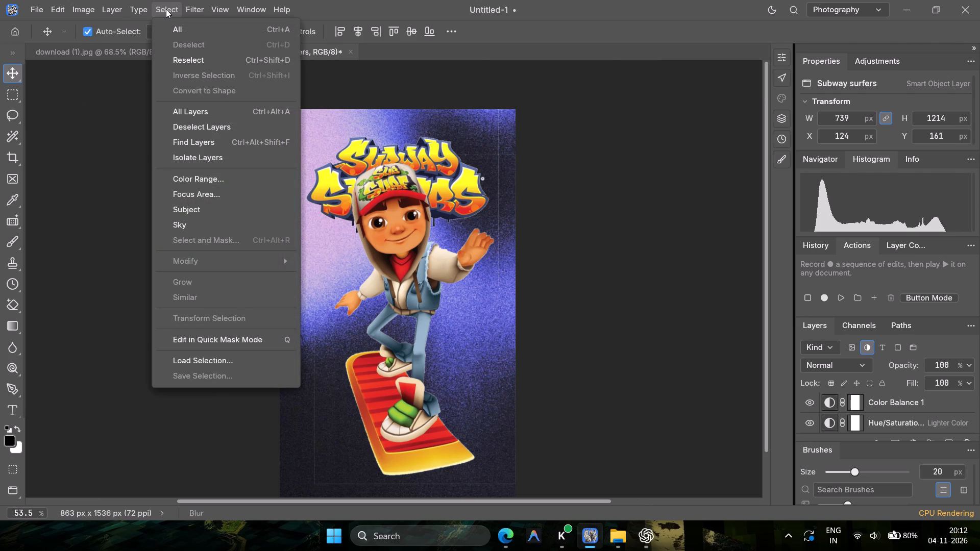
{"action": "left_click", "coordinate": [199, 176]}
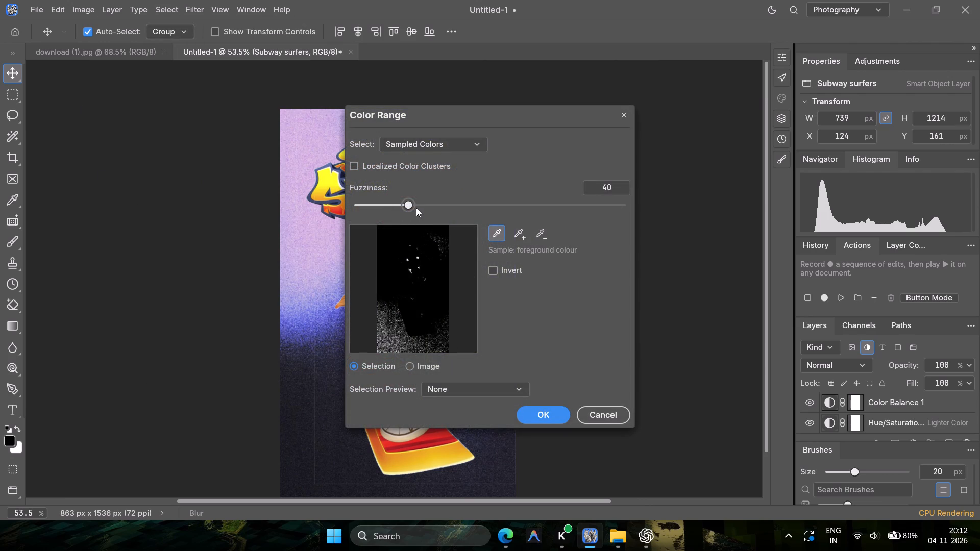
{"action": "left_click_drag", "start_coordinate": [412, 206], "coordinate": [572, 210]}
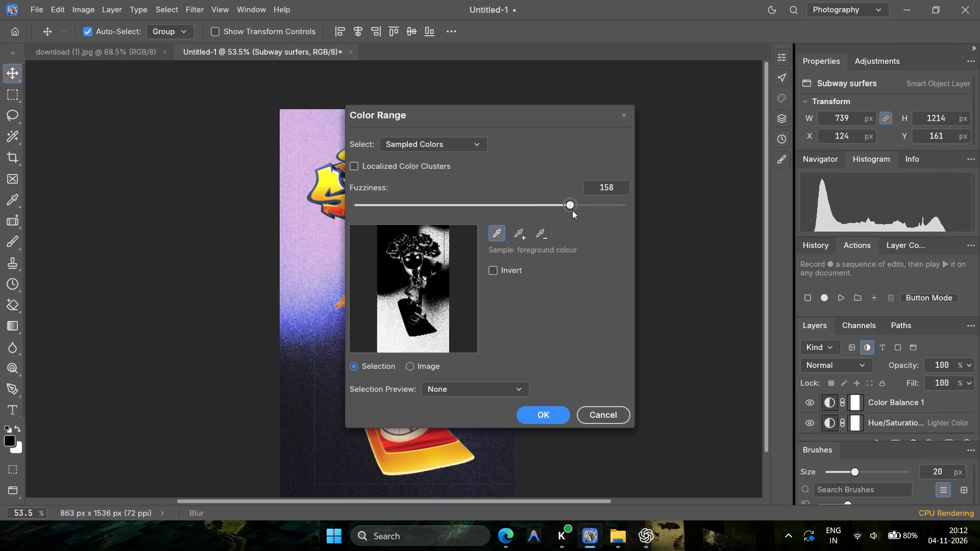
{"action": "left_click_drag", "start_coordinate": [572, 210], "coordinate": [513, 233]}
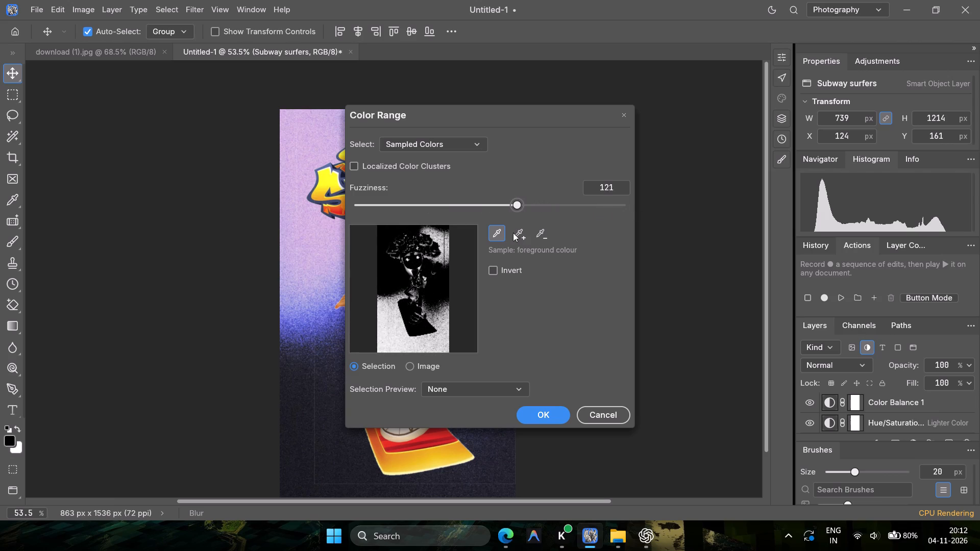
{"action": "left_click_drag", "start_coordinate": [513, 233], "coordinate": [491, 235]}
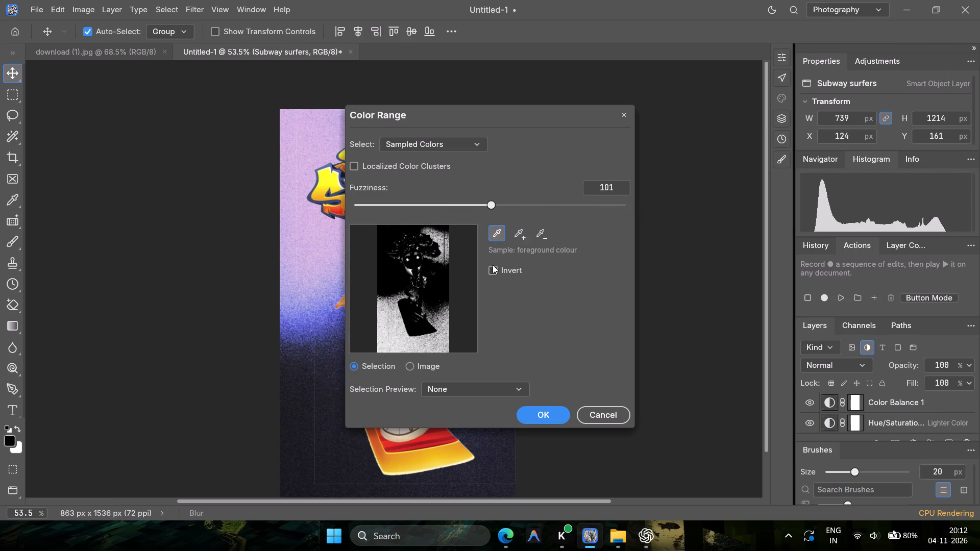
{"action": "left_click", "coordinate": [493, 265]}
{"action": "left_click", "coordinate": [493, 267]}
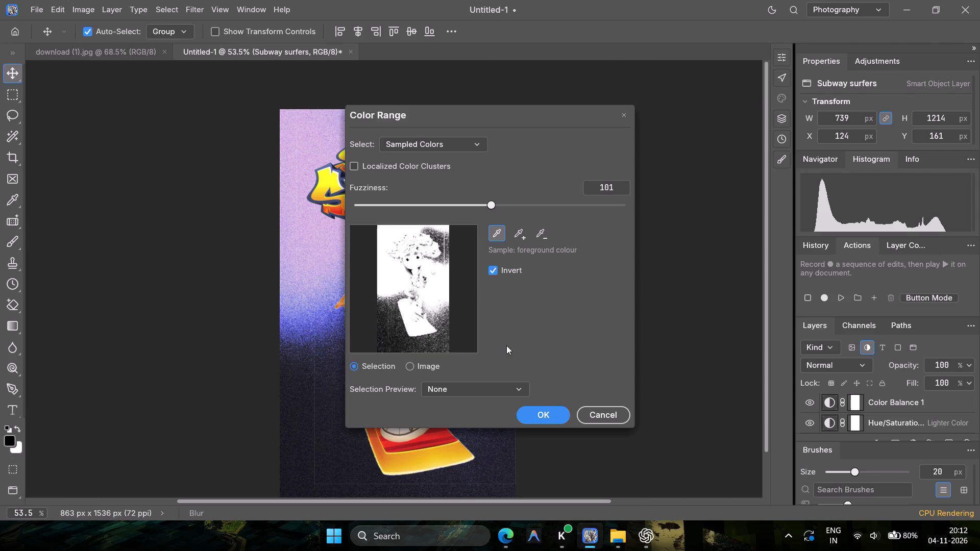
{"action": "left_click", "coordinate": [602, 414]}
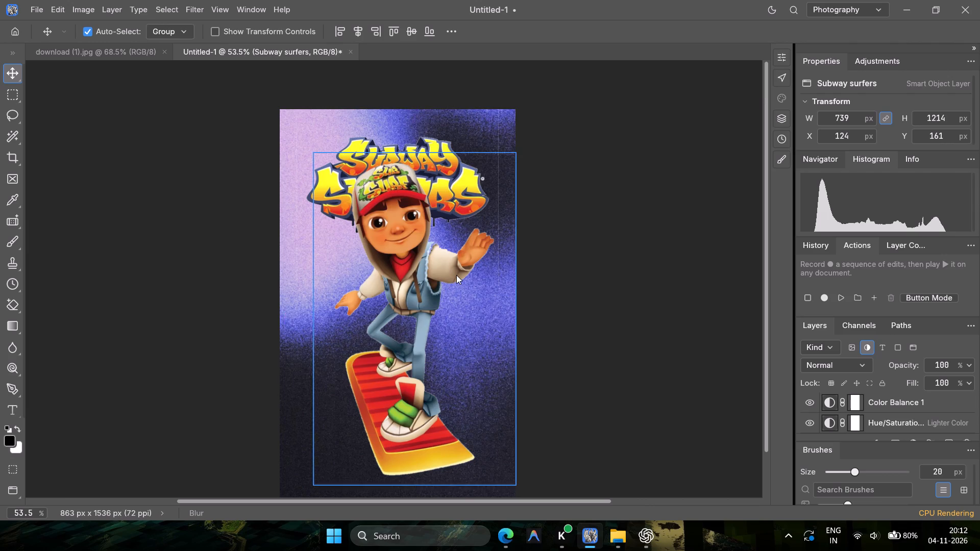
Delete the hoverboard character layer and the Subway Surfers logo layer from the canvas.
{"action": "left_click", "coordinate": [399, 232]}
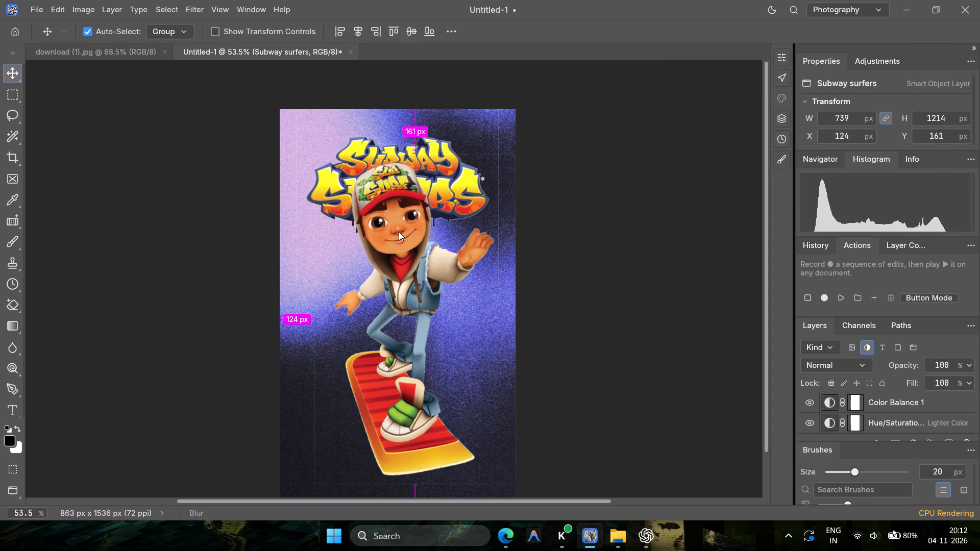
{"action": "left_click", "coordinate": [438, 267]}
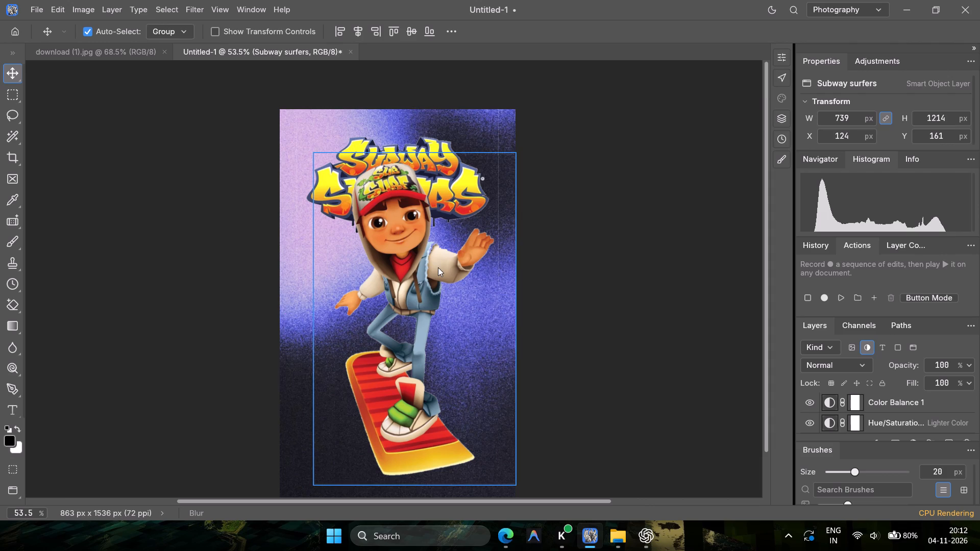
{"action": "key", "text": "Delete"}
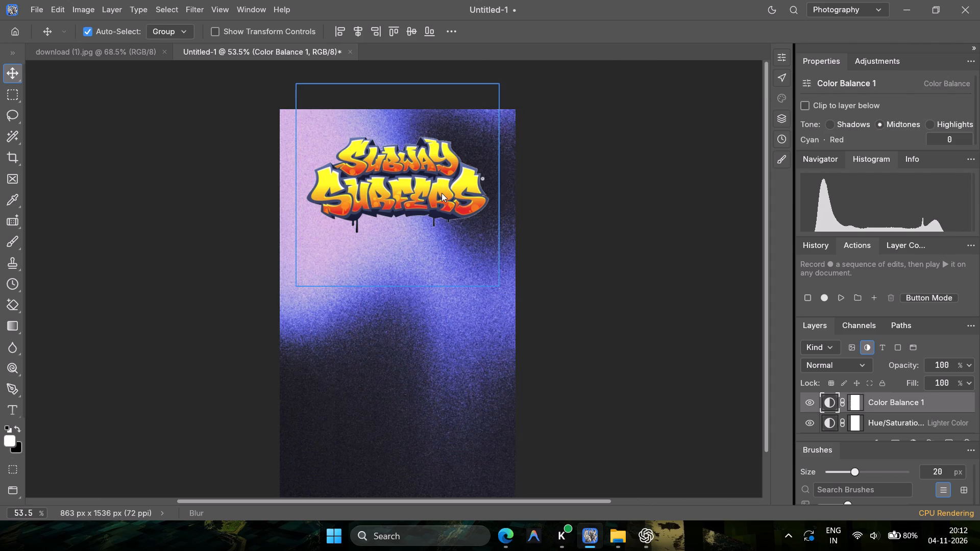
{"action": "left_click", "coordinate": [442, 193]}
{"action": "key", "text": "Delete"}
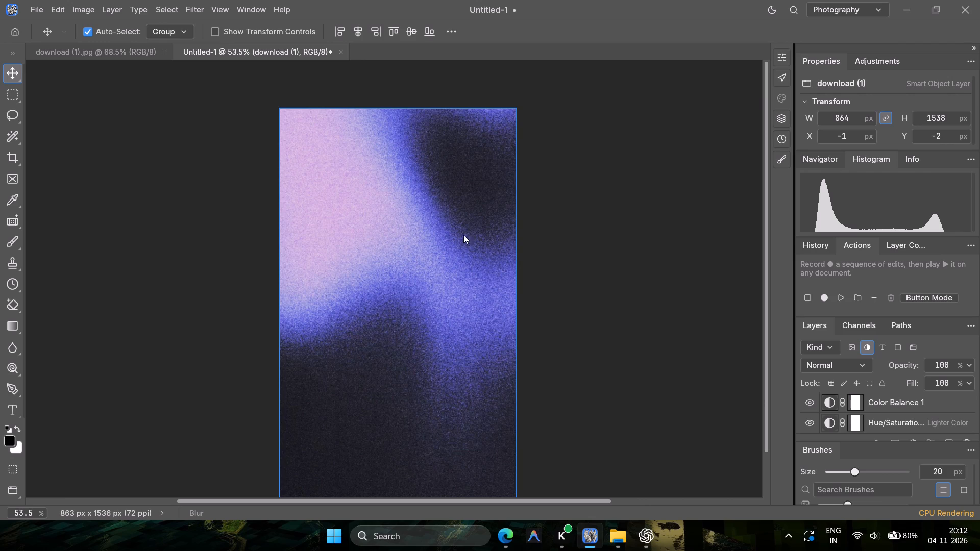
Place the downloaded Subway Surfers Logo PNG Vector image from the Edge browser's downloads onto the PhotoCraft canvas.
{"action": "left_click", "coordinate": [500, 534]}
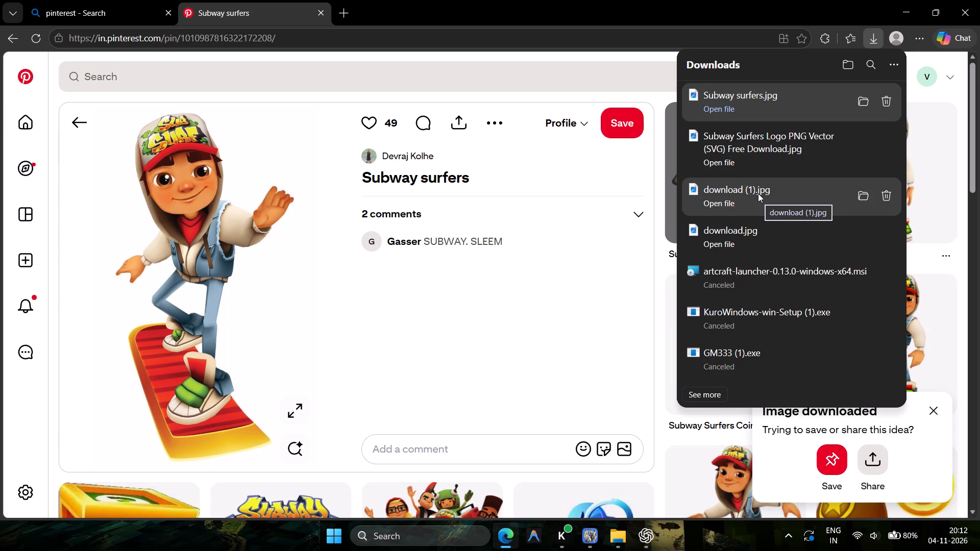
{"action": "left_click_drag", "start_coordinate": [756, 153], "coordinate": [592, 529]}
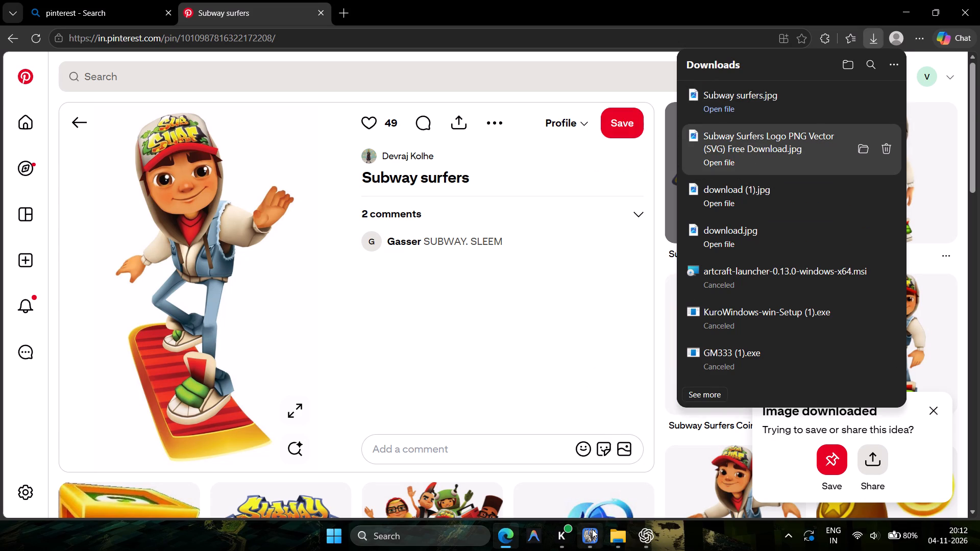
{"action": "left_click_drag", "start_coordinate": [592, 529], "coordinate": [402, 209]}
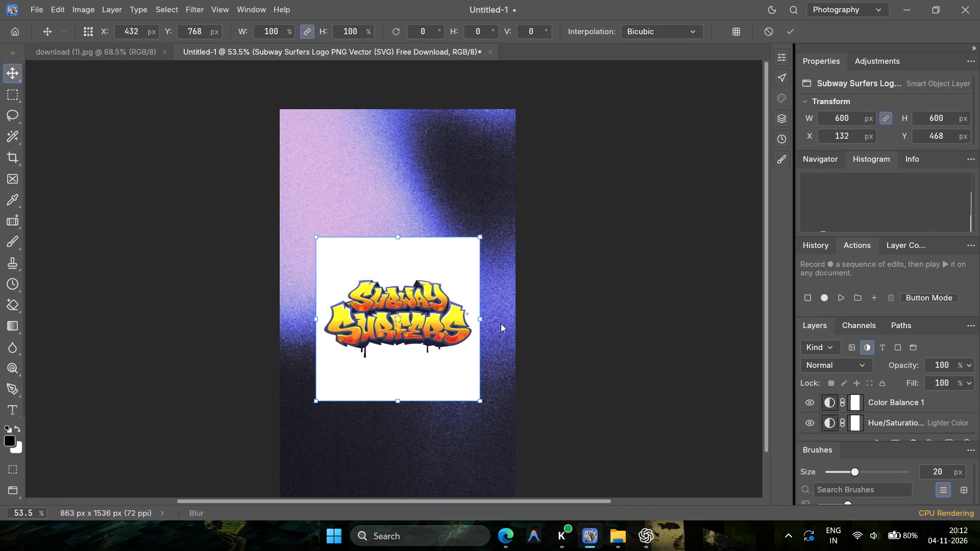
Open the Color Range selection for the placed logo image.
{"action": "left_click", "coordinate": [160, 1]}
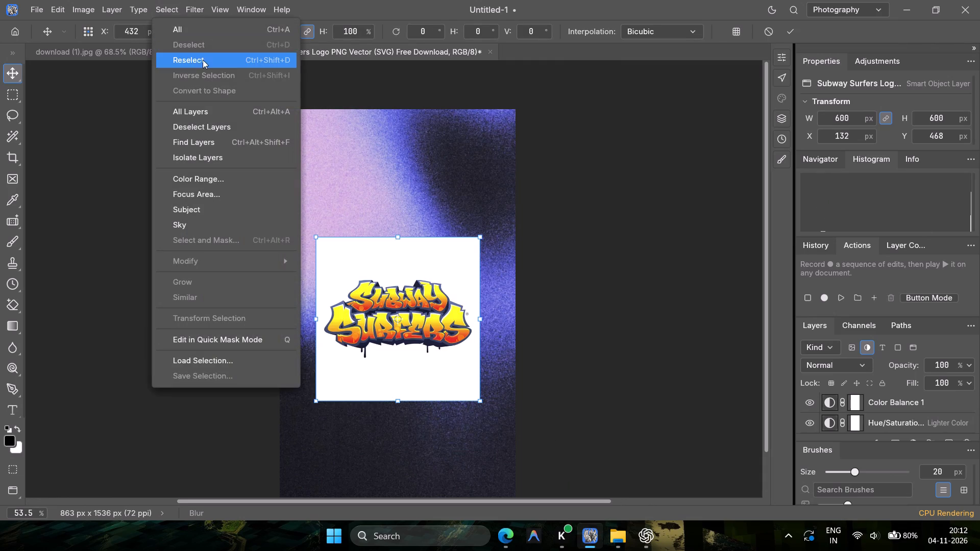
{"action": "left_click", "coordinate": [206, 178]}
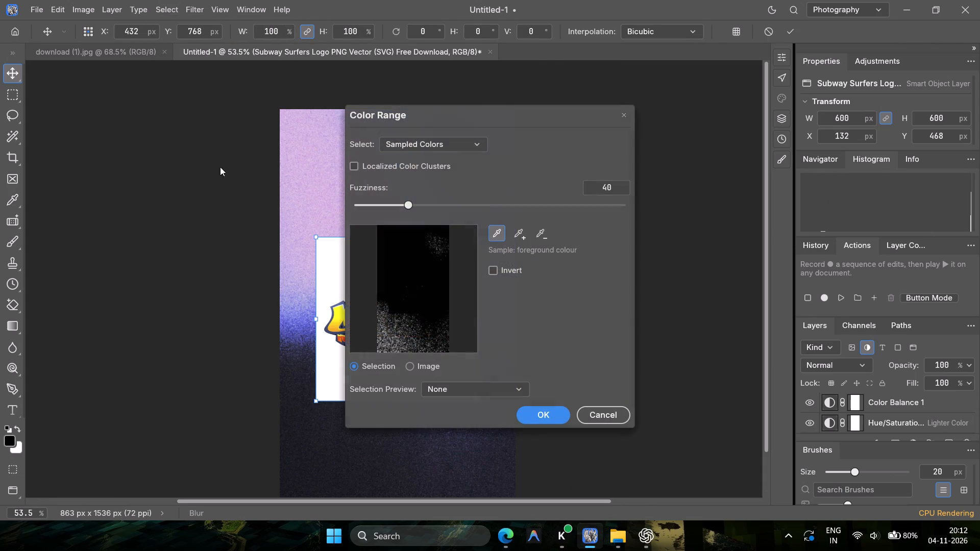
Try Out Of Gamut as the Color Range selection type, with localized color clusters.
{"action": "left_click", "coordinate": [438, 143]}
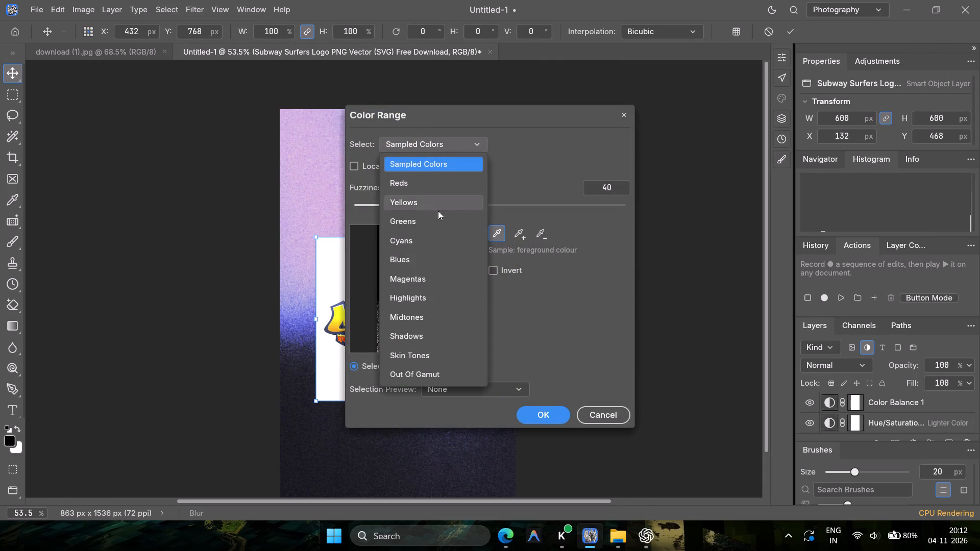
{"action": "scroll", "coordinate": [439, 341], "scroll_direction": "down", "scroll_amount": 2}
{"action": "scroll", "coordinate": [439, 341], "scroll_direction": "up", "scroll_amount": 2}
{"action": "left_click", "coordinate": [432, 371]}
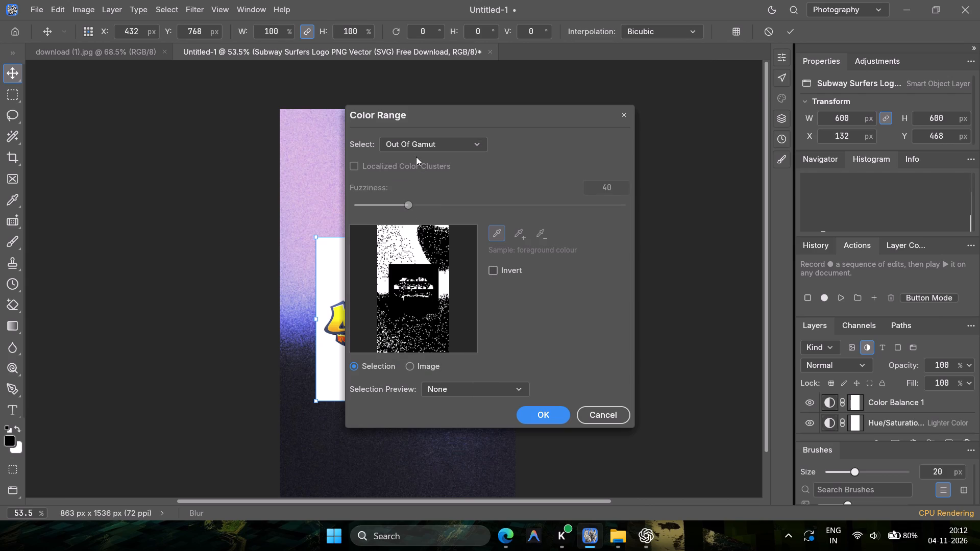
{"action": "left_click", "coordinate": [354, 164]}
{"action": "left_click", "coordinate": [657, 530]}
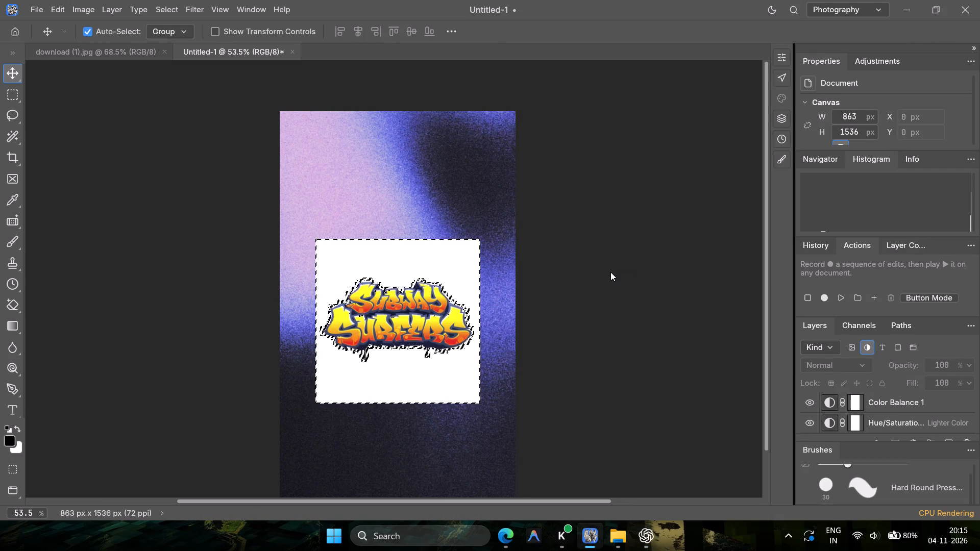
{"action": "key", "text": "ctrl+z"}
{"action": "left_click", "coordinate": [603, 271]}
Look for the logo layer and a rasterize option, checking the layers under the logo on the canvas and the layer list.
{"action": "right_click", "coordinate": [402, 305]}
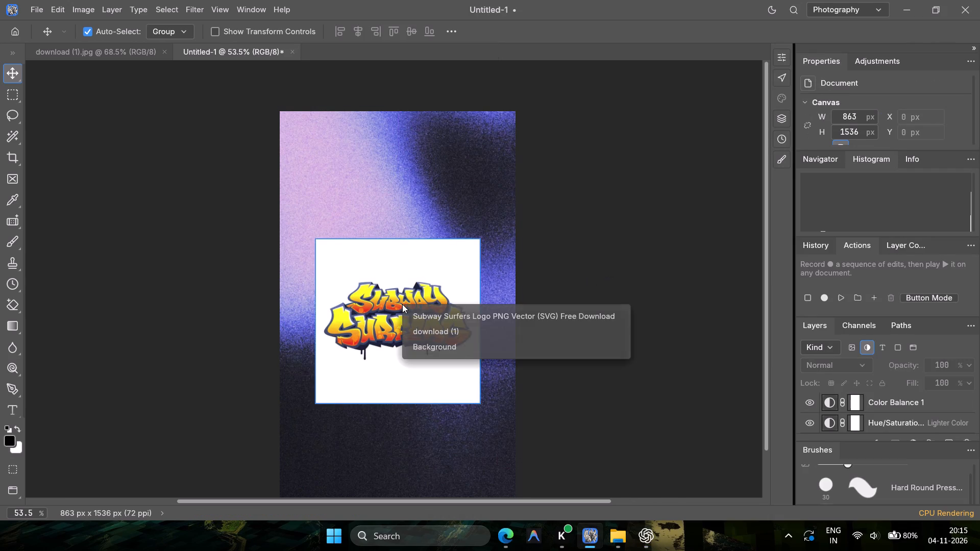
{"action": "left_click", "coordinate": [404, 279]}
{"action": "right_click", "coordinate": [404, 279]}
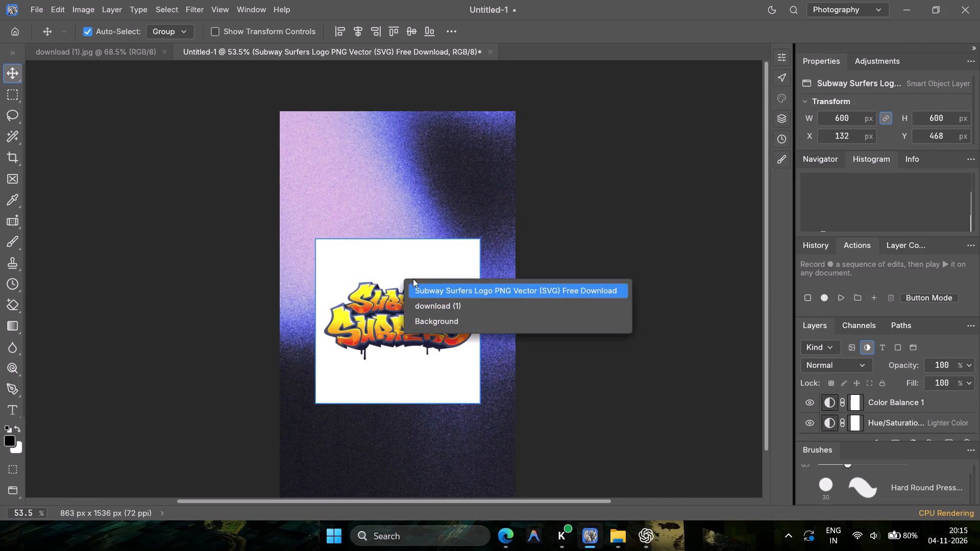
{"action": "left_click", "coordinate": [739, 315]}
{"action": "scroll", "coordinate": [917, 397], "scroll_direction": "down", "scroll_amount": 3}
{"action": "scroll", "coordinate": [919, 399], "scroll_direction": "up", "scroll_amount": 2}
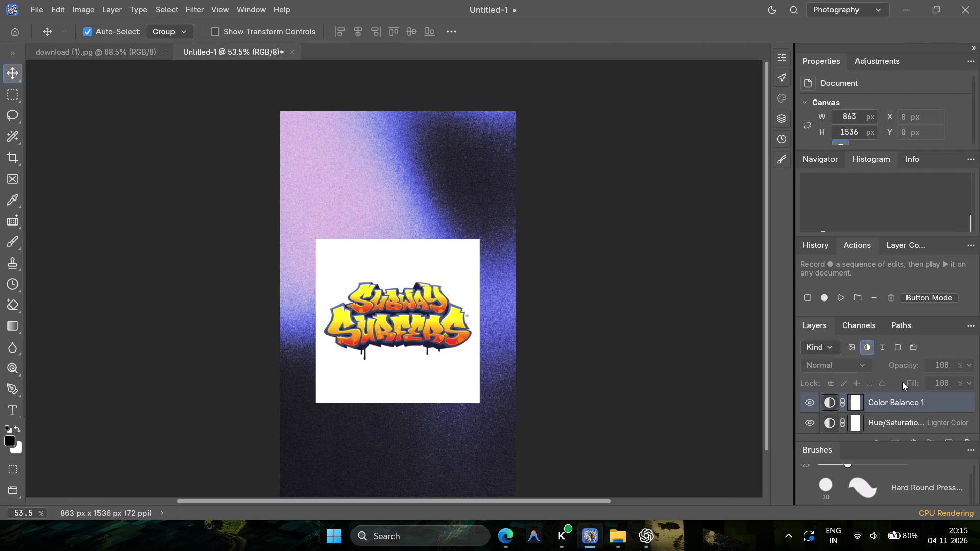
{"action": "left_click", "coordinate": [829, 322]}
{"action": "left_click", "coordinate": [826, 328]}
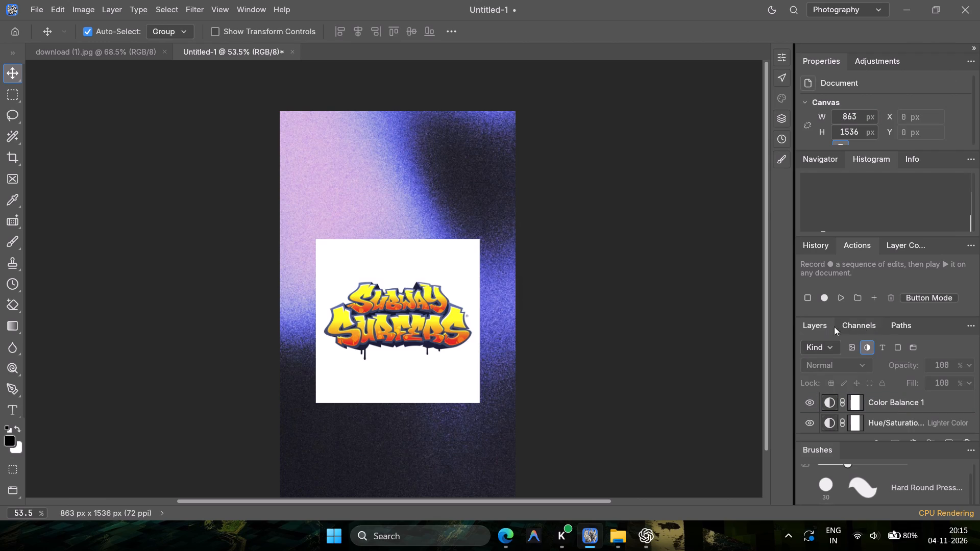
{"action": "left_click", "coordinate": [864, 323]}
{"action": "left_click", "coordinate": [823, 320]}
{"action": "scroll", "coordinate": [910, 398], "scroll_direction": "down", "scroll_amount": 4}
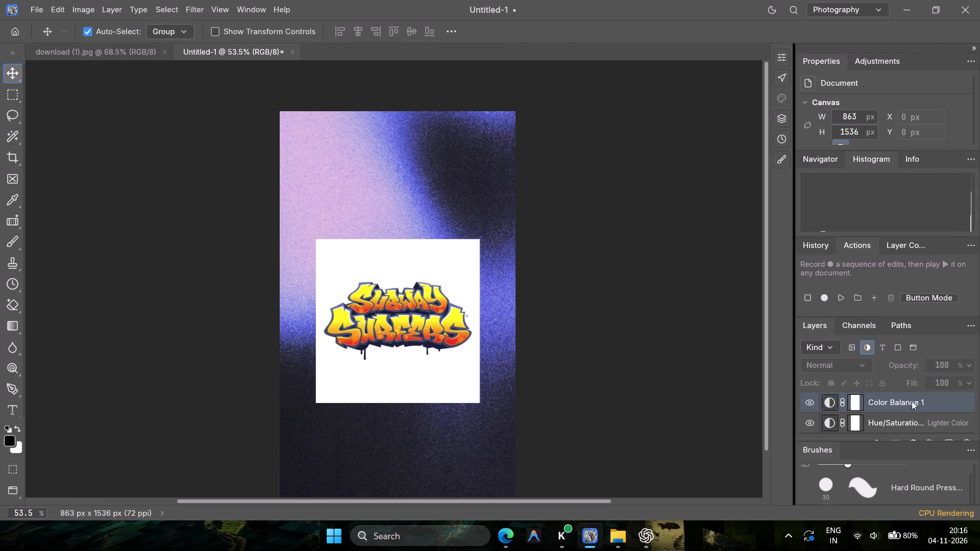
Delete the Hue/Saturation and Color Balance adjustment layers, including the Color Balance layer's mask.
{"action": "left_click", "coordinate": [898, 423]}
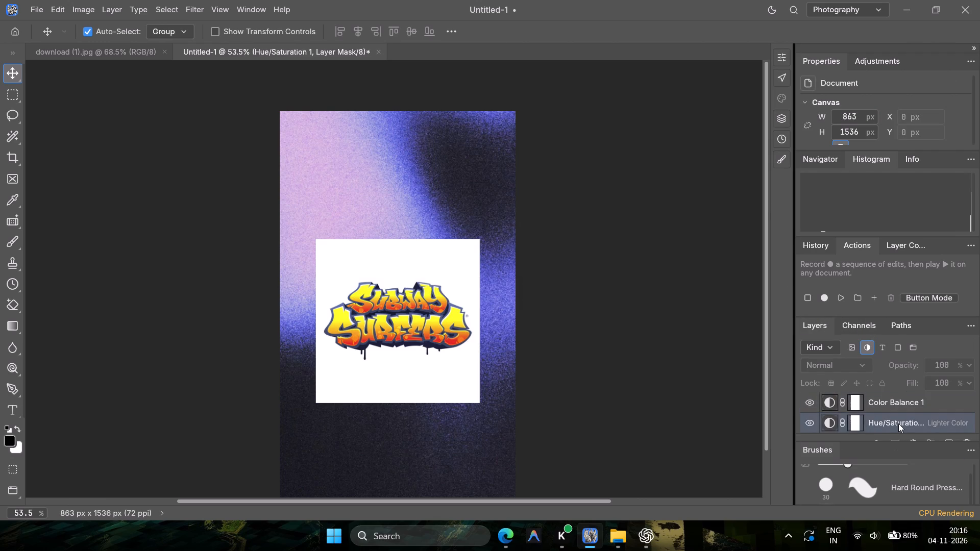
{"action": "key", "text": "Delete"}
{"action": "key", "text": "Delete"}
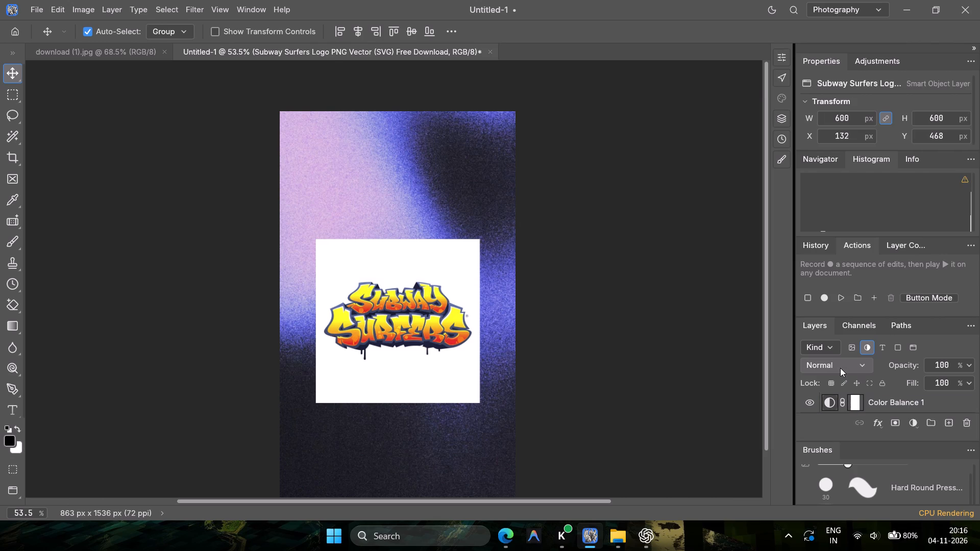
{"action": "left_click", "coordinate": [919, 409]}
{"action": "key", "text": "Delete"}
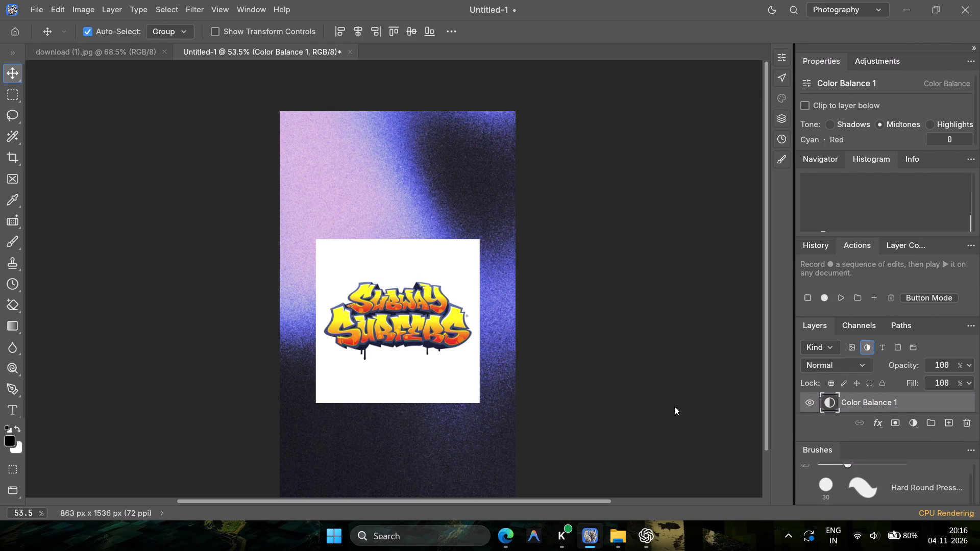
{"action": "key", "text": "Delete"}
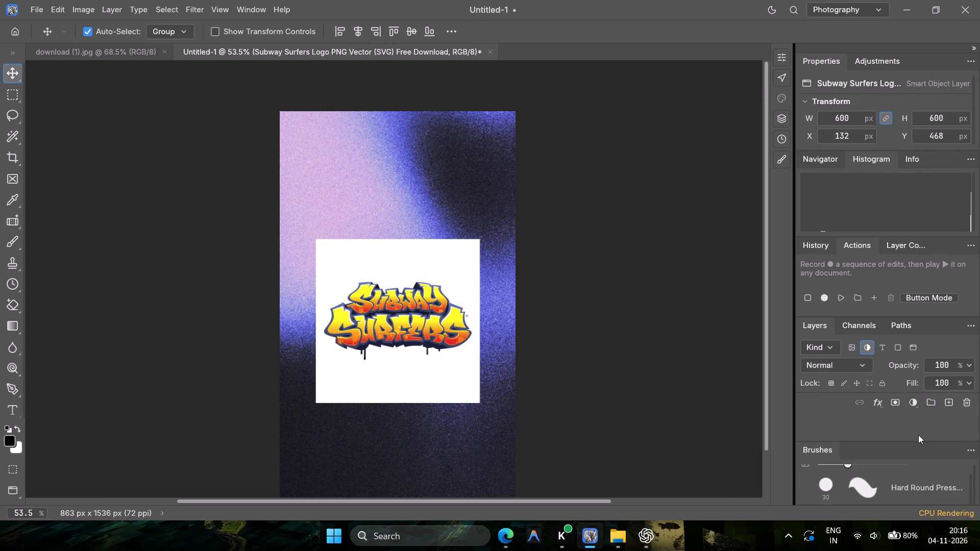
Examine the layer list, edit history, navigator preview and layer properties to locate the logo's layer.
{"action": "scroll", "coordinate": [920, 430], "scroll_direction": "down", "scroll_amount": 3}
{"action": "scroll", "coordinate": [913, 421], "scroll_direction": "up", "scroll_amount": 3}
{"action": "left_click", "coordinate": [820, 242]}
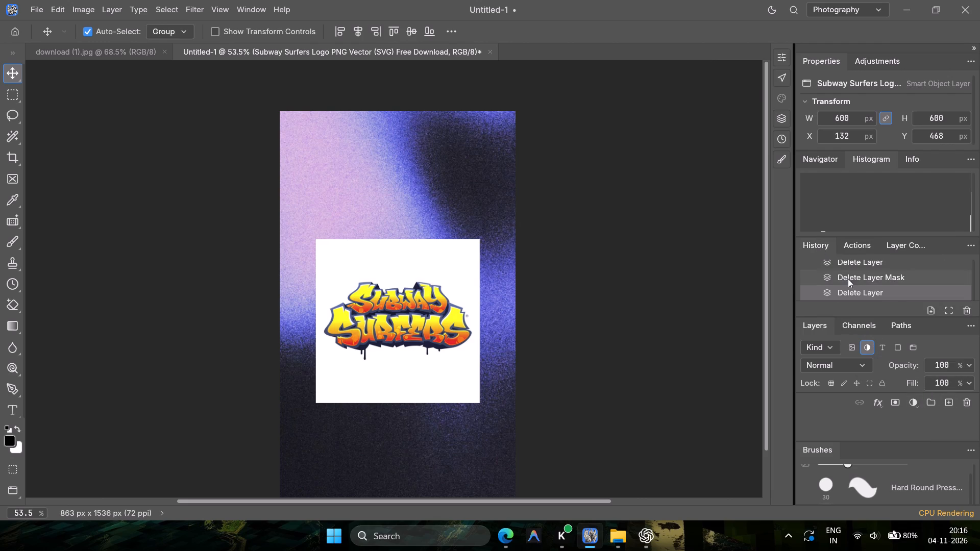
{"action": "scroll", "coordinate": [869, 299], "scroll_direction": "up", "scroll_amount": 2}
{"action": "scroll", "coordinate": [870, 300], "scroll_direction": "down", "scroll_amount": 6}
{"action": "left_click", "coordinate": [833, 158]}
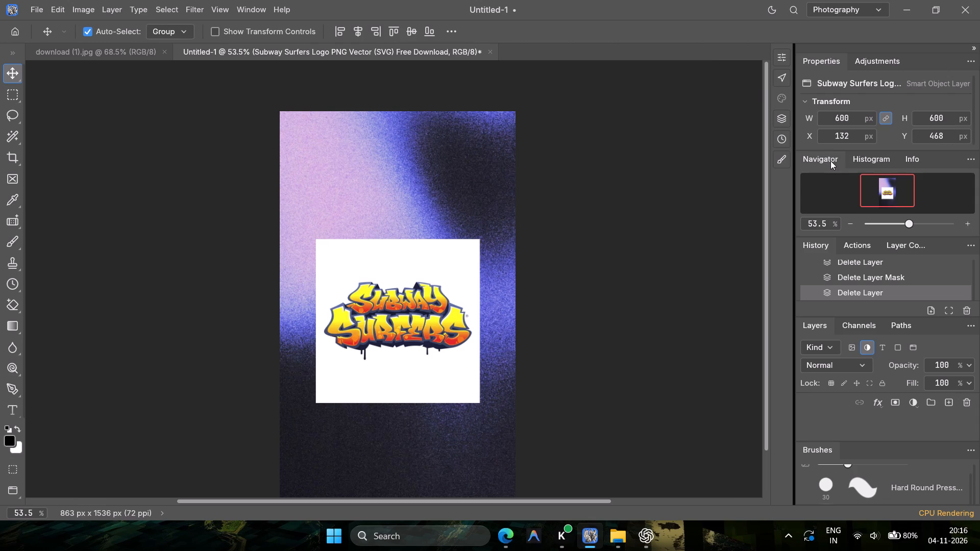
{"action": "left_click", "coordinate": [890, 187]}
{"action": "left_click", "coordinate": [894, 194]}
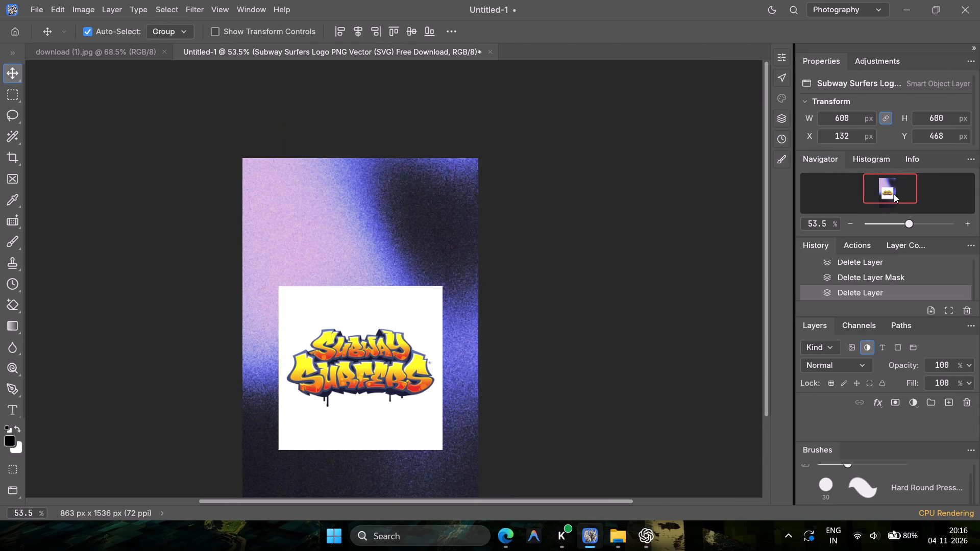
{"action": "left_click", "coordinate": [894, 194]}
{"action": "scroll", "coordinate": [890, 398], "scroll_direction": "down", "scroll_amount": 4}
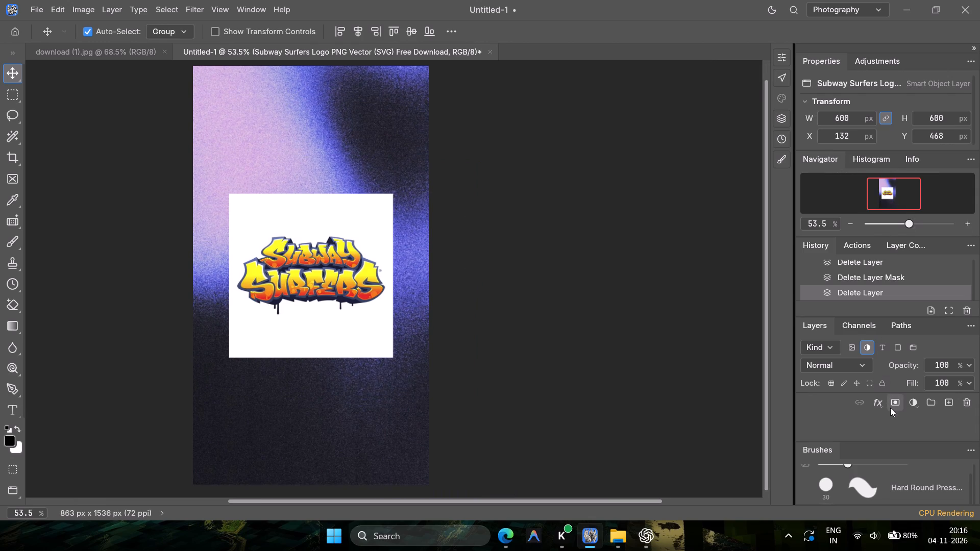
{"action": "scroll", "coordinate": [885, 409], "scroll_direction": "up", "scroll_amount": 3}
{"action": "left_click", "coordinate": [843, 82]}
Select the Subway Surfers logo on the canvas and delete its layer.
{"action": "left_click", "coordinate": [325, 236]}
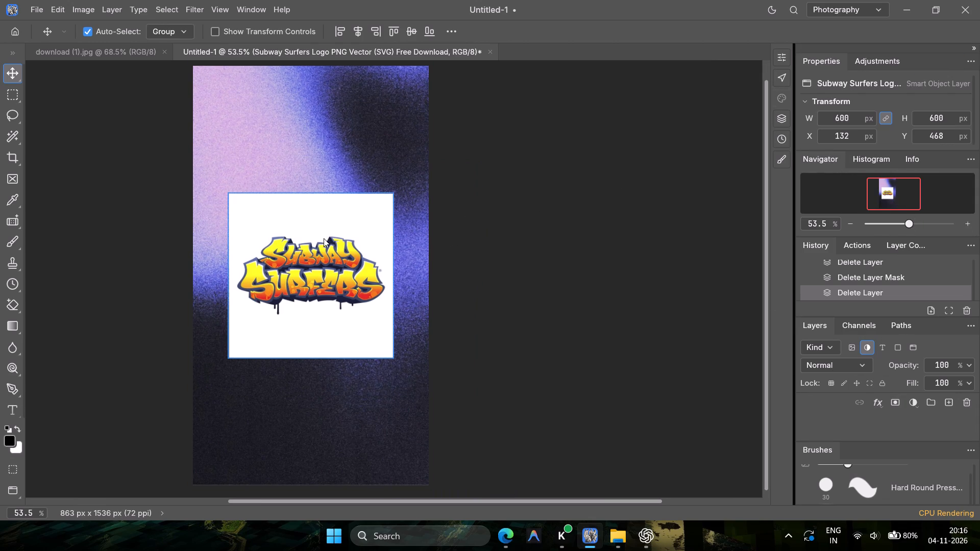
{"action": "left_click_drag", "start_coordinate": [321, 243], "coordinate": [336, 226]}
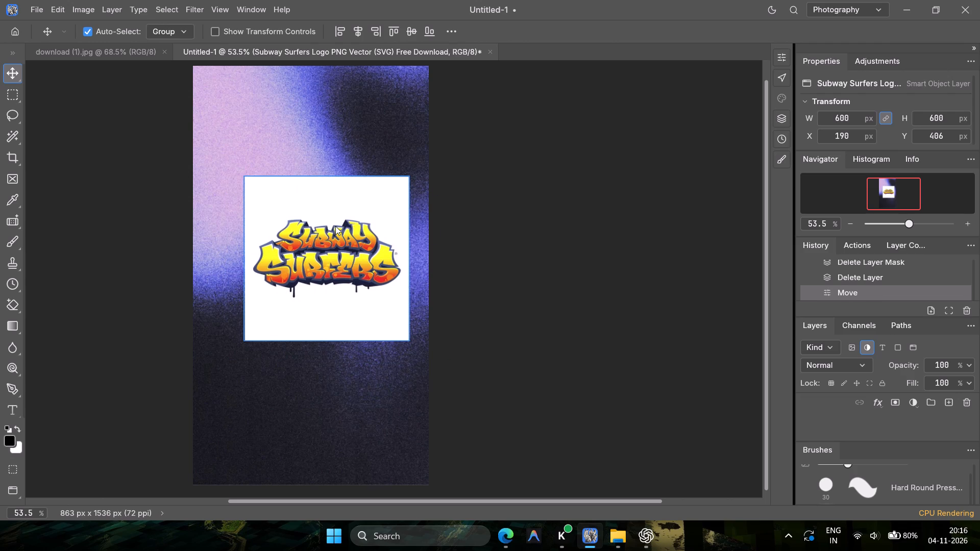
{"action": "key", "text": "Delete"}
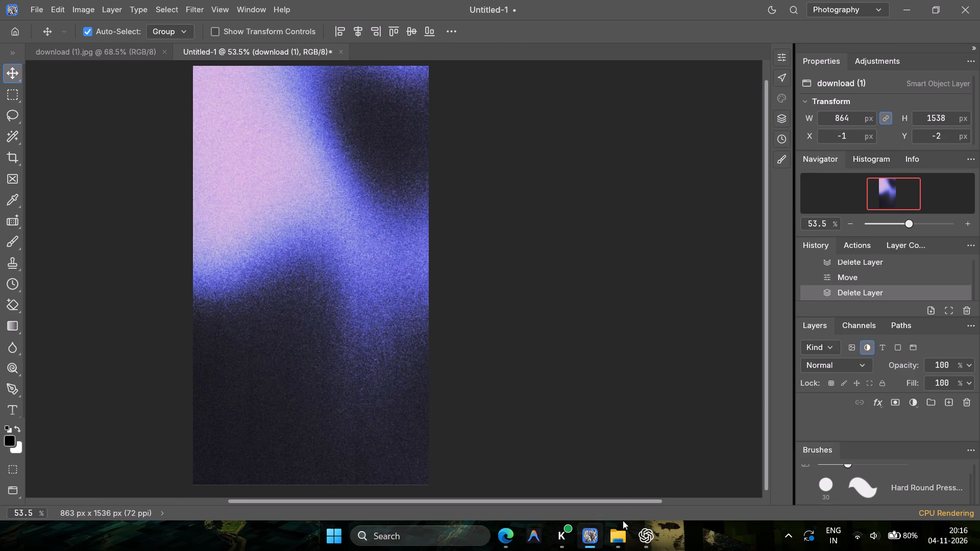
Place the Subway Surfers Logo JPG from the Downloads folder onto the gradient canvas.
{"action": "left_click", "coordinate": [618, 538]}
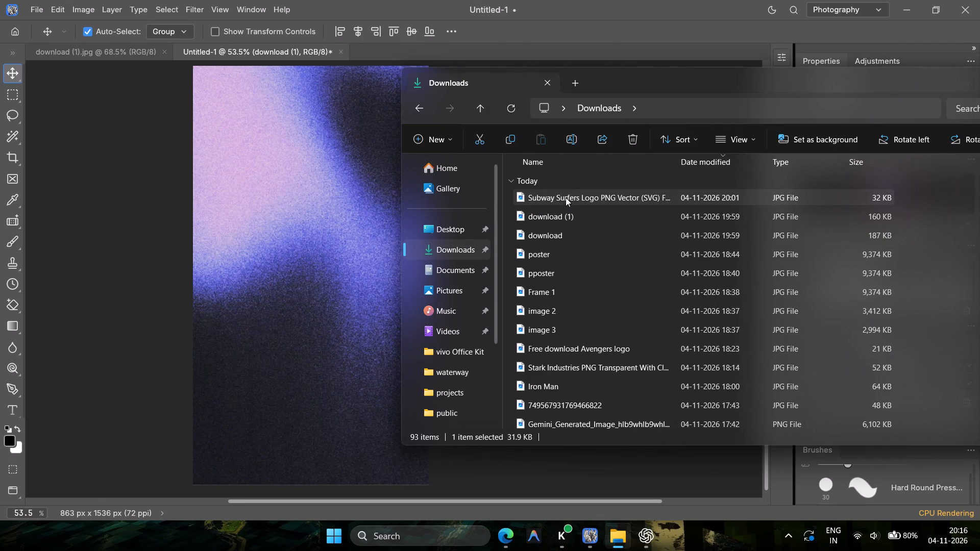
{"action": "left_click_drag", "start_coordinate": [566, 197], "coordinate": [343, 224]}
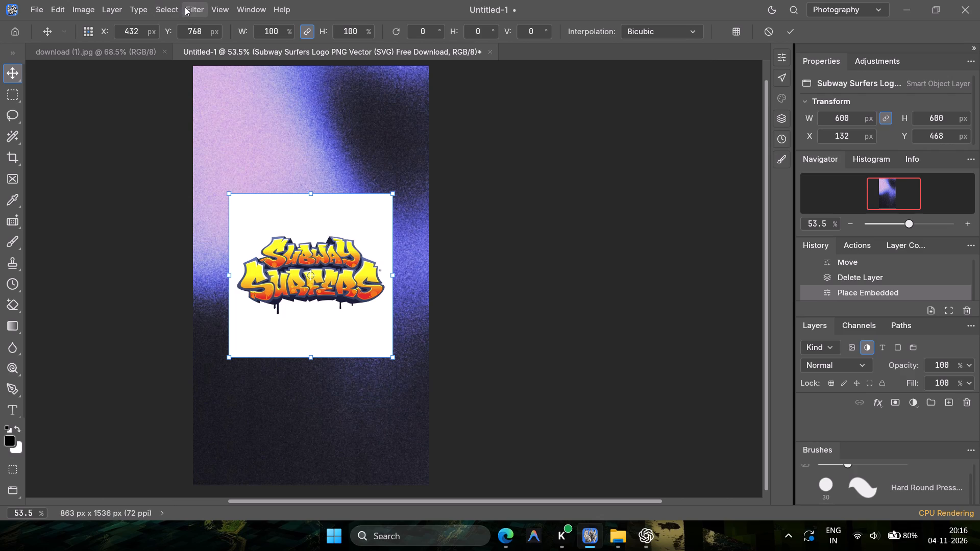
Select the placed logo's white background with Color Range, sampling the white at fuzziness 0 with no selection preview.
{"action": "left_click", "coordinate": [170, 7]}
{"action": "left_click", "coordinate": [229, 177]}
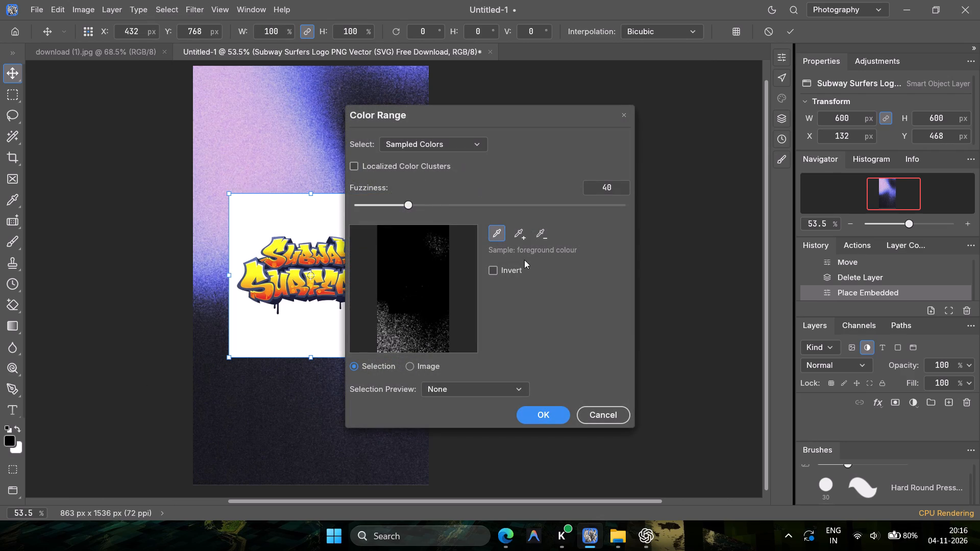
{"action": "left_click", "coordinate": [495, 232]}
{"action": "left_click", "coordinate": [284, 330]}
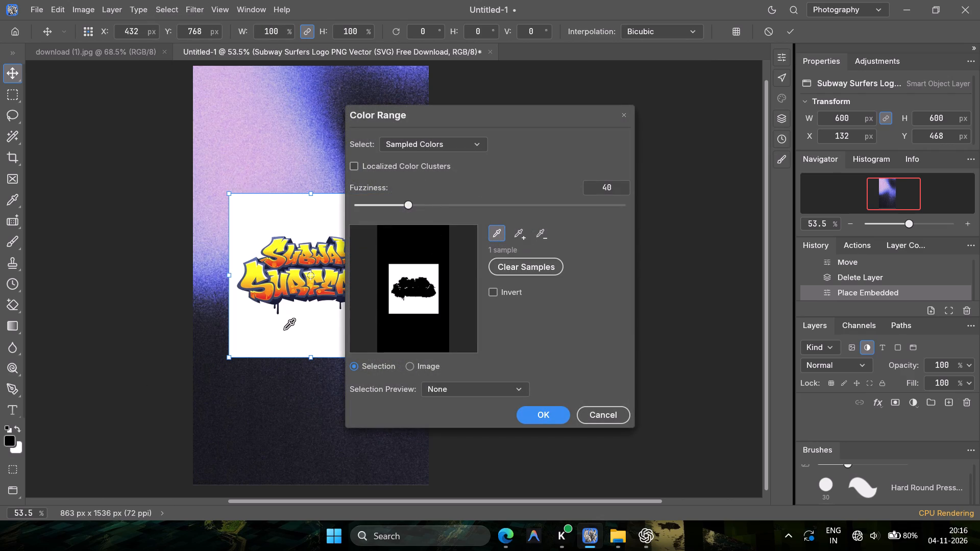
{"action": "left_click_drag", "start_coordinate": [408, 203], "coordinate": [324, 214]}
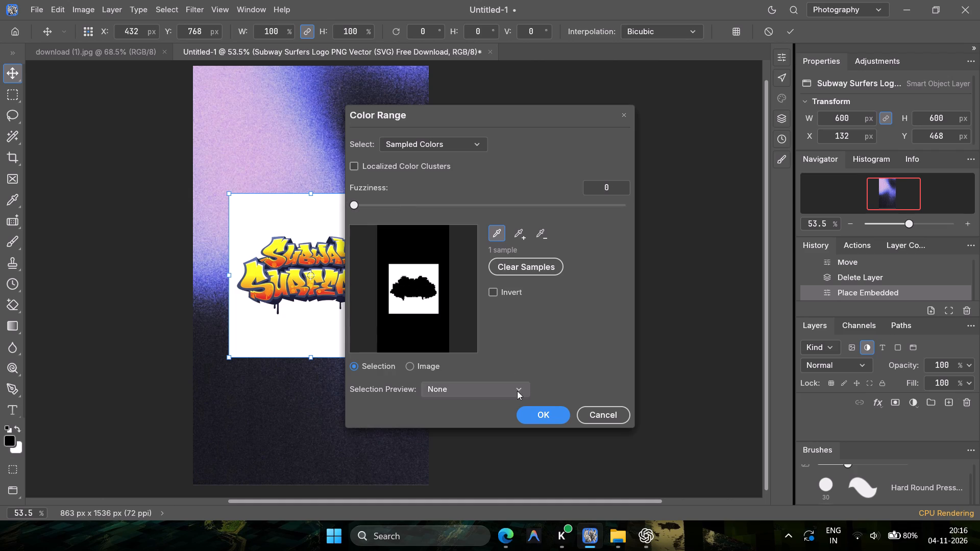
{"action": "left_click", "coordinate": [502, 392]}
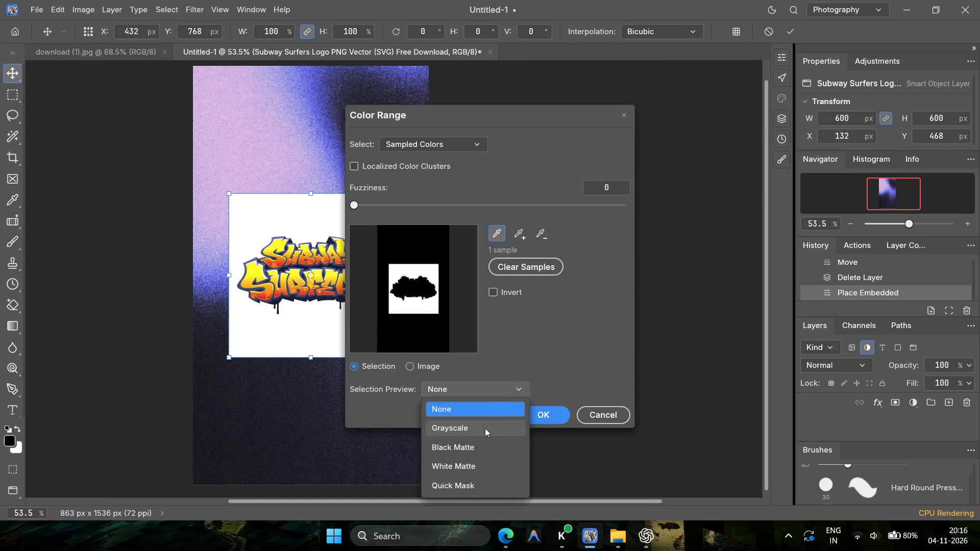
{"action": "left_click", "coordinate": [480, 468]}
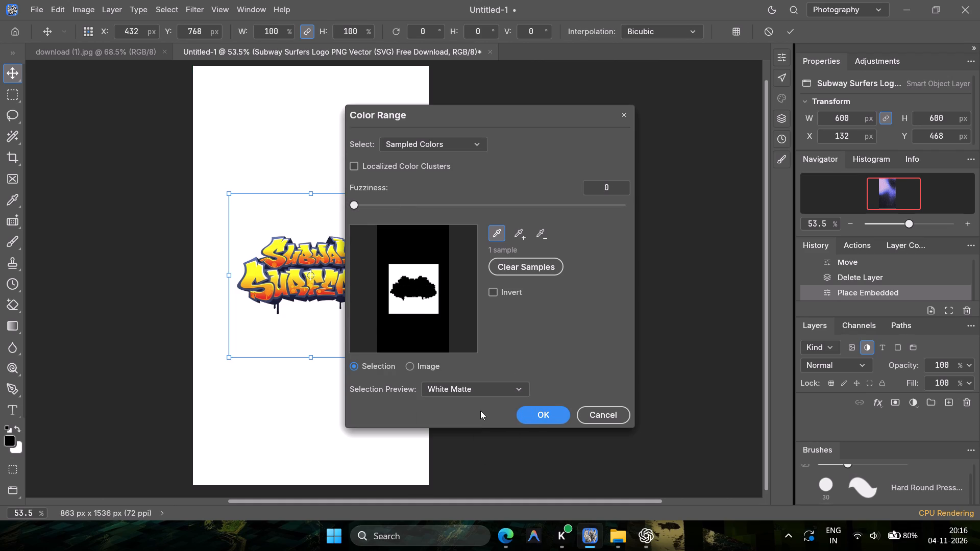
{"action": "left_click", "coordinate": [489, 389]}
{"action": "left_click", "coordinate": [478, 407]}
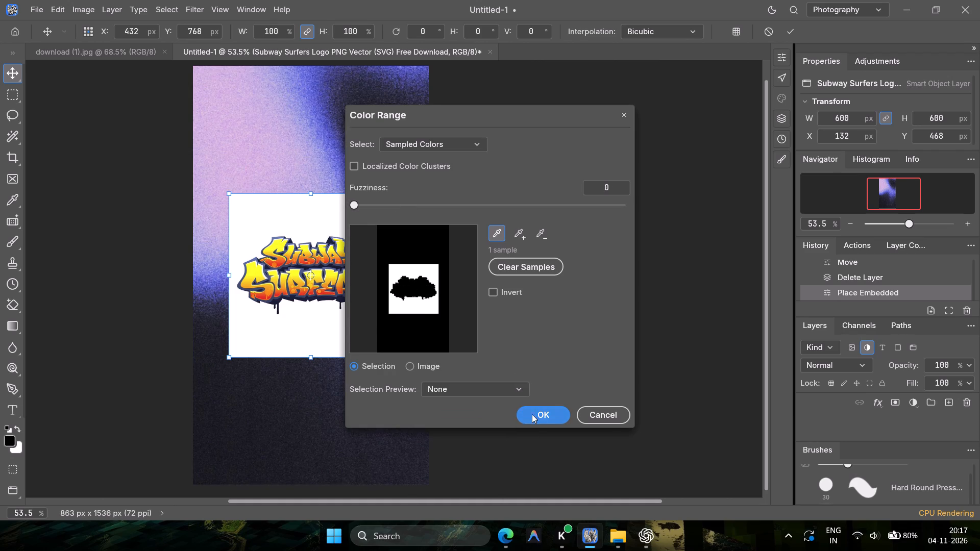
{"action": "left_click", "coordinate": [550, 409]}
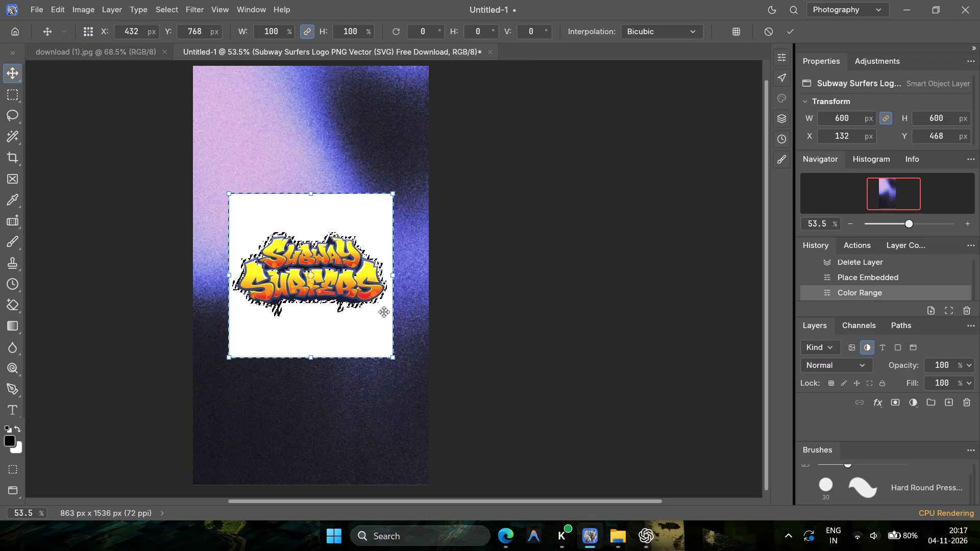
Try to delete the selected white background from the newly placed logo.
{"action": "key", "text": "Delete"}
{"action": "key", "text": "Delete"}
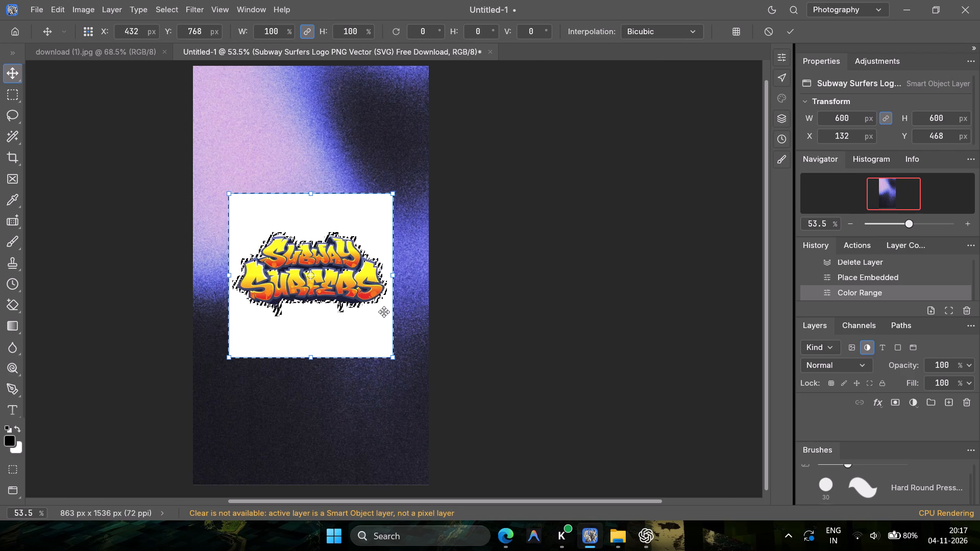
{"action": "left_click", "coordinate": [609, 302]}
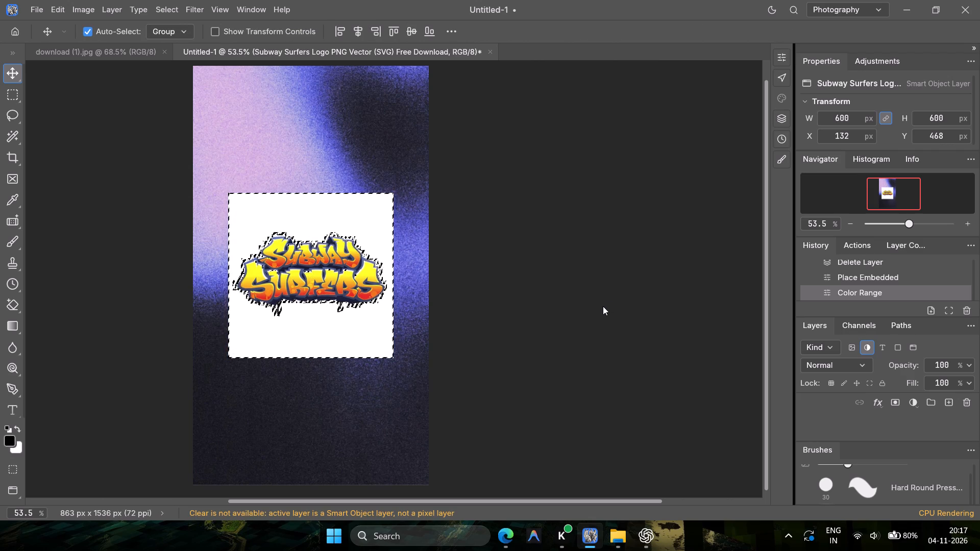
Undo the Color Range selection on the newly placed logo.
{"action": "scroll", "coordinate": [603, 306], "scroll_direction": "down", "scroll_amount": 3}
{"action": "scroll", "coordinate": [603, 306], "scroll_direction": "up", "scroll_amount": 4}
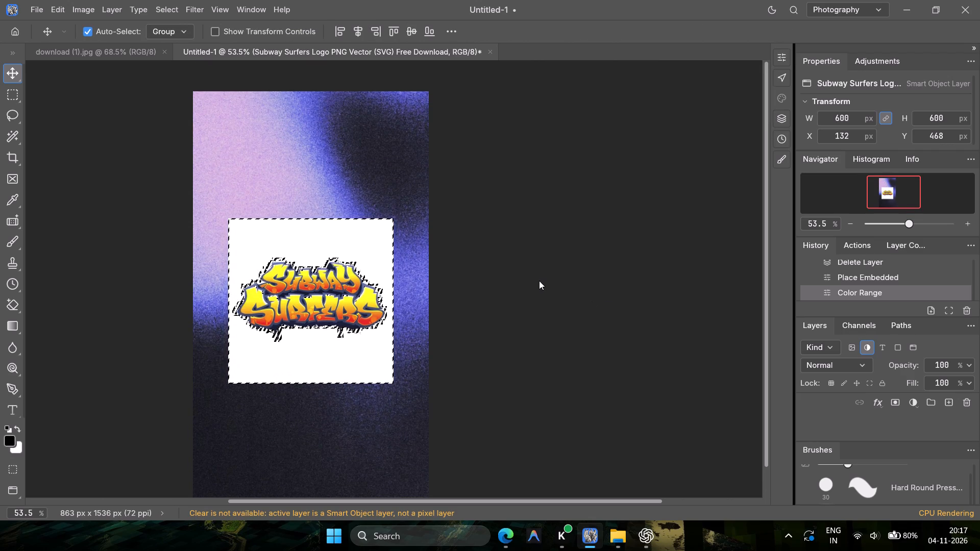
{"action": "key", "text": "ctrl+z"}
{"action": "key", "text": "Print"}
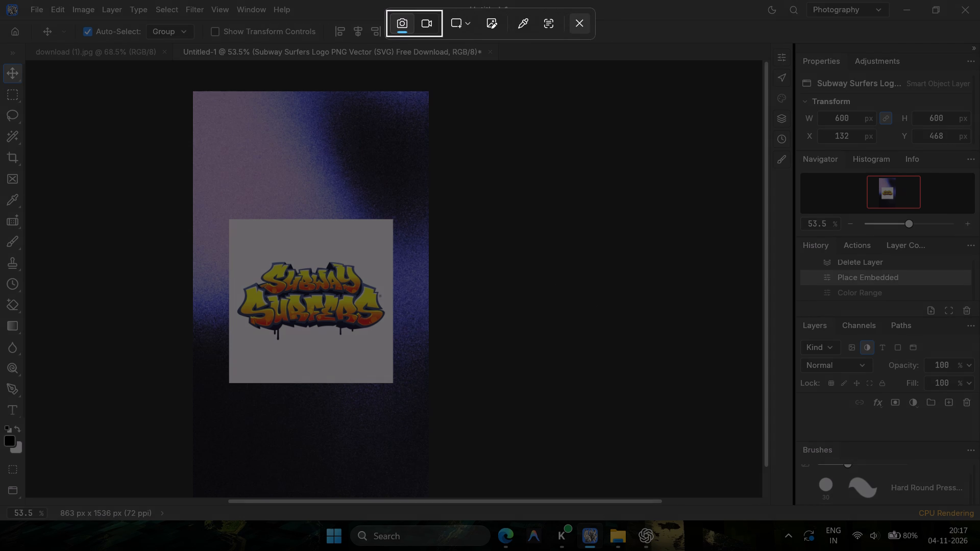
{"action": "left_click_drag", "start_coordinate": [0, 44], "coordinate": [979, 506]}
{"action": "left_click", "coordinate": [640, 532]}
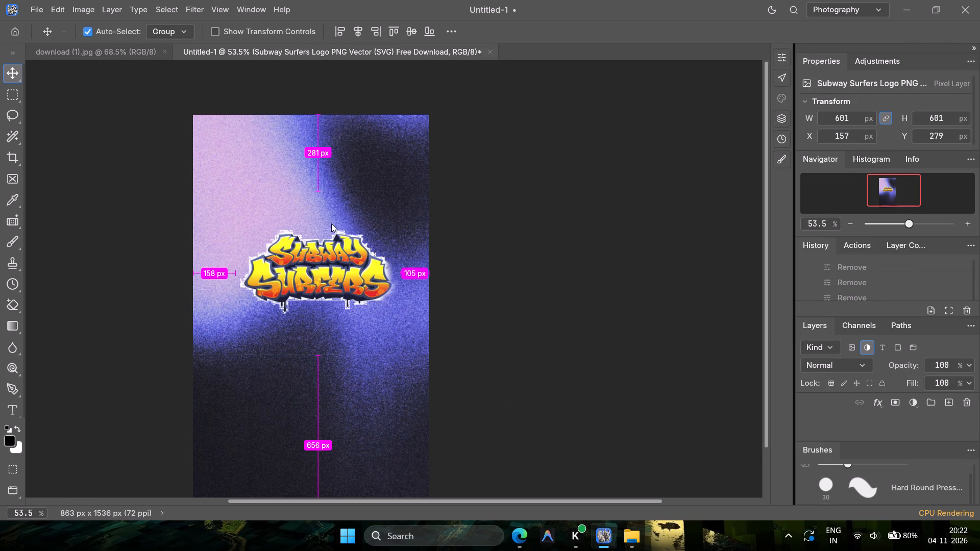
Deselect the selection and move the logo to the upper part of the canvas, at about X 151 px and Y 83 px.
{"action": "left_click", "coordinate": [562, 325]}
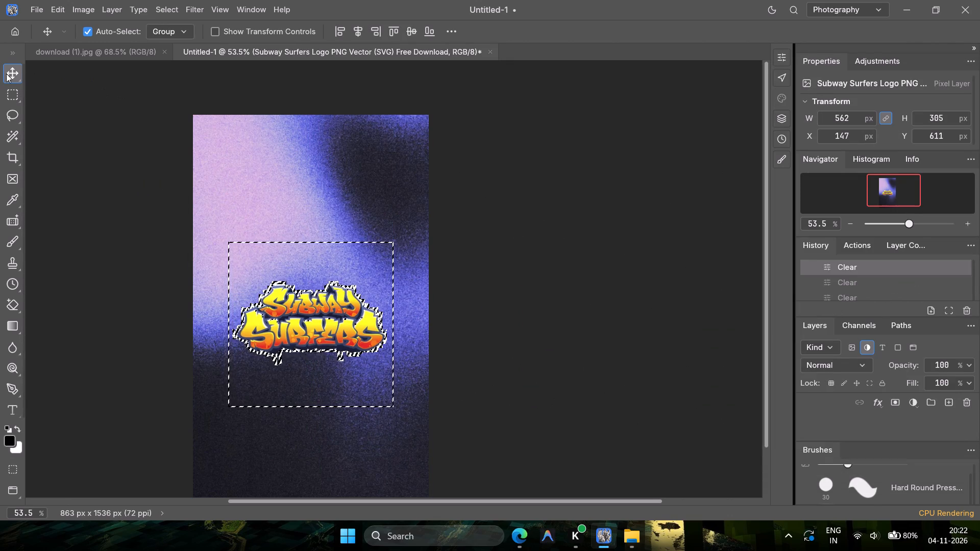
{"action": "left_click", "coordinate": [6, 73]}
{"action": "double_click", "coordinate": [95, 236]}
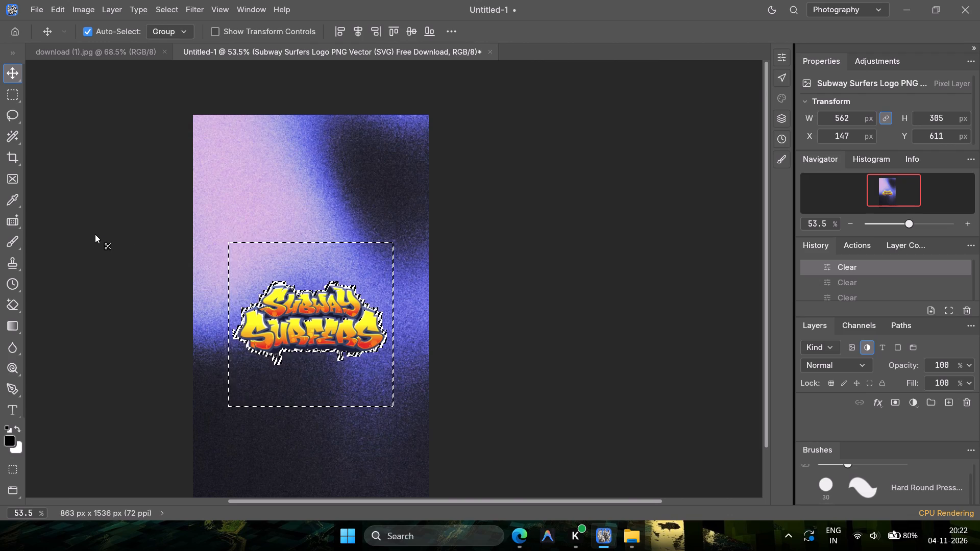
{"action": "key", "text": "ctrl+d"}
{"action": "left_click", "coordinate": [339, 307]}
{"action": "left_click_drag", "start_coordinate": [339, 307], "coordinate": [345, 269]}
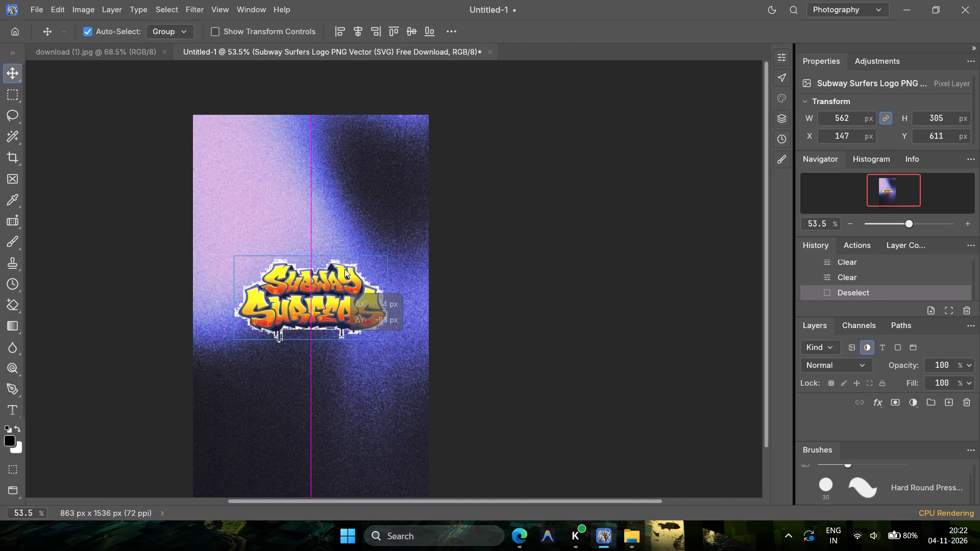
{"action": "left_click_drag", "start_coordinate": [345, 269], "coordinate": [341, 163]}
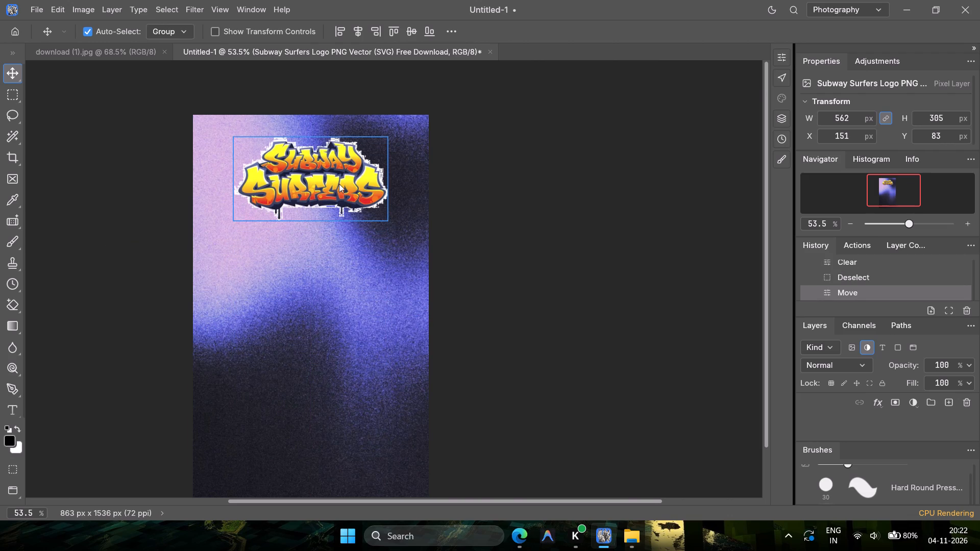
Set the Subway Surfers logo layer's blend mode to Dissolve.
{"action": "left_click", "coordinate": [360, 184]}
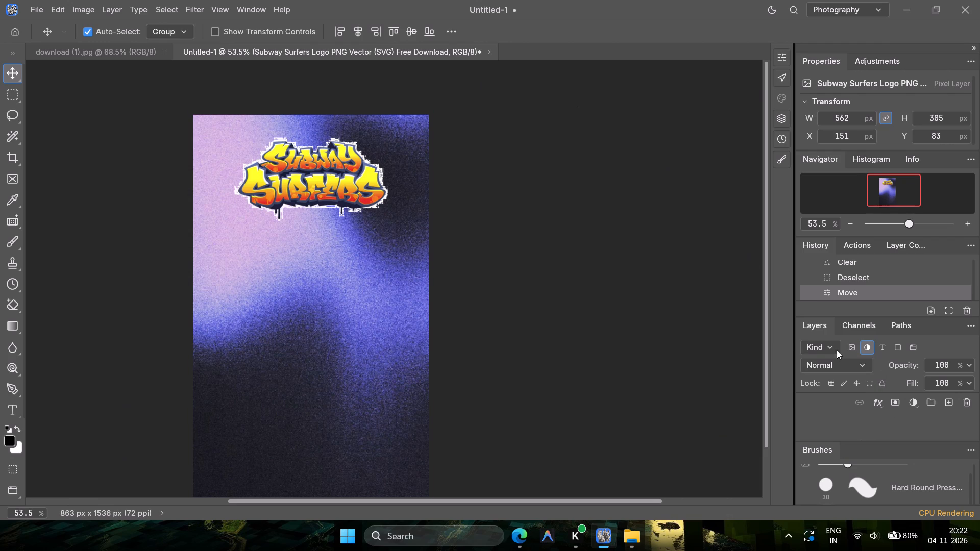
{"action": "left_click", "coordinate": [859, 366]}
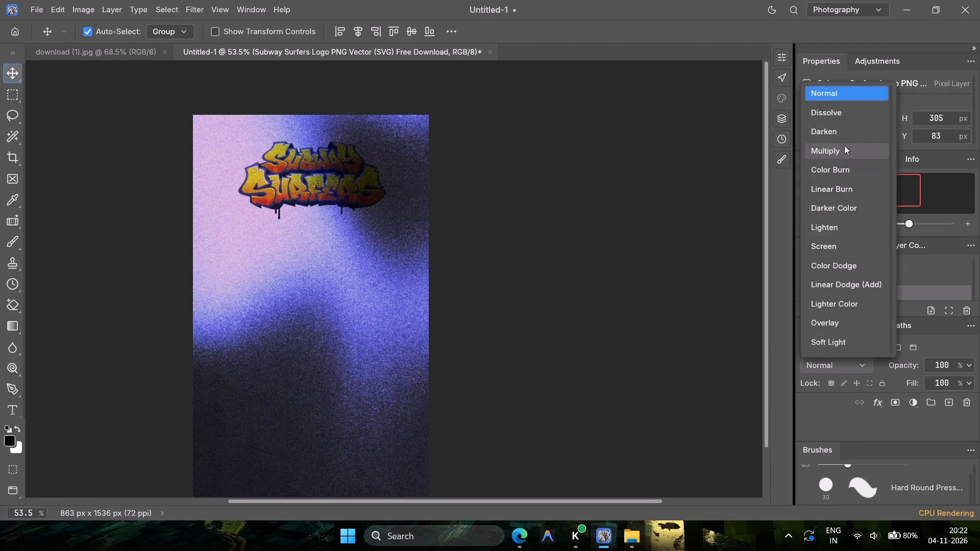
{"action": "left_click", "coordinate": [834, 112]}
{"action": "left_click", "coordinate": [590, 273]}
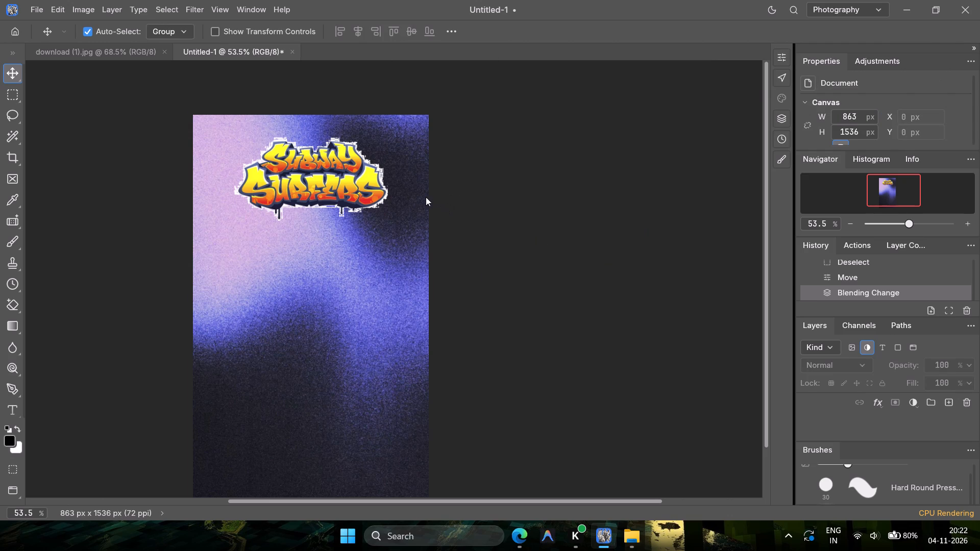
Include pixel layers in the layer filter so the selected logo layer is listed.
{"action": "left_click", "coordinate": [367, 190]}
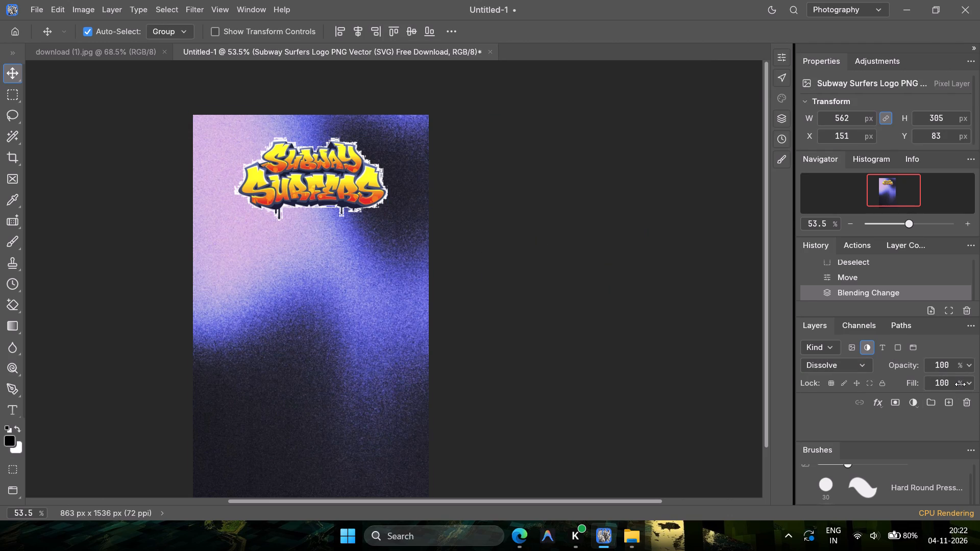
{"action": "left_click", "coordinate": [851, 347]}
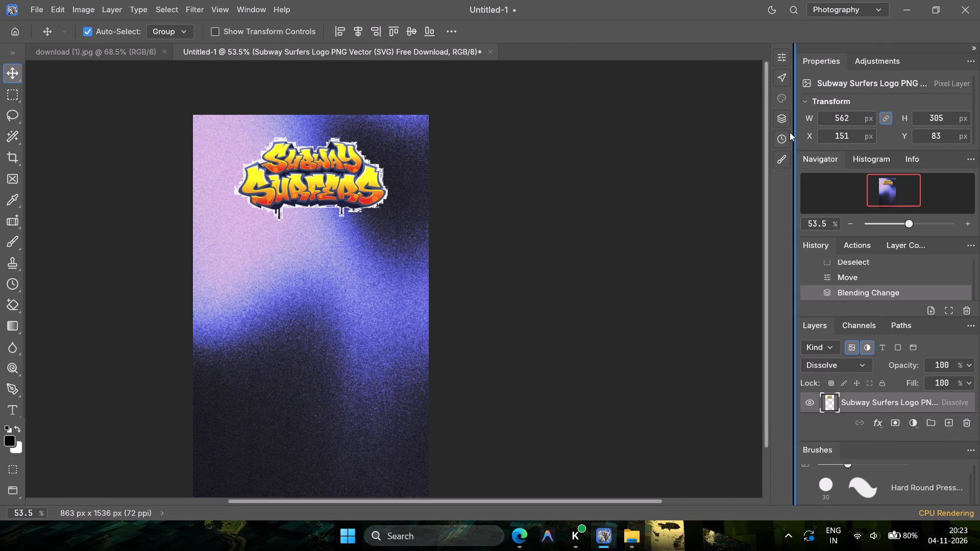
Open the Filter Gallery for the logo and preview Artistic filters including Cutout, Dry Brush, Neon Glow, Fresco, Film Grain and Paint Daubs.
{"action": "left_click", "coordinate": [333, 183]}
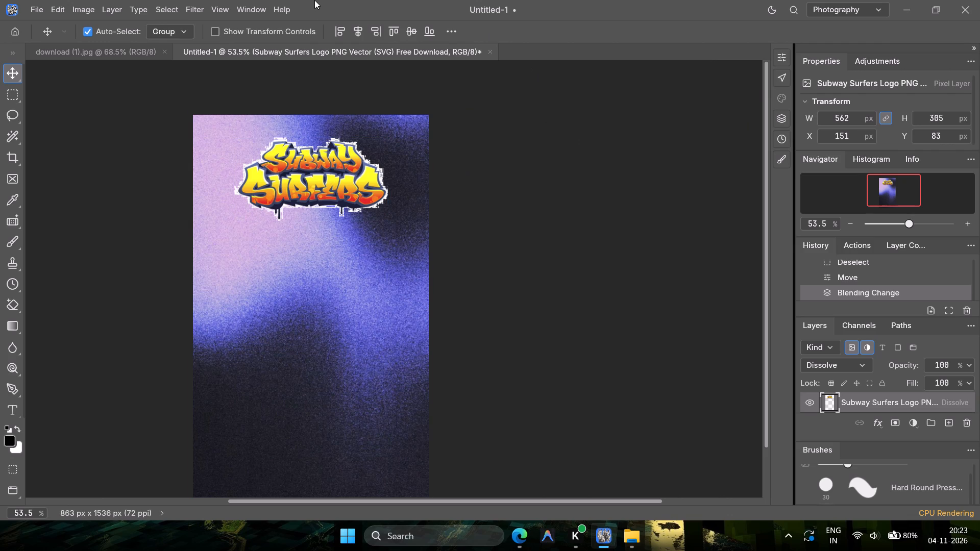
{"action": "left_click", "coordinate": [199, 5]}
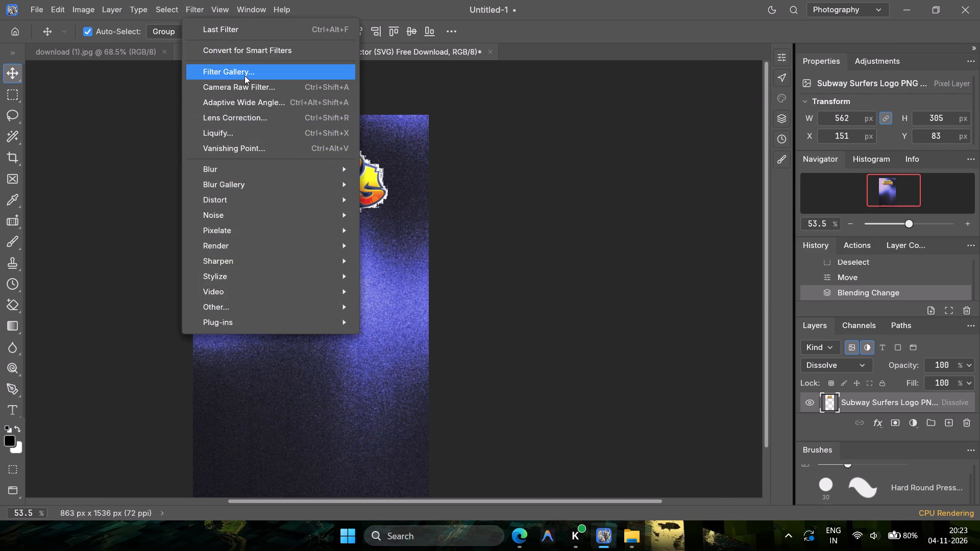
{"action": "left_click", "coordinate": [244, 76]}
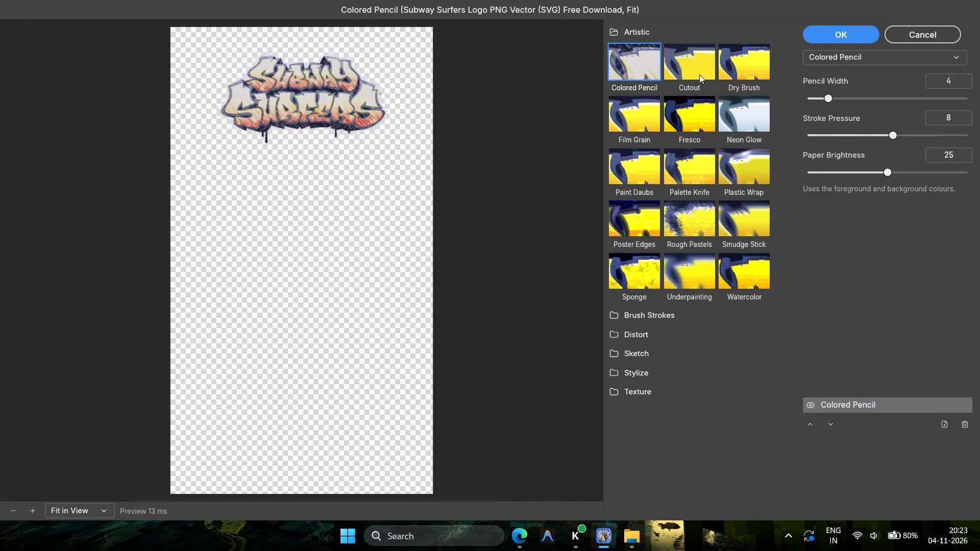
{"action": "left_click", "coordinate": [700, 74]}
{"action": "left_click", "coordinate": [732, 72]}
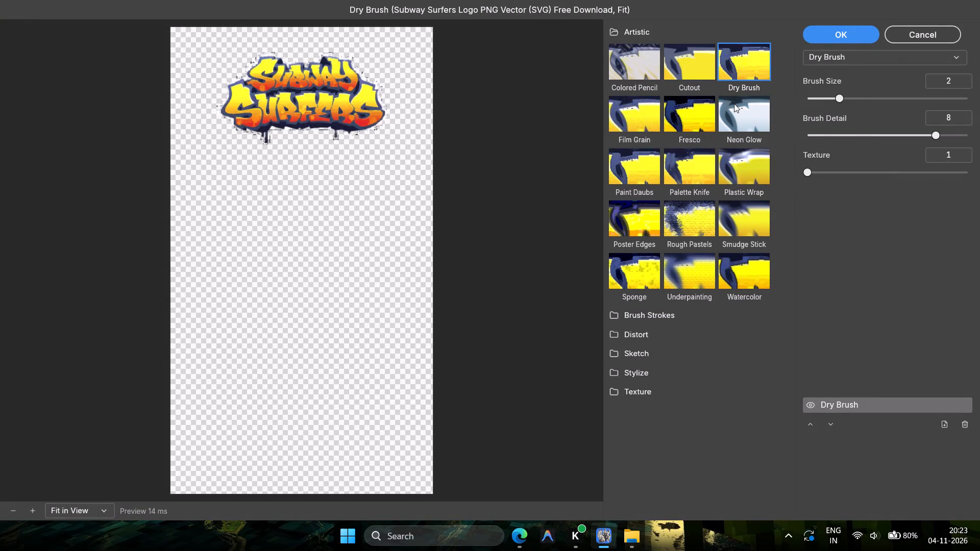
{"action": "left_click", "coordinate": [734, 111]}
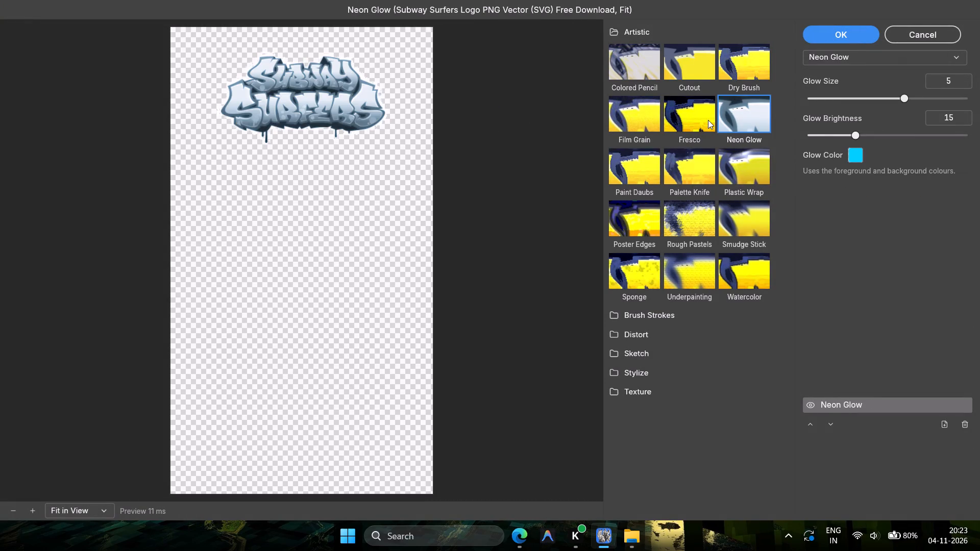
{"action": "left_click", "coordinate": [708, 120]}
{"action": "left_click", "coordinate": [641, 123]}
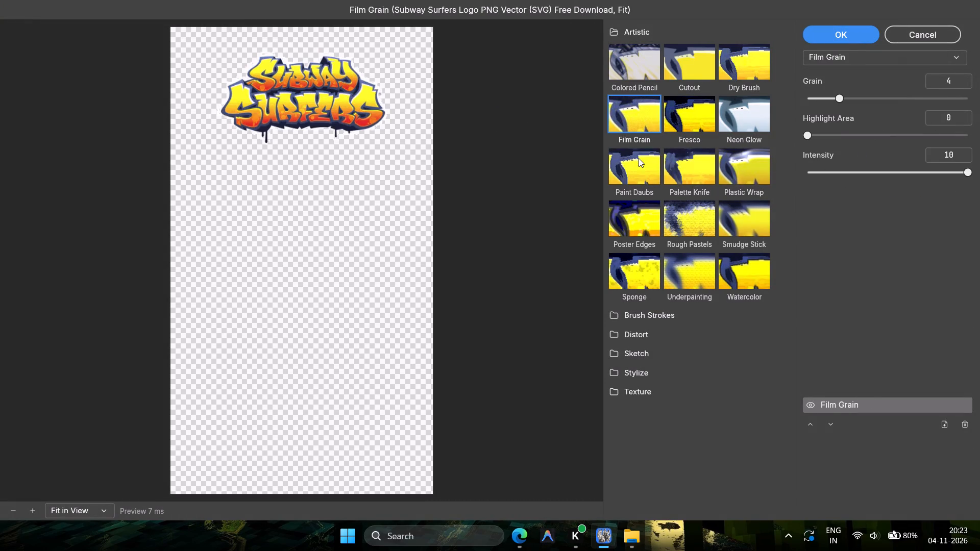
{"action": "left_click", "coordinate": [636, 165]}
{"action": "left_click", "coordinate": [648, 128]}
Preview Brush Strokes filters on the logo, including Angled Strokes, Crosshatch, Spatter, Dark Strokes, Sprayed Strokes and Sumi-e.
{"action": "left_click", "coordinate": [654, 314]}
{"action": "left_click", "coordinate": [653, 346]}
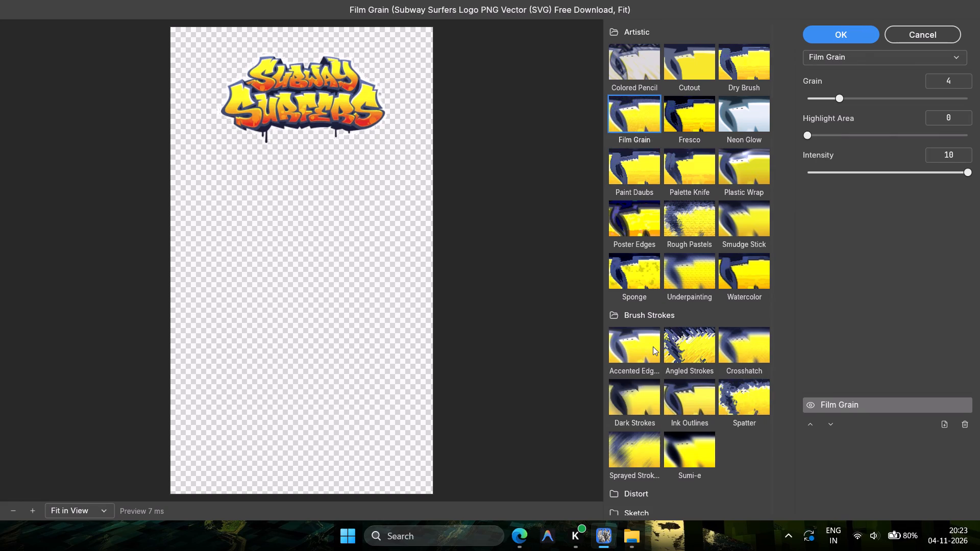
{"action": "left_click", "coordinate": [688, 351]}
{"action": "left_click", "coordinate": [753, 363]}
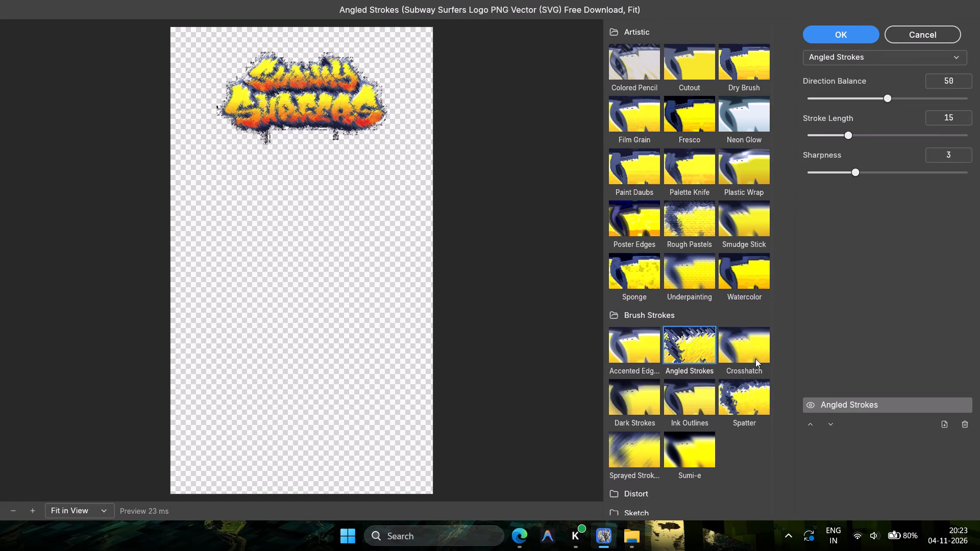
{"action": "left_click", "coordinate": [755, 356]}
{"action": "left_click", "coordinate": [738, 402]}
{"action": "left_click", "coordinate": [713, 403]}
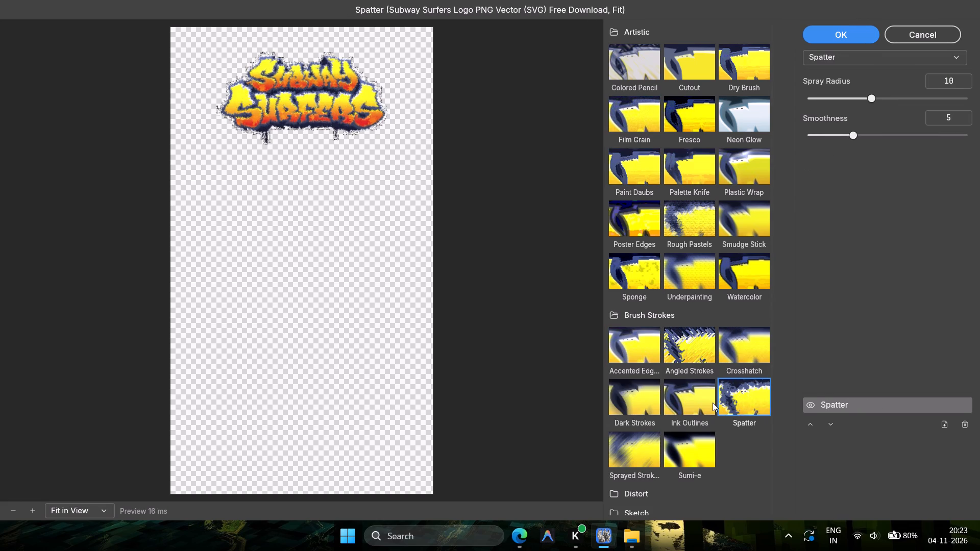
{"action": "left_click", "coordinate": [642, 399]}
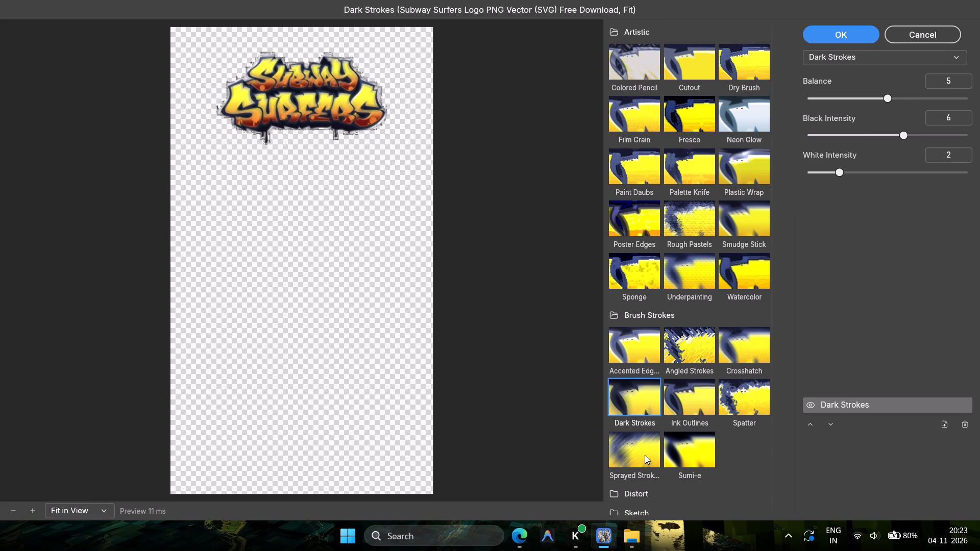
{"action": "left_click", "coordinate": [645, 455]}
{"action": "left_click", "coordinate": [689, 462]}
Preview the Distort filters Diffuse Glow, Glass and Ocean Ripple on the logo.
{"action": "scroll", "coordinate": [711, 379], "scroll_direction": "down", "scroll_amount": 2}
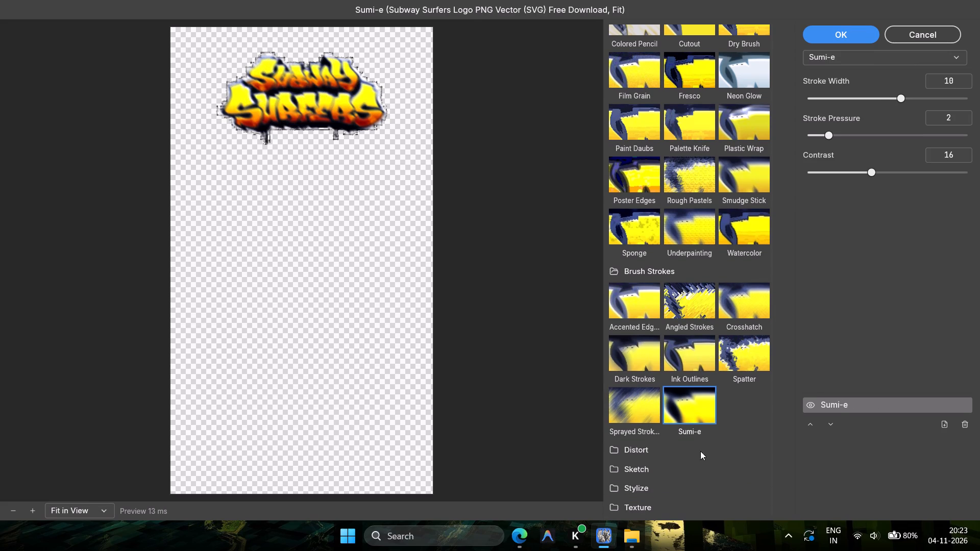
{"action": "left_click", "coordinate": [648, 447]}
{"action": "scroll", "coordinate": [702, 439], "scroll_direction": "down", "scroll_amount": 3}
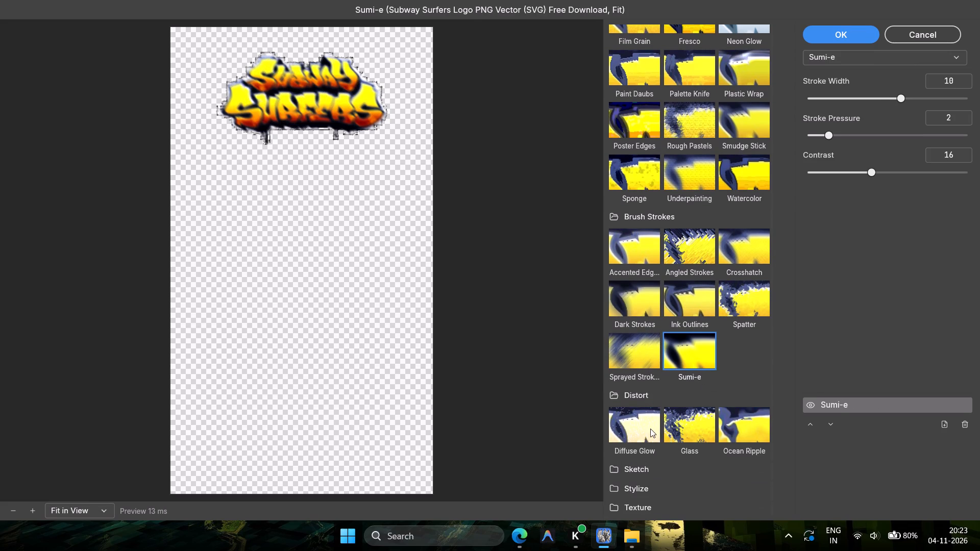
{"action": "left_click", "coordinate": [650, 429]}
{"action": "left_click", "coordinate": [697, 433]}
{"action": "left_click", "coordinate": [755, 444]}
{"action": "left_click", "coordinate": [755, 437]}
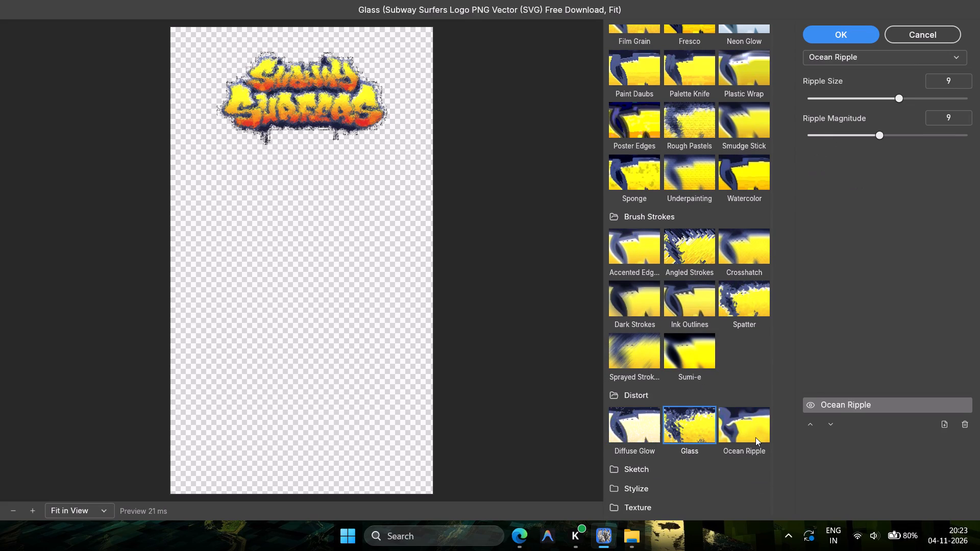
Preview Sketch filters on the logo, including Bas Relief, Chalk & Charcoal, Charcoal, Graphic Pen and Chrome.
{"action": "left_click", "coordinate": [634, 470]}
{"action": "scroll", "coordinate": [694, 436], "scroll_direction": "down", "scroll_amount": 3}
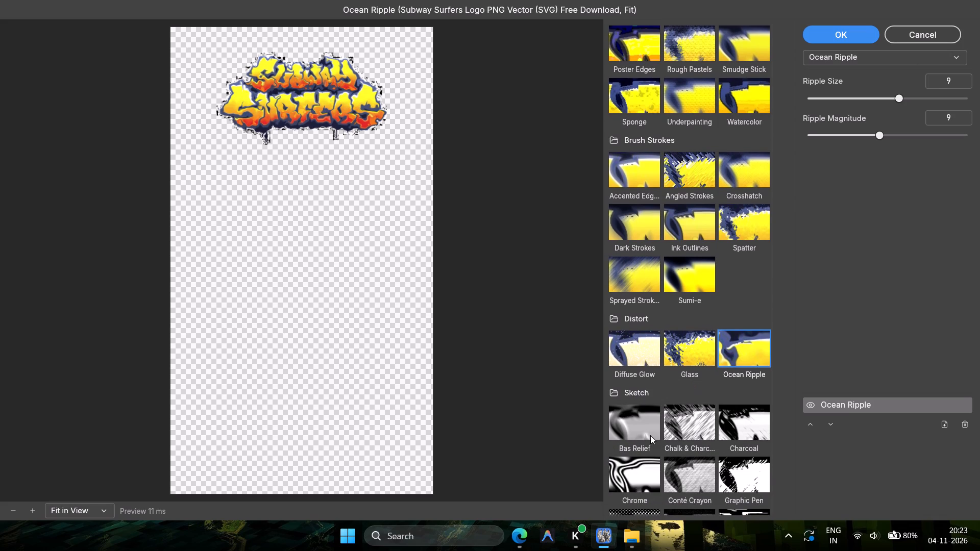
{"action": "left_click", "coordinate": [650, 435]}
{"action": "left_click", "coordinate": [705, 436]}
{"action": "left_click", "coordinate": [759, 436]}
{"action": "scroll", "coordinate": [755, 470], "scroll_direction": "down", "scroll_amount": 2}
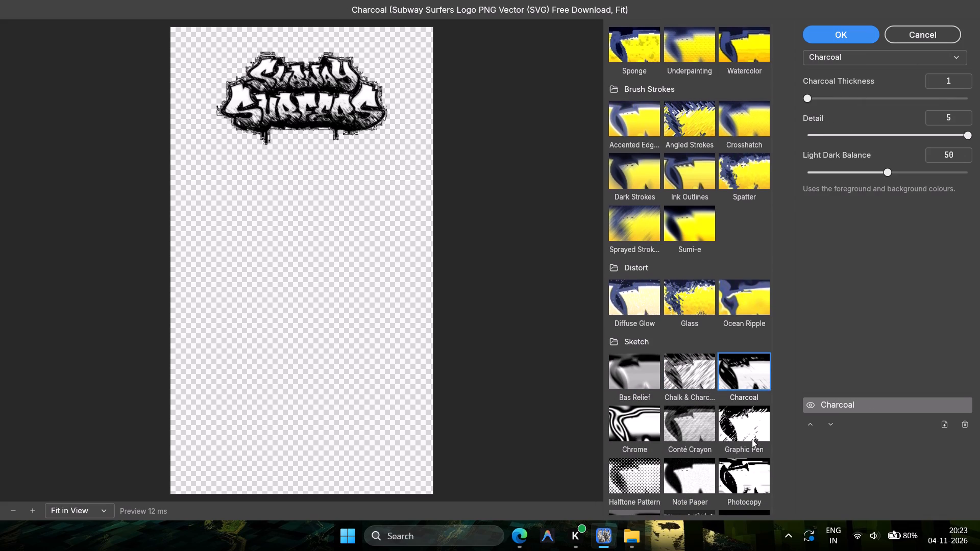
{"action": "left_click", "coordinate": [751, 434]}
{"action": "left_click", "coordinate": [690, 432]}
{"action": "left_click", "coordinate": [658, 432]}
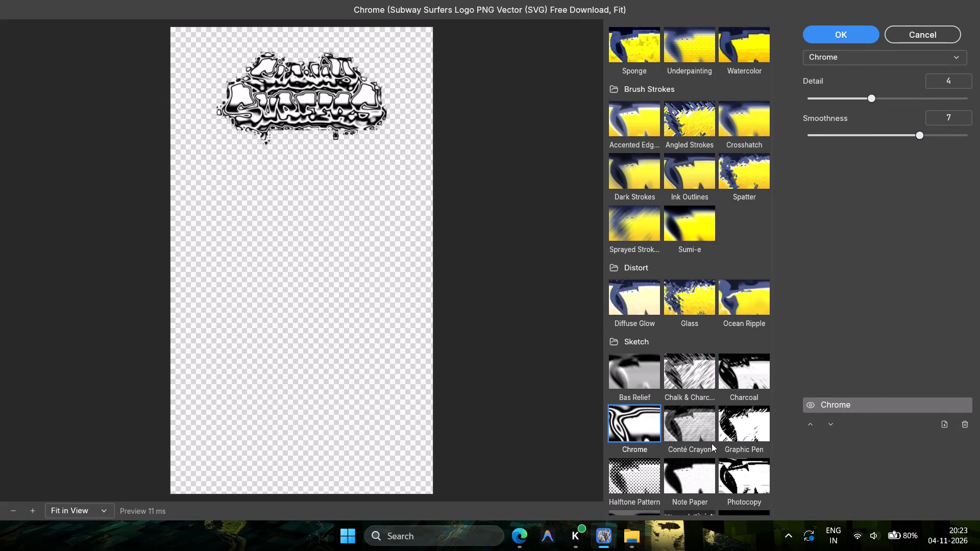
Apply the Conté Crayon filter to the logo with Foreground Level 15, Background Level 12 and Scaling 113.
{"action": "left_click", "coordinate": [712, 443]}
{"action": "left_click", "coordinate": [691, 438]}
{"action": "scroll", "coordinate": [691, 438], "scroll_direction": "down", "scroll_amount": 2}
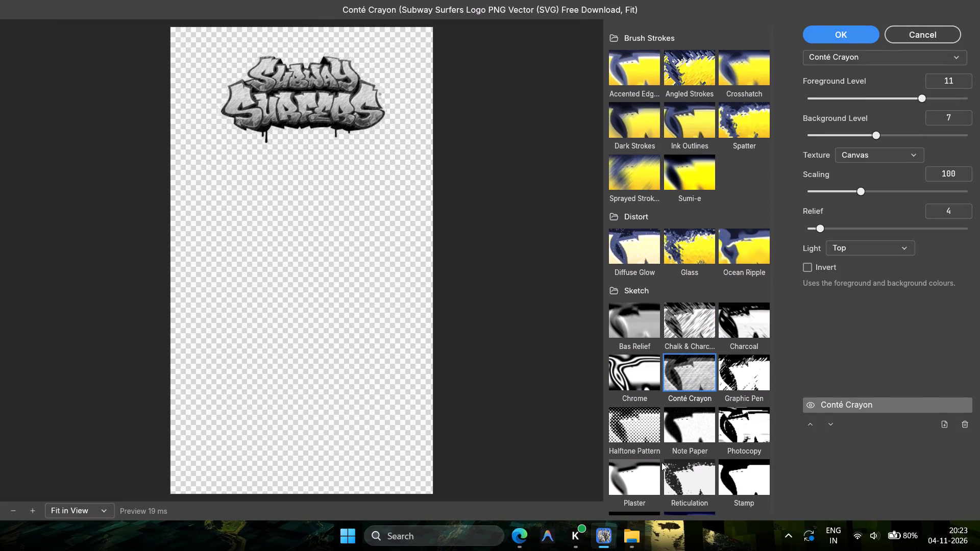
{"action": "scroll", "coordinate": [690, 441], "scroll_direction": "down", "scroll_amount": 4}
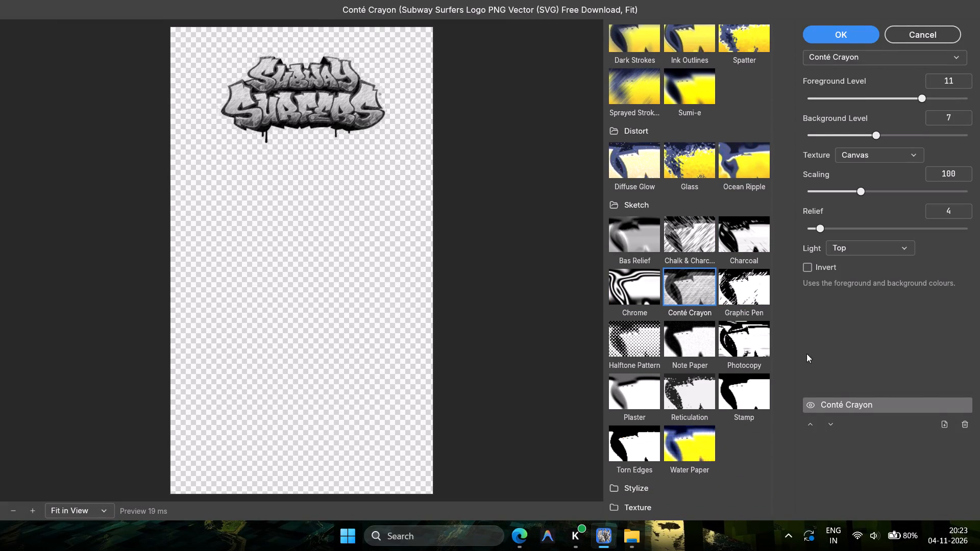
{"action": "left_click_drag", "start_coordinate": [872, 134], "coordinate": [871, 134]}
{"action": "left_click_drag", "start_coordinate": [871, 134], "coordinate": [929, 144]}
{"action": "left_click_drag", "start_coordinate": [865, 189], "coordinate": [807, 193]}
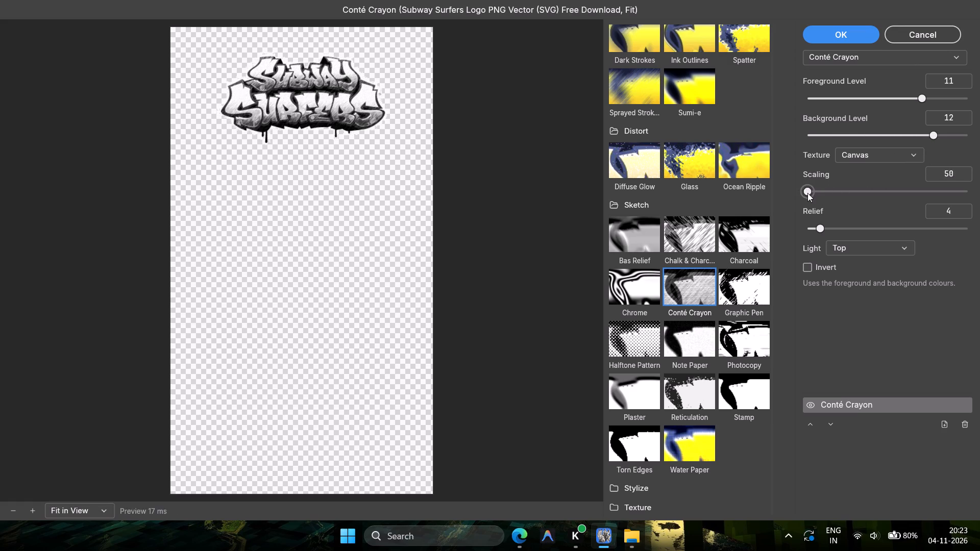
{"action": "left_click_drag", "start_coordinate": [807, 193], "coordinate": [875, 190]}
{"action": "left_click_drag", "start_coordinate": [906, 97], "coordinate": [873, 101]}
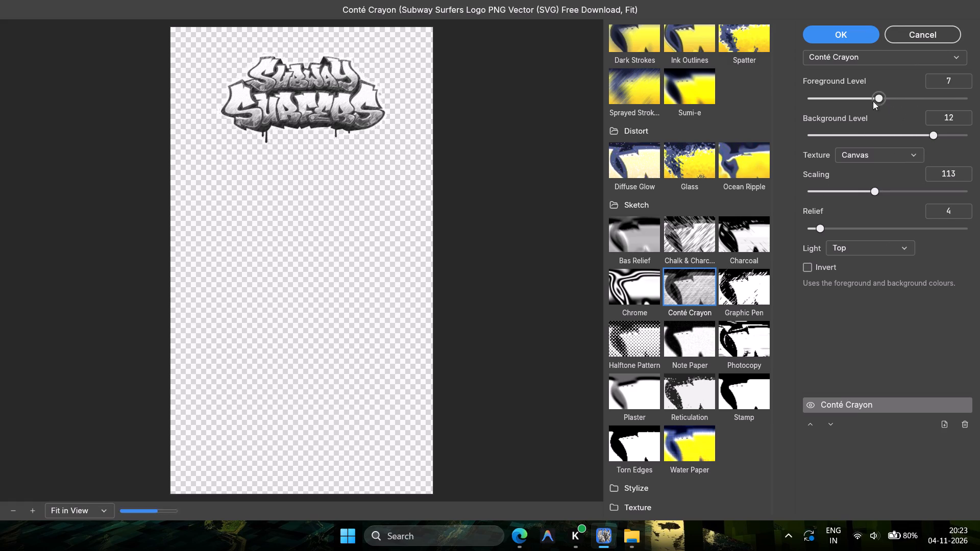
{"action": "left_click_drag", "start_coordinate": [873, 101], "coordinate": [979, 103]}
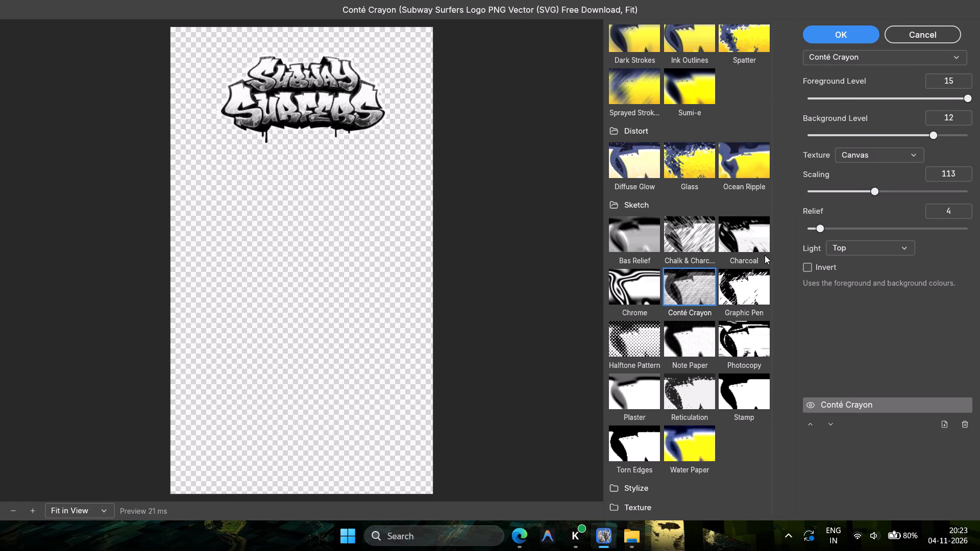
{"action": "left_click", "coordinate": [861, 34]}
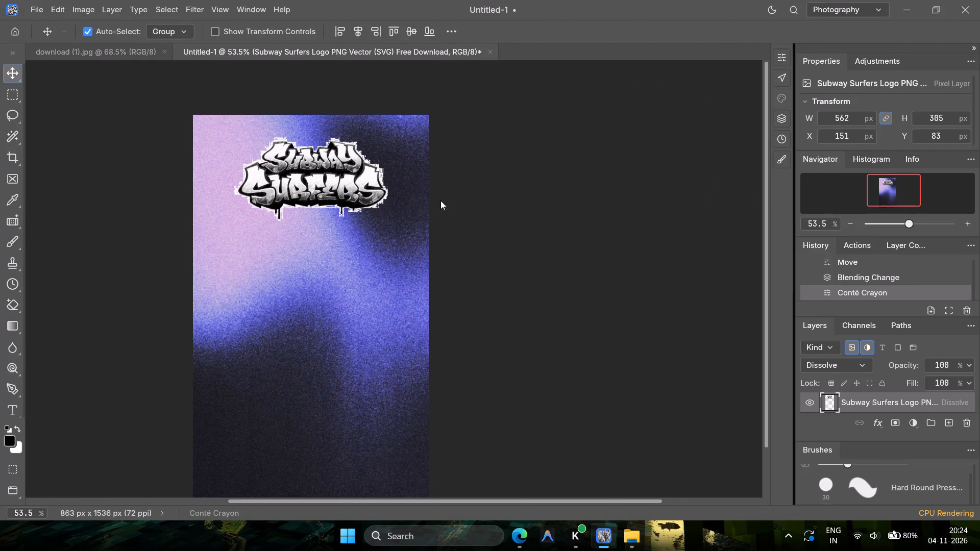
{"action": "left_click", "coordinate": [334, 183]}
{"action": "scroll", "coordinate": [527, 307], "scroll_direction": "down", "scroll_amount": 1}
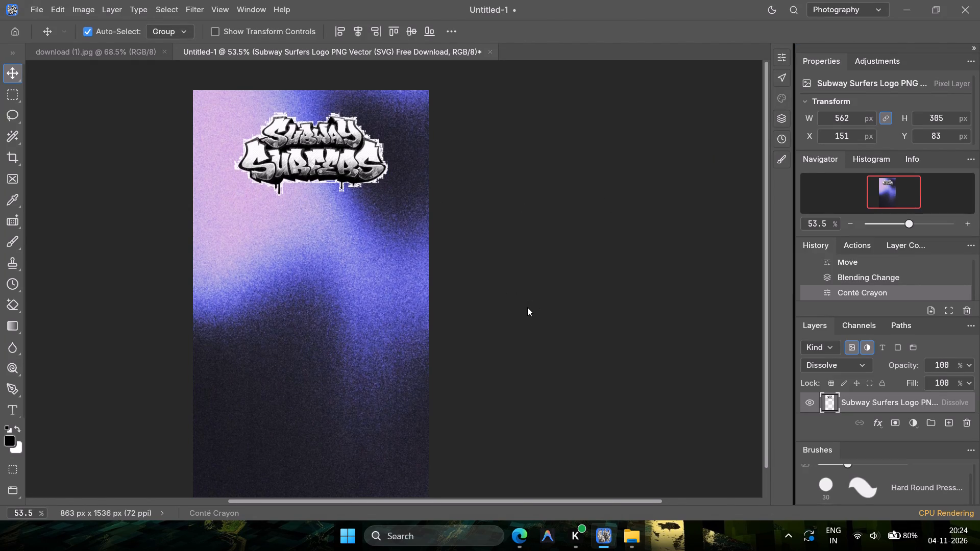
Bring the downloaded Subway surfers.jpg character image from the browser into the gradient canvas and position it below the top of the logo.
{"action": "left_click", "coordinate": [526, 539]}
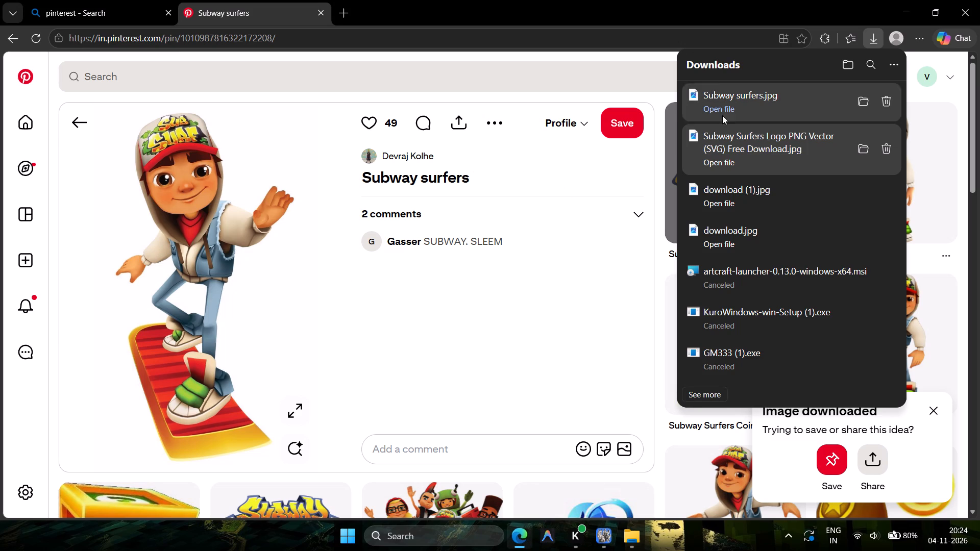
{"action": "left_click_drag", "start_coordinate": [753, 96], "coordinate": [597, 405]}
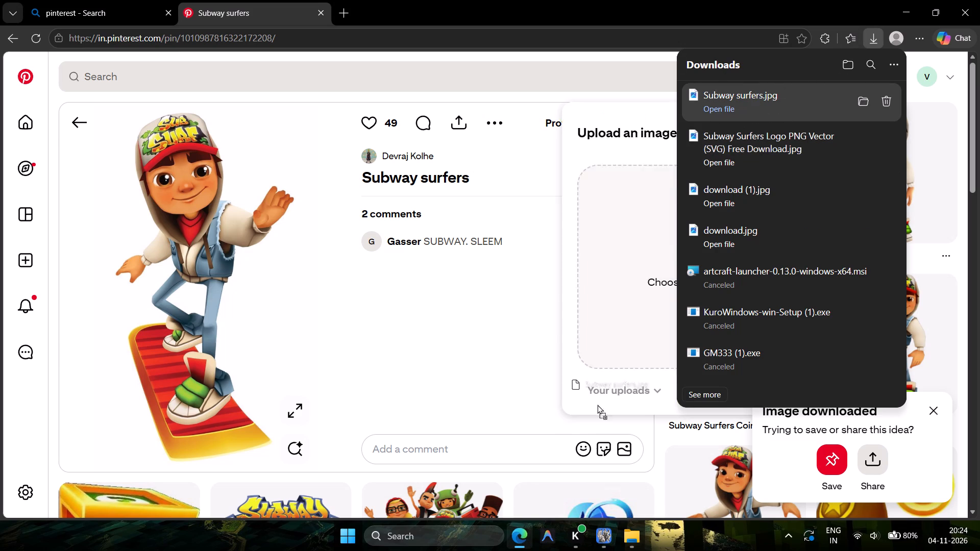
{"action": "left_click_drag", "start_coordinate": [597, 405], "coordinate": [599, 535]}
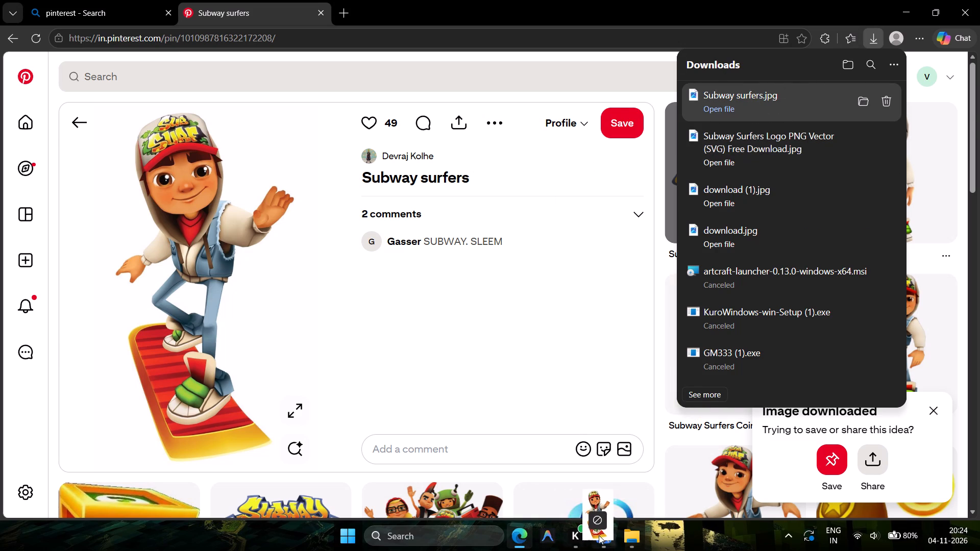
{"action": "left_click_drag", "start_coordinate": [599, 535], "coordinate": [307, 293]}
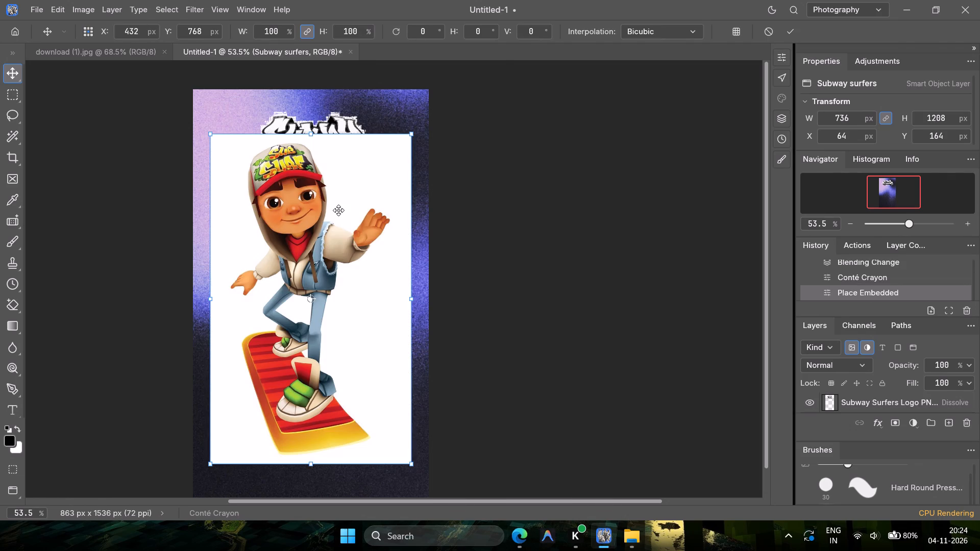
{"action": "left_click_drag", "start_coordinate": [318, 253], "coordinate": [329, 290]}
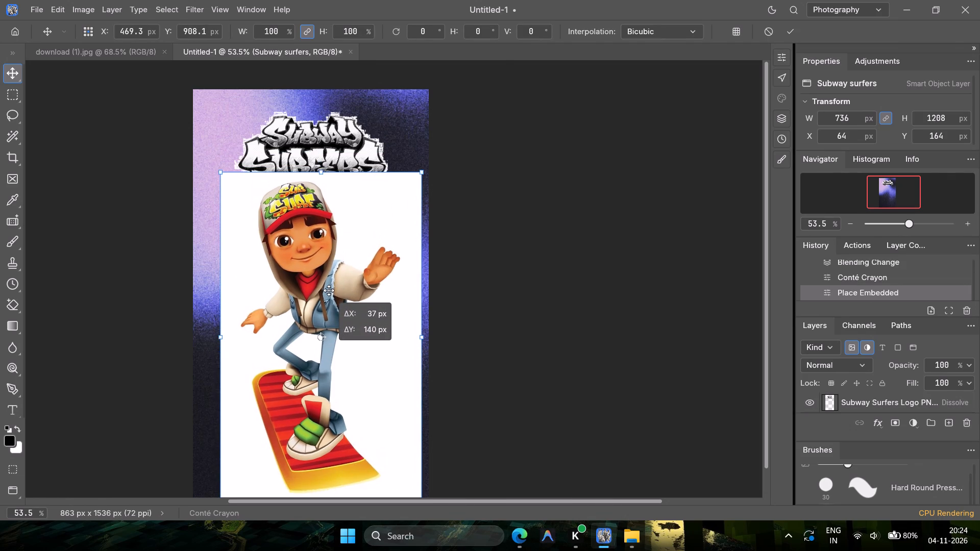
{"action": "left_click_drag", "start_coordinate": [329, 290], "coordinate": [327, 271]}
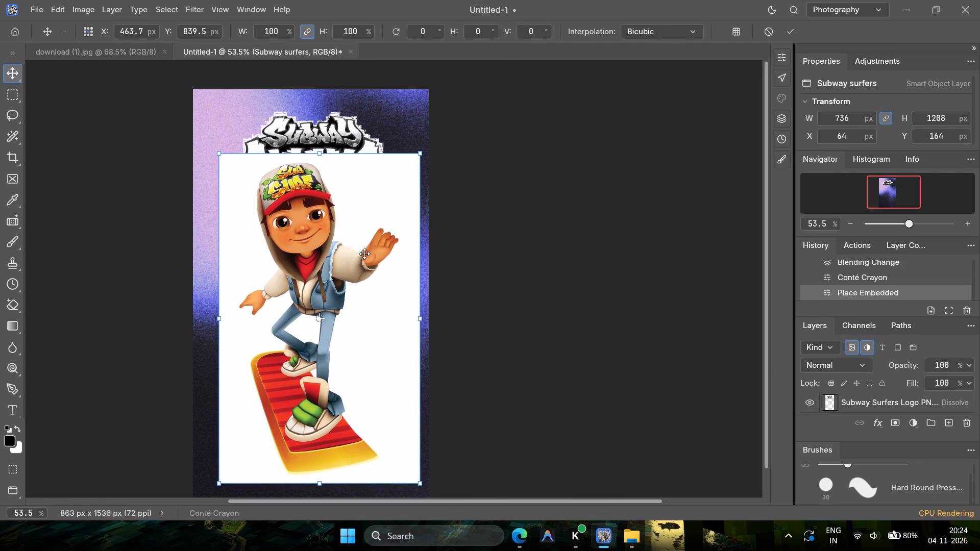
Make a Color Range selection sampled from the white area beside the character's board, with Fuzziness 200.
{"action": "left_click", "coordinate": [168, 1]}
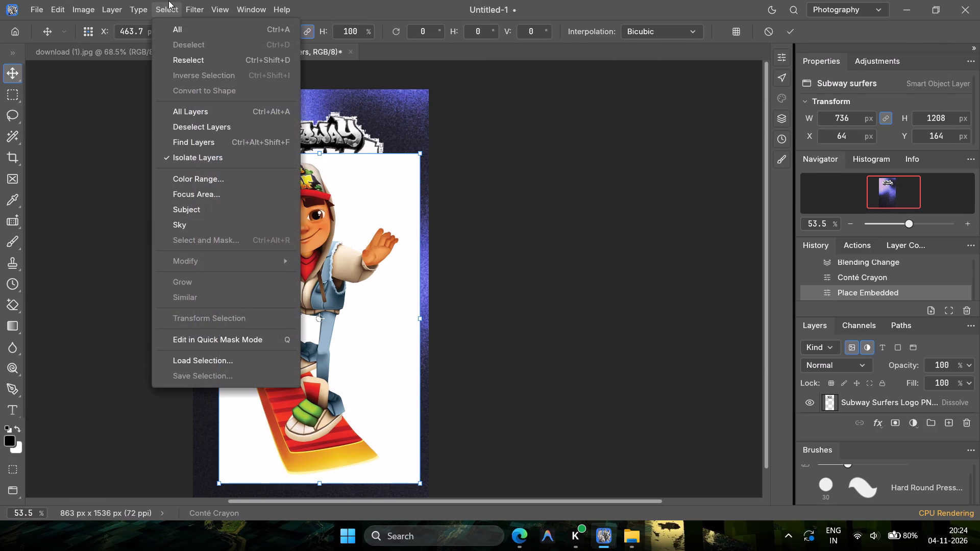
{"action": "left_click", "coordinate": [206, 175]}
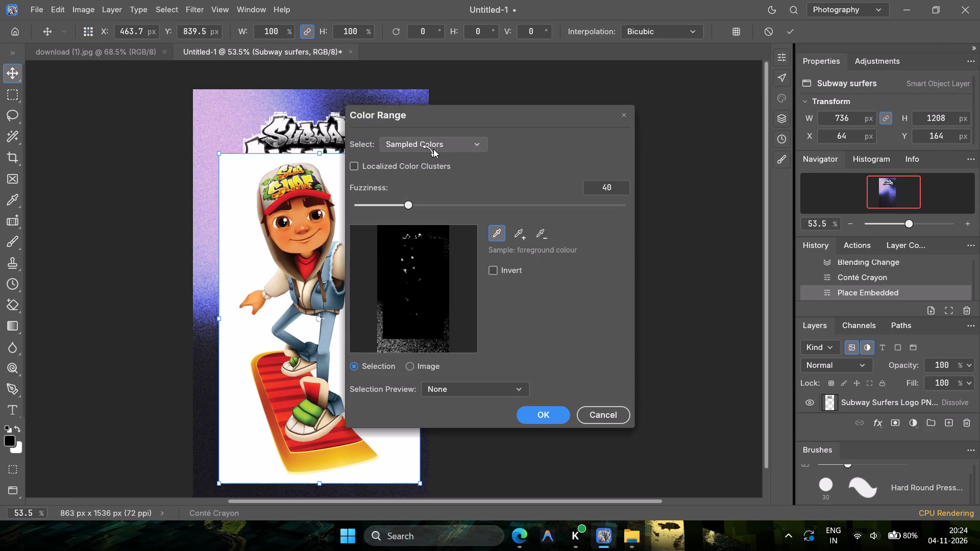
{"action": "left_click", "coordinate": [245, 343]}
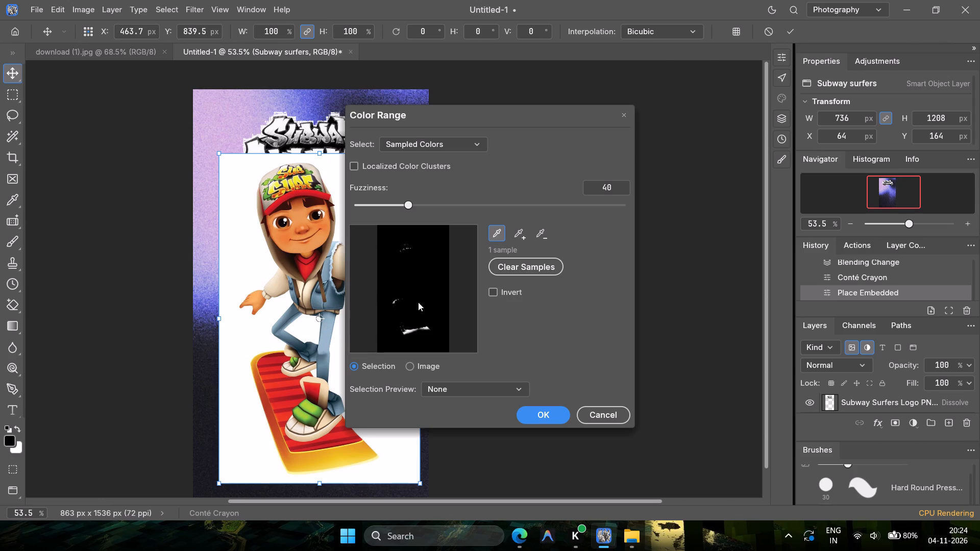
{"action": "left_click_drag", "start_coordinate": [405, 200], "coordinate": [635, 209]}
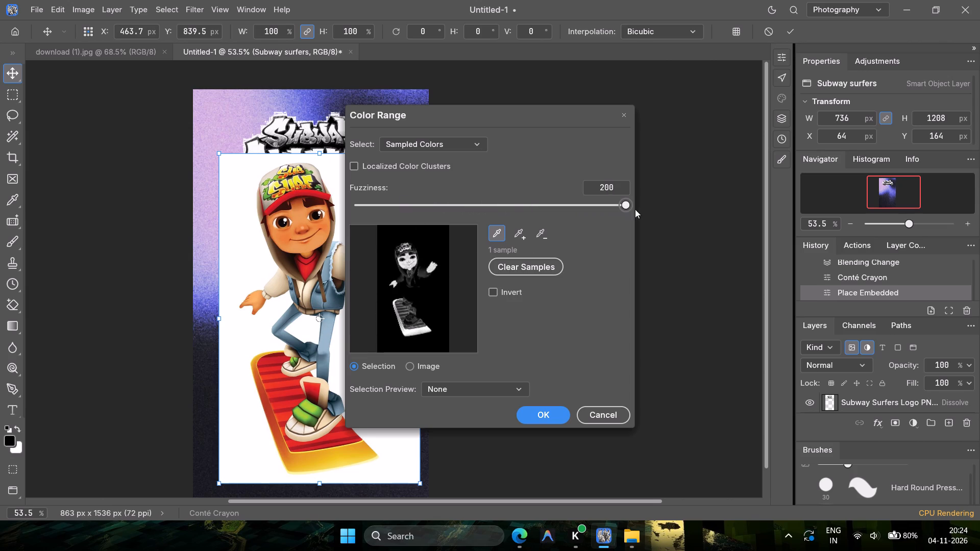
{"action": "left_click_drag", "start_coordinate": [635, 209], "coordinate": [689, 222]}
{"action": "left_click", "coordinate": [539, 411]}
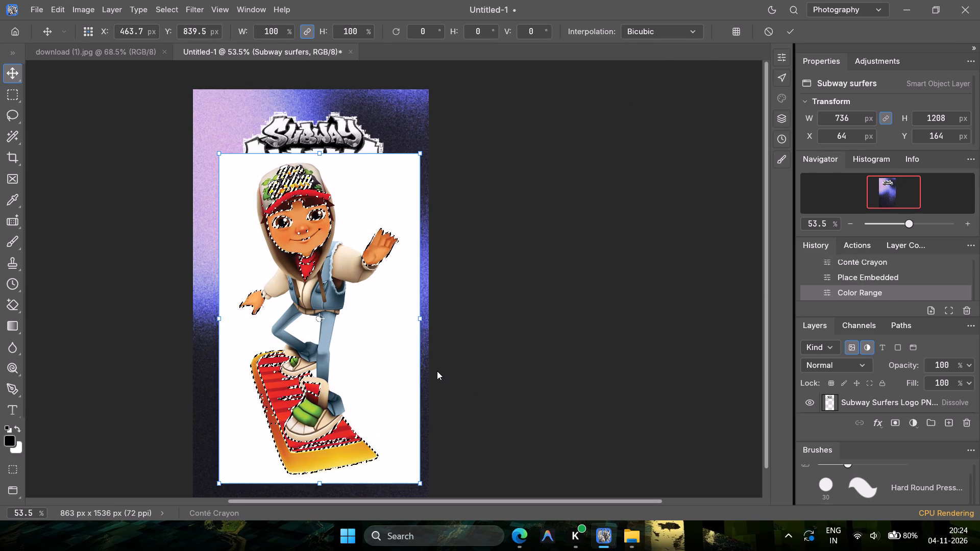
Rasterize the placed character layer and clear the selected areas from it.
{"action": "key", "text": "Delete"}
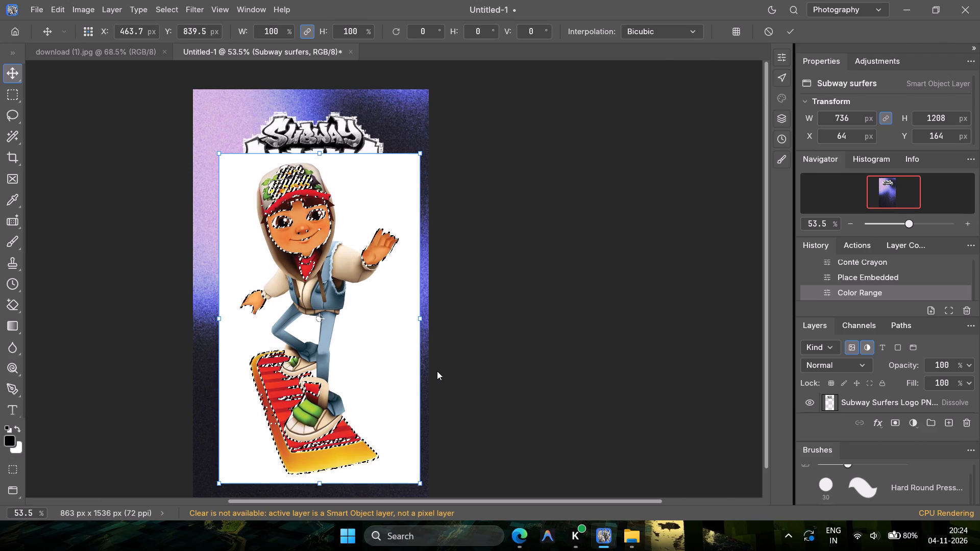
{"action": "left_click", "coordinate": [111, 4]}
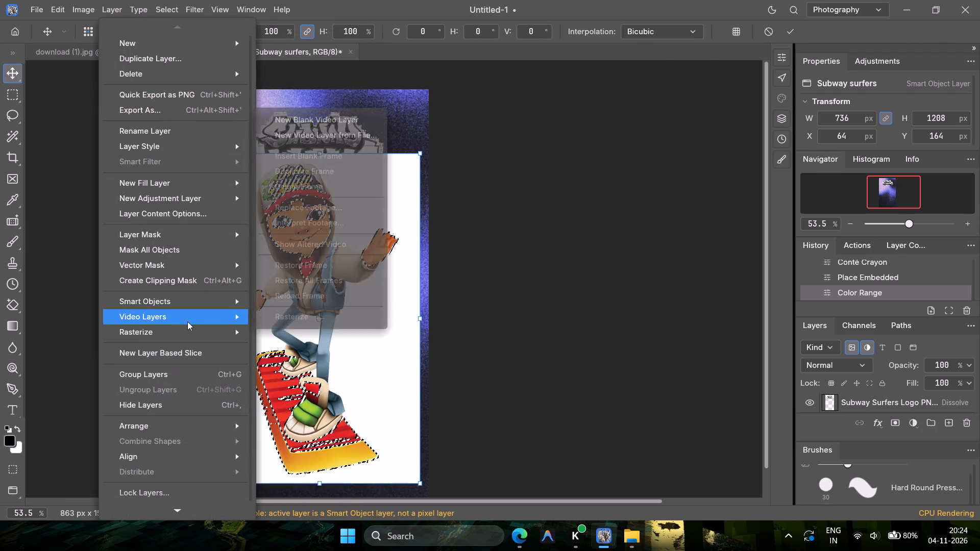
{"action": "left_click", "coordinate": [305, 392]}
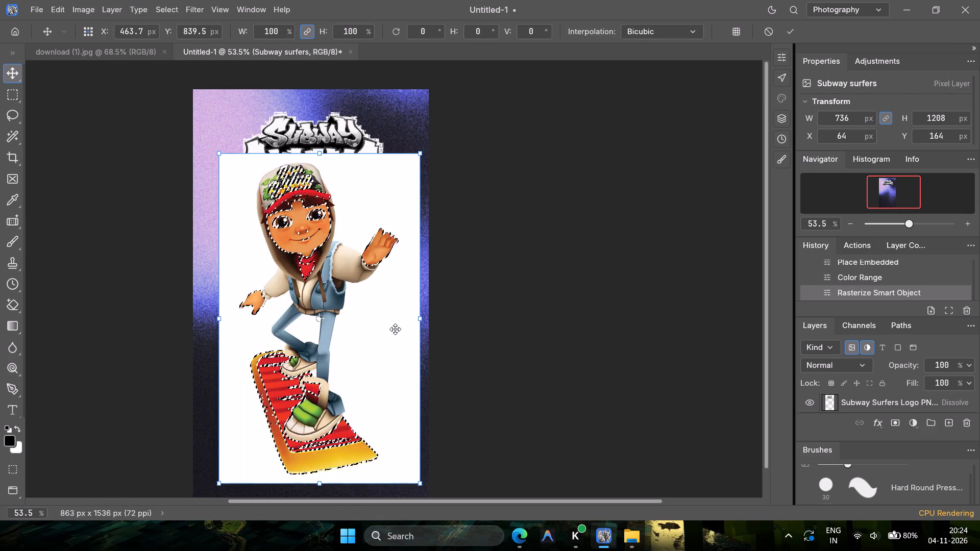
{"action": "left_click", "coordinate": [394, 329]}
{"action": "key", "text": "Delete"}
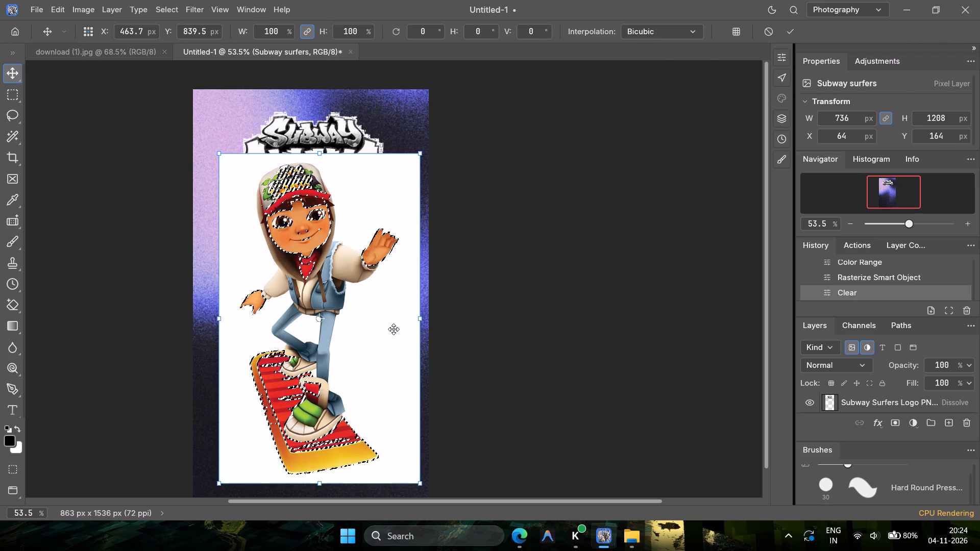
{"action": "left_click", "coordinate": [876, 289]}
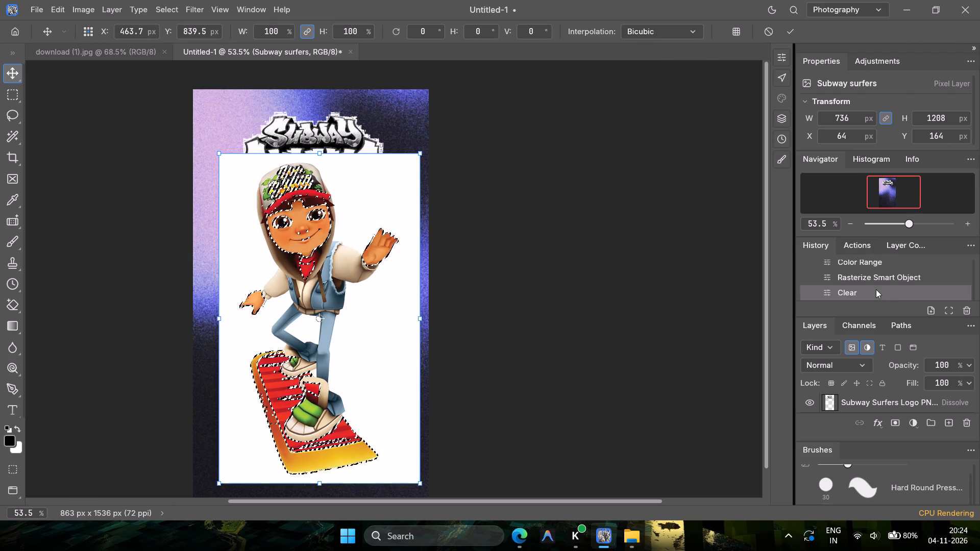
{"action": "left_click", "coordinate": [660, 343]}
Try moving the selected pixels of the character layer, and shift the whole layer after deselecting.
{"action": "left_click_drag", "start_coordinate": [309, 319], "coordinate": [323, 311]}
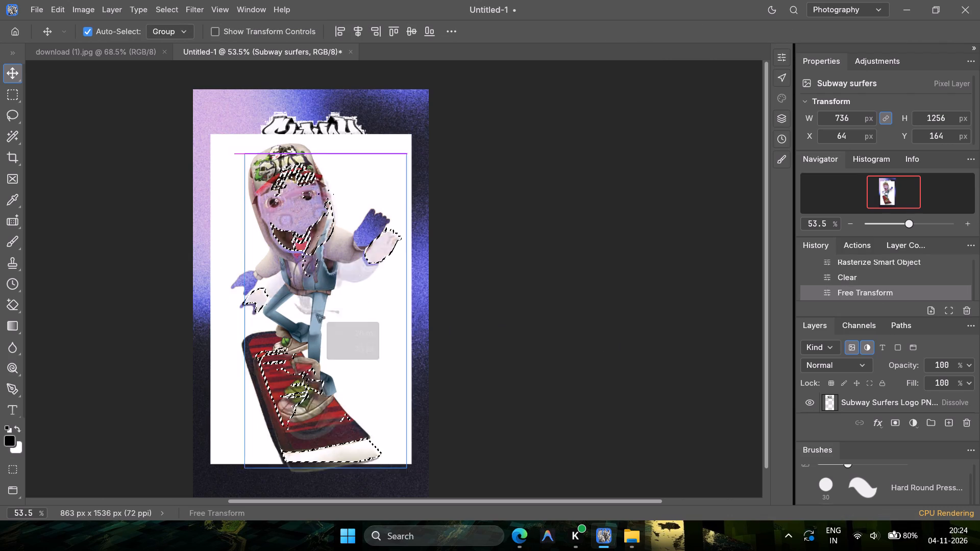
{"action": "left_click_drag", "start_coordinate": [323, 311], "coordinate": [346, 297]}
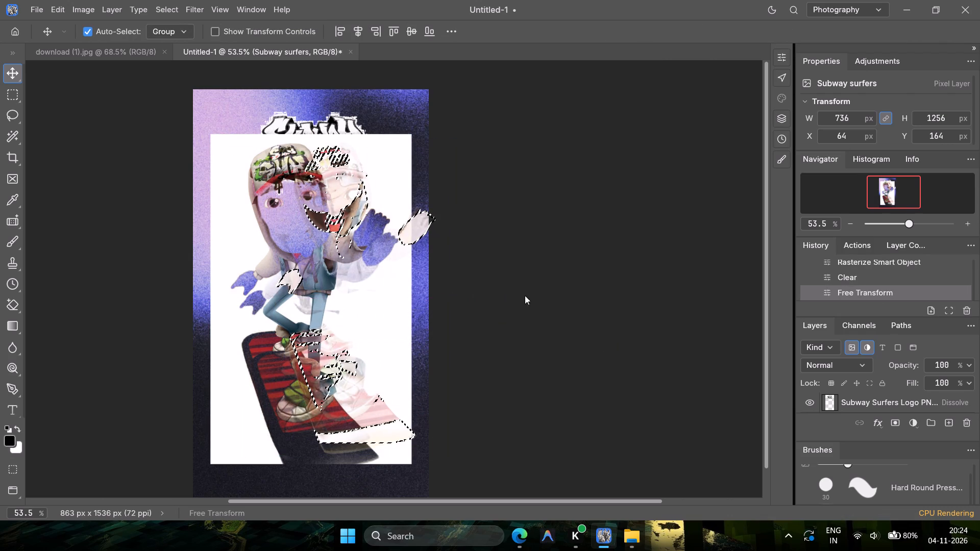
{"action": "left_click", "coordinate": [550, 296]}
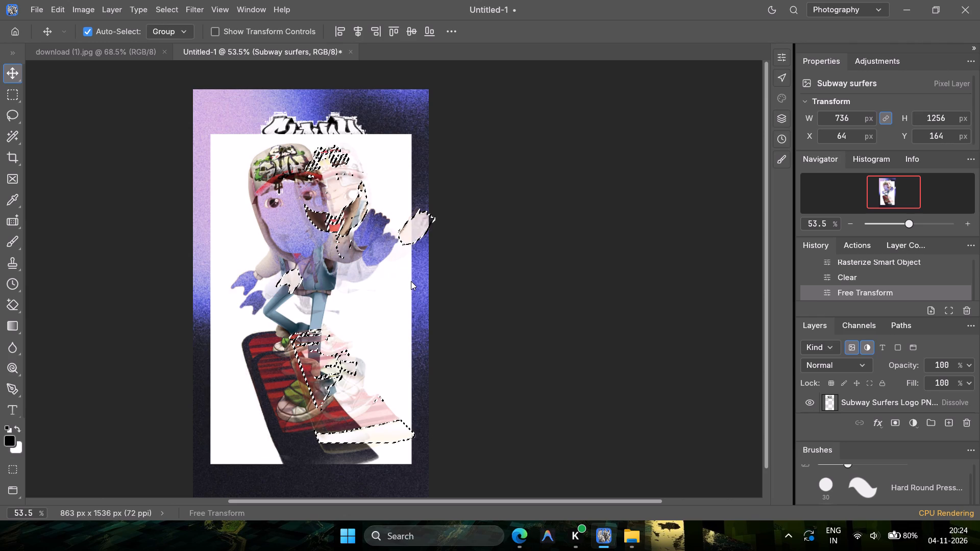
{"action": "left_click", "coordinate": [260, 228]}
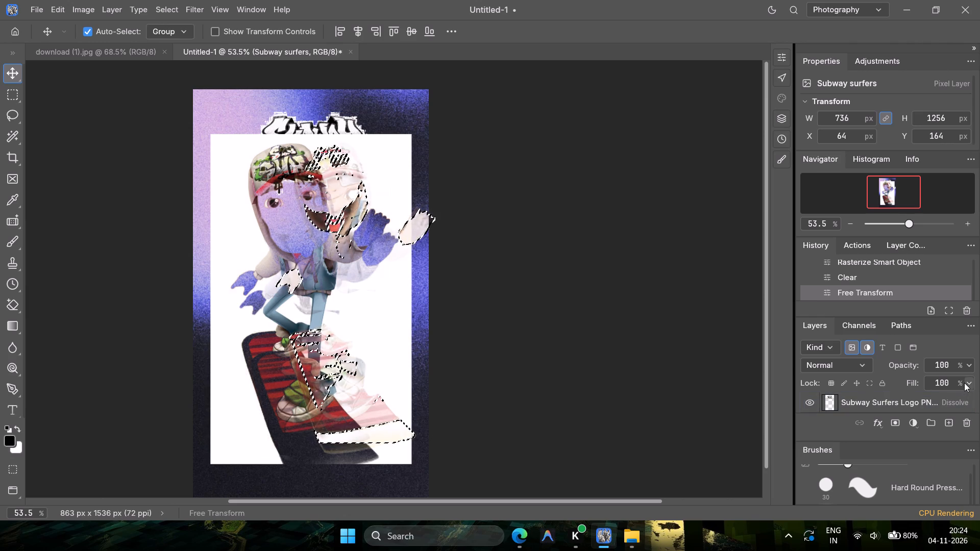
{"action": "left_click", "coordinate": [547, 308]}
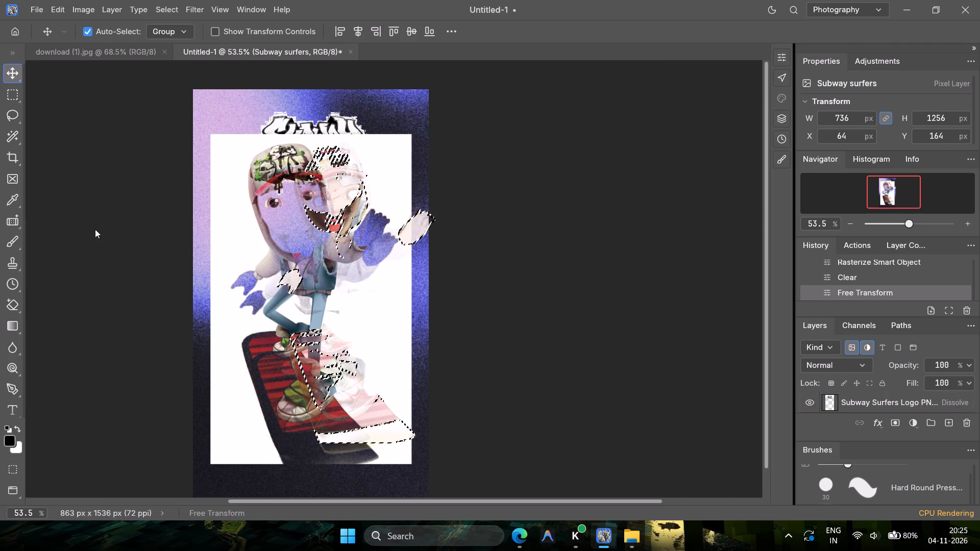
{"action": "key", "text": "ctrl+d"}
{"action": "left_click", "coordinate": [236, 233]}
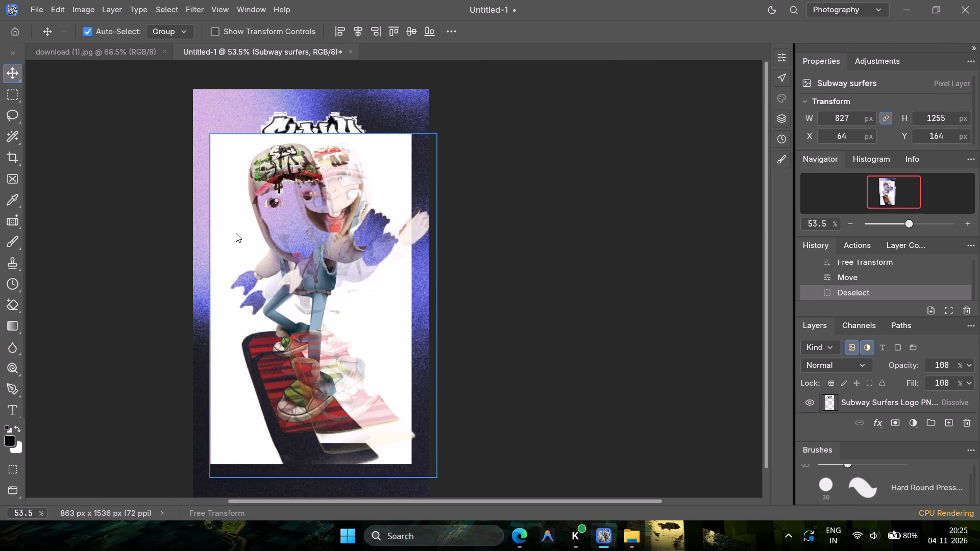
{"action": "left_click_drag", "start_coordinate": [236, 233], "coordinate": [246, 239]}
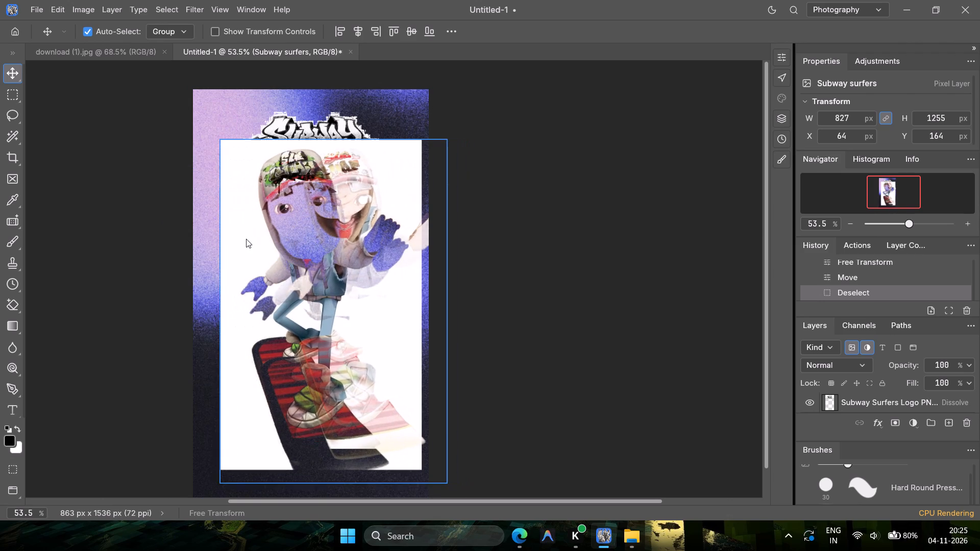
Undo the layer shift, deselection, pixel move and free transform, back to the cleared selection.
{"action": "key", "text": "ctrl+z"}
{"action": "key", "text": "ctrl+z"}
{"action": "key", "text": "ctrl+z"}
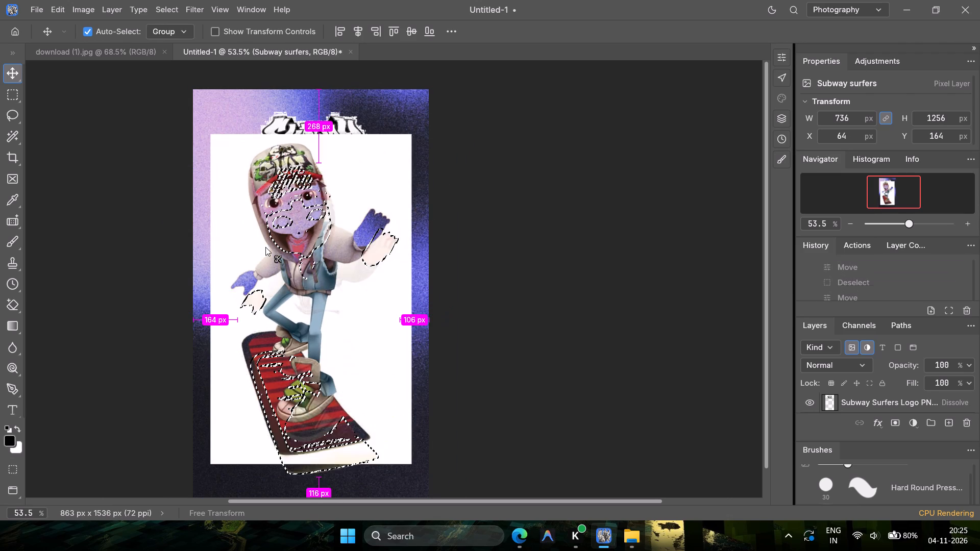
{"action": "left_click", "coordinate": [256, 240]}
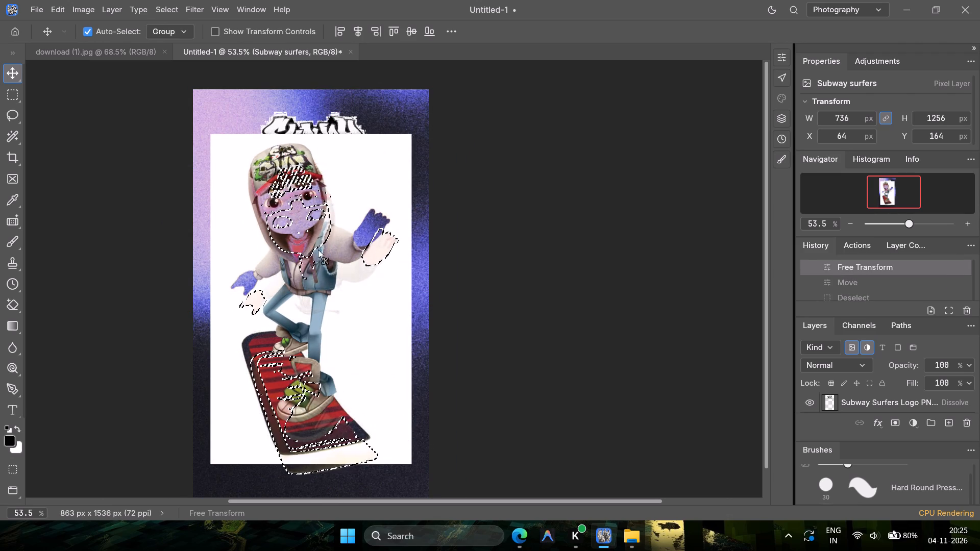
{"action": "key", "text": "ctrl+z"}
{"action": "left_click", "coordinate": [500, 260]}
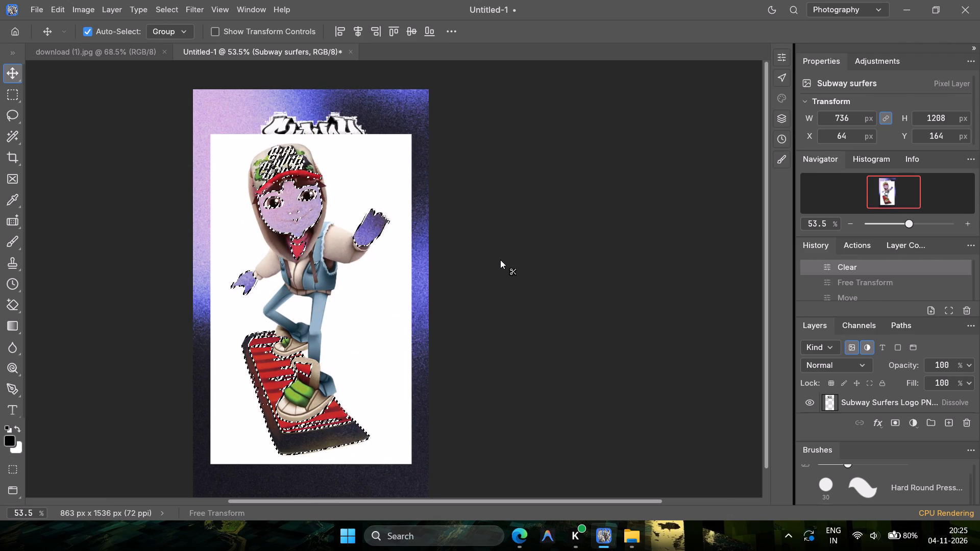
Deselect and erase the white background around the character with the Magic Eraser at Tolerance 32, also erasing a spot on the jacket.
{"action": "key", "text": "ctrl+d"}
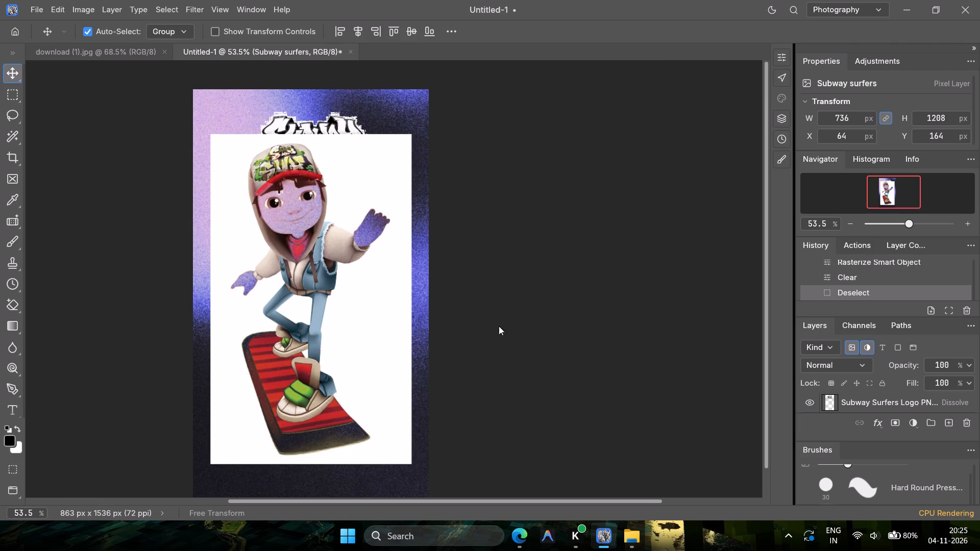
{"action": "left_click", "coordinate": [389, 289]}
{"action": "right_click", "coordinate": [8, 299]}
{"action": "left_click", "coordinate": [69, 341]}
{"action": "left_click", "coordinate": [368, 321]}
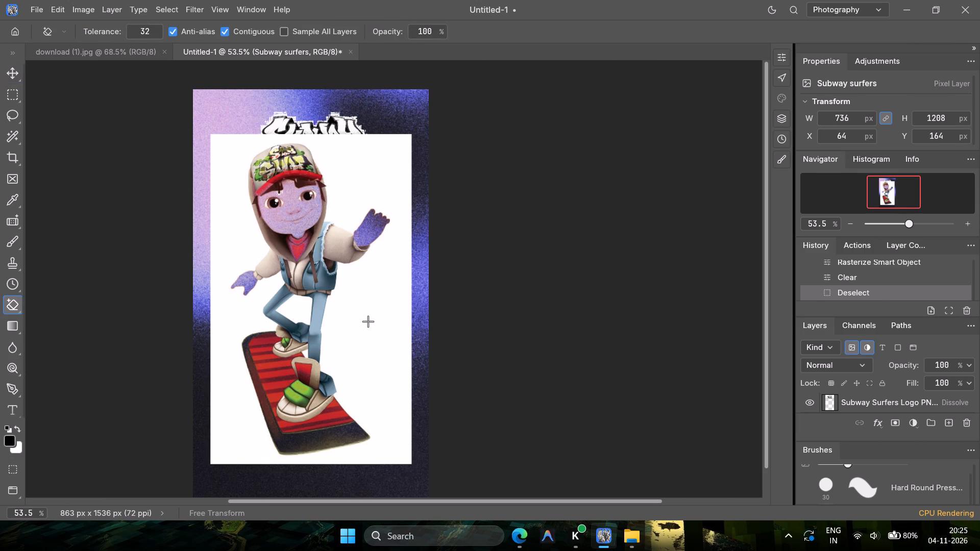
{"action": "left_click", "coordinate": [540, 335]}
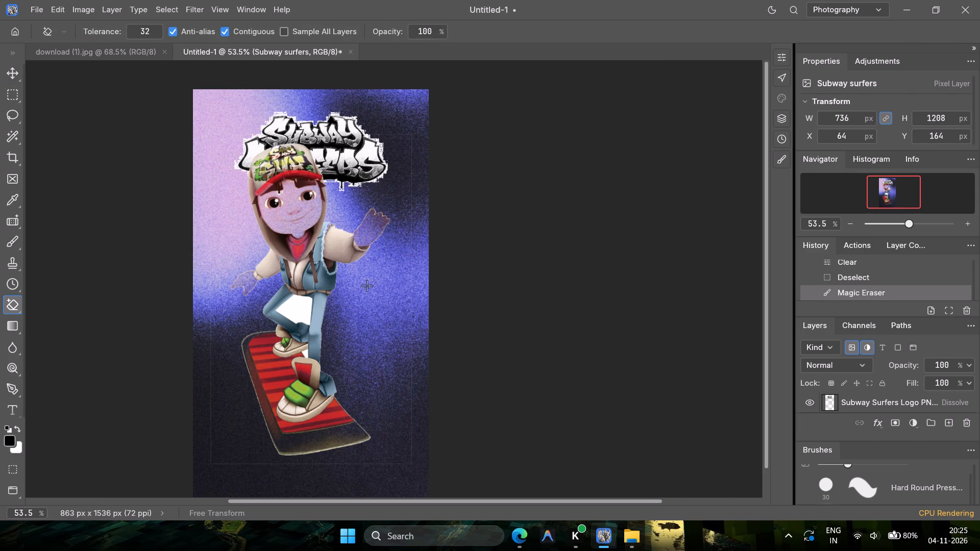
{"action": "left_click", "coordinate": [320, 274]}
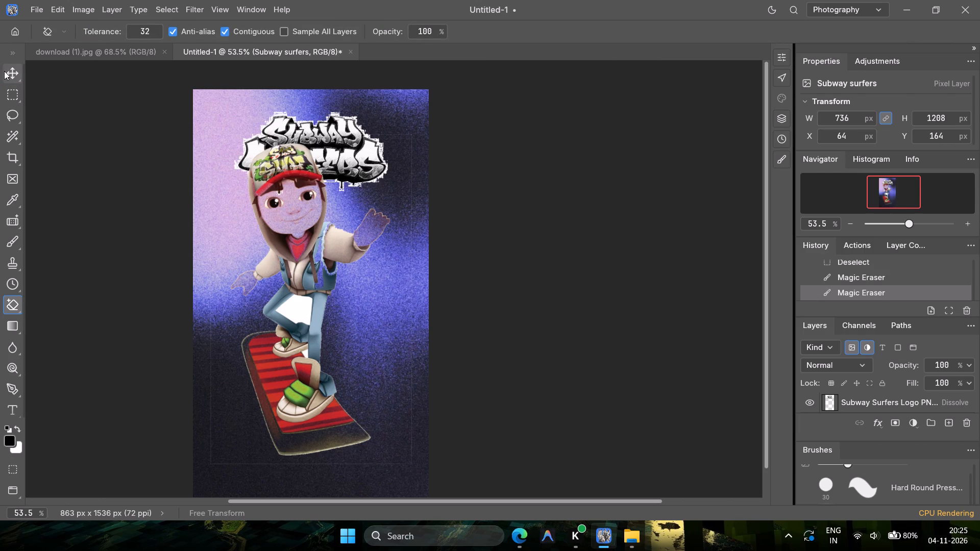
Draw a small artboard about 120 x 19 px over the character's jacket with the Artboard tool.
{"action": "left_click", "coordinate": [4, 71]}
{"action": "left_click", "coordinate": [288, 283]}
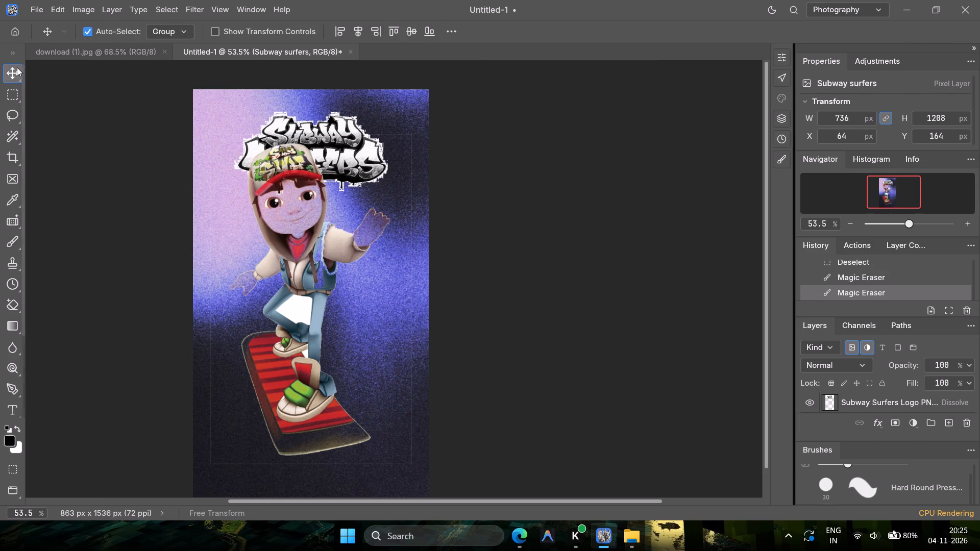
{"action": "right_click", "coordinate": [16, 67]}
{"action": "left_click", "coordinate": [62, 93]}
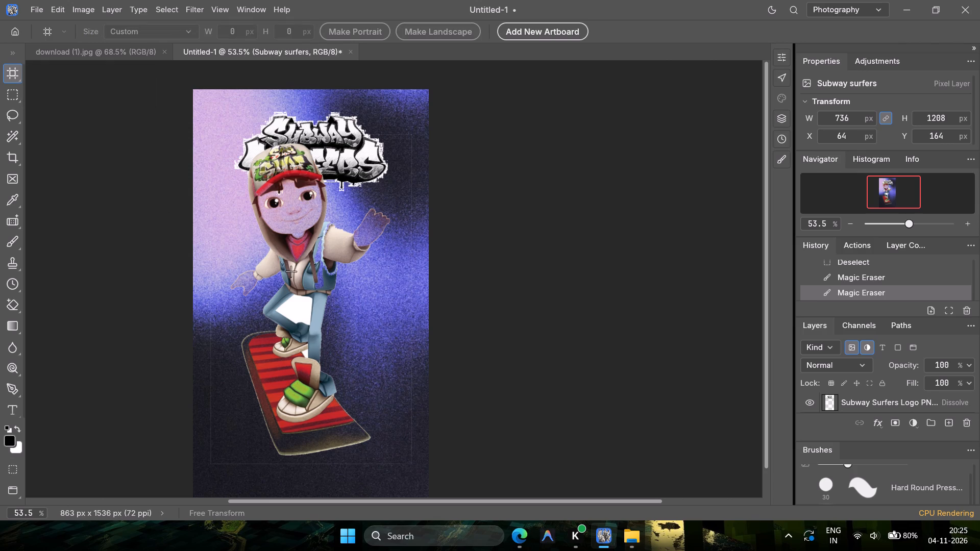
{"action": "left_click", "coordinate": [291, 271]}
{"action": "left_click_drag", "start_coordinate": [318, 265], "coordinate": [351, 270]}
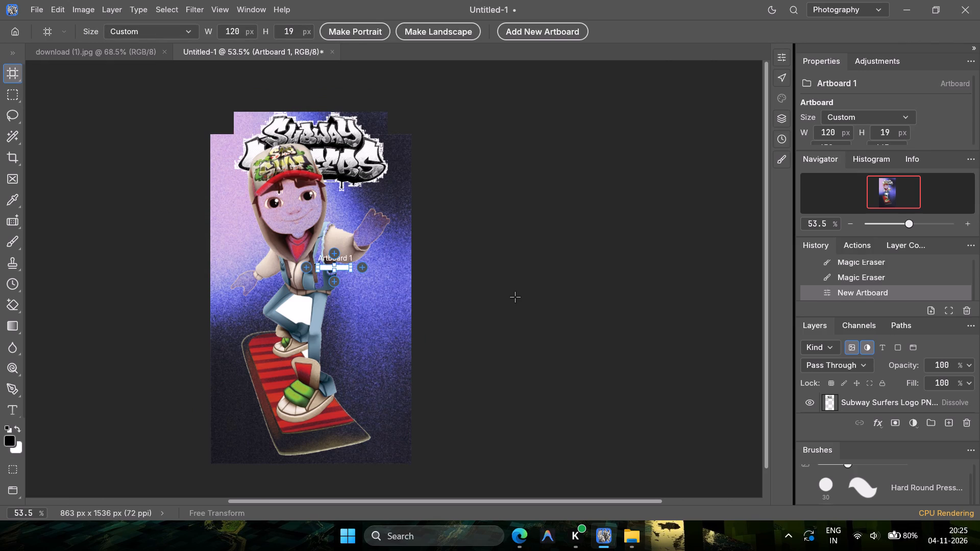
Undo the new artboard drawn over the character's jacket.
{"action": "key", "text": "ctrl+z"}
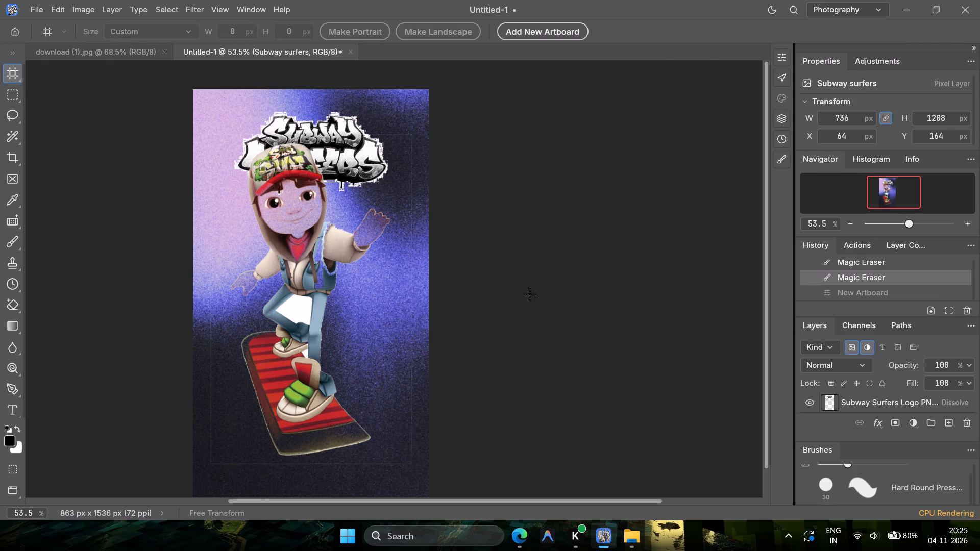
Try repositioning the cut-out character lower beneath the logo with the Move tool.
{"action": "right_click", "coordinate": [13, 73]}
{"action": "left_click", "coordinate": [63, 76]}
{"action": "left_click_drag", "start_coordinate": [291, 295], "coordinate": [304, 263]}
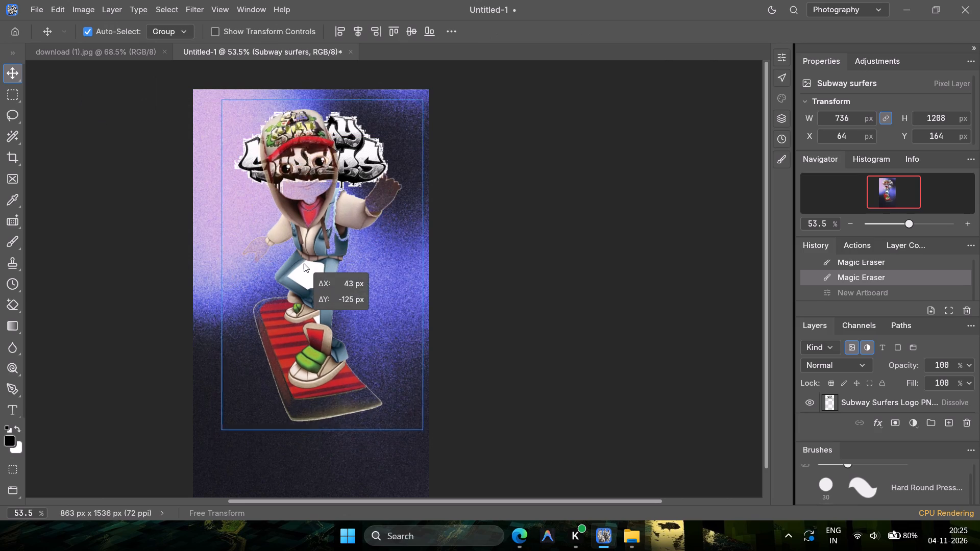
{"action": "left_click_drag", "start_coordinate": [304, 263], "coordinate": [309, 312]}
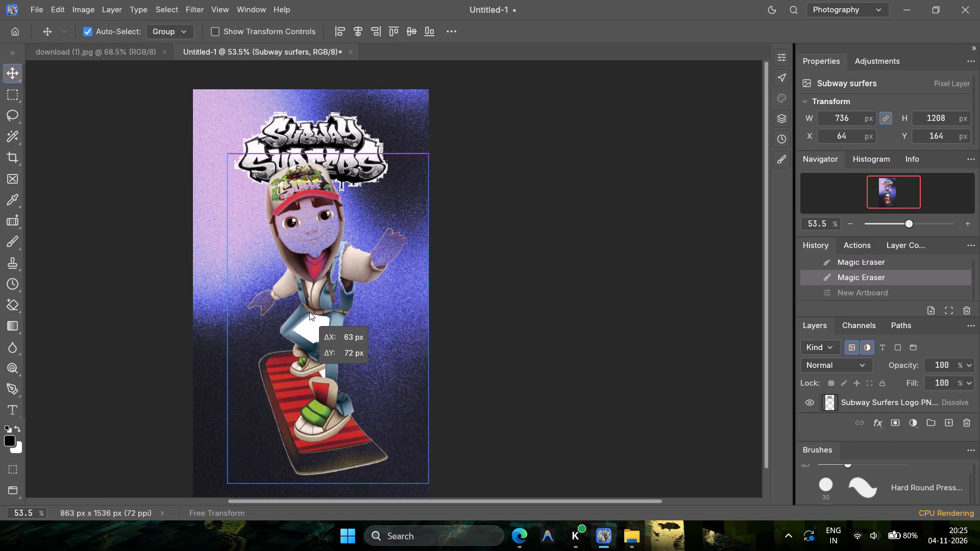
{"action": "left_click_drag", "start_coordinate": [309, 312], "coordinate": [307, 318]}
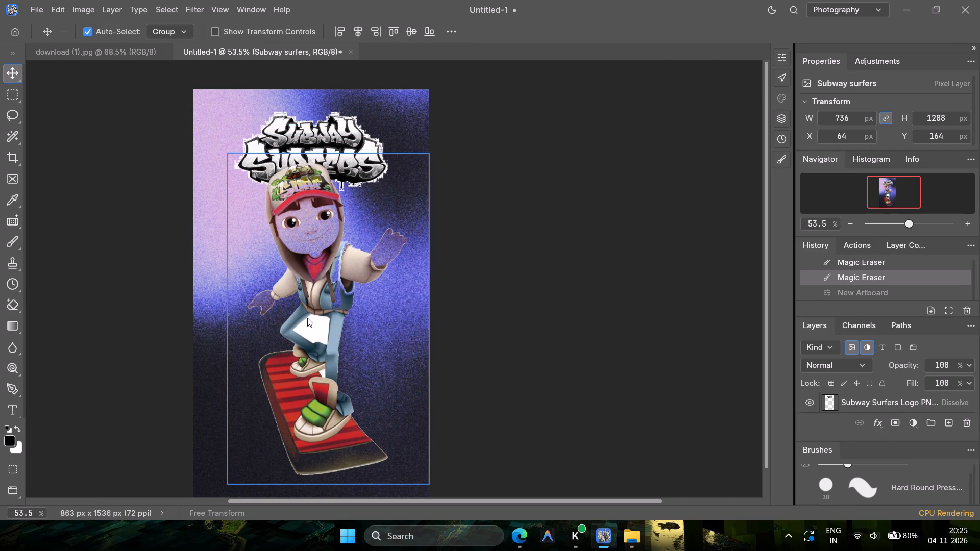
Undo the character's move, Magic Eraser edits, clearing, rasterizing and Color Range selection, back to the placed embedded image.
{"action": "key", "text": "ctrl+z"}
{"action": "key", "text": "ctrl+z"}
{"action": "key", "text": "ctrl+z"}
{"action": "key", "text": "ctrl+z"}
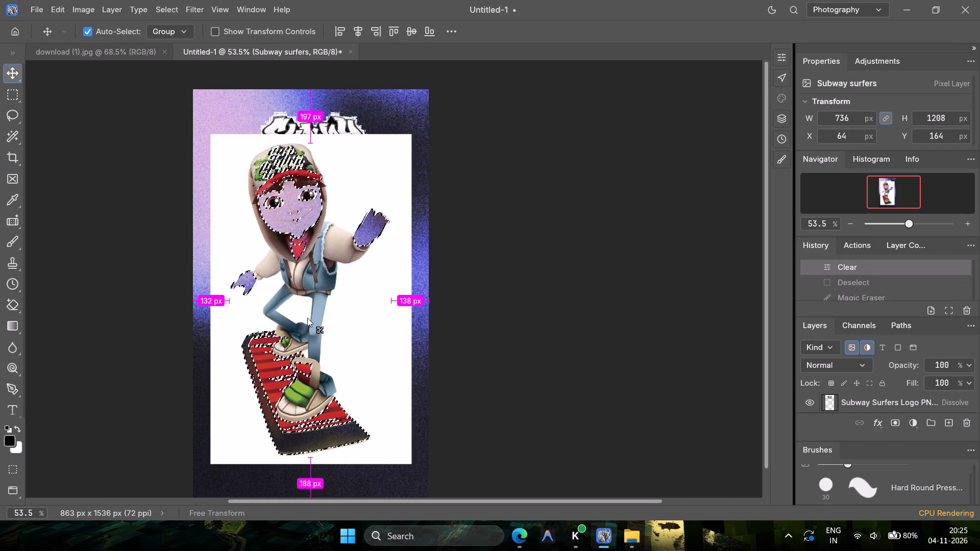
{"action": "key", "text": "ctrl+z"}
{"action": "left_click", "coordinate": [555, 319]}
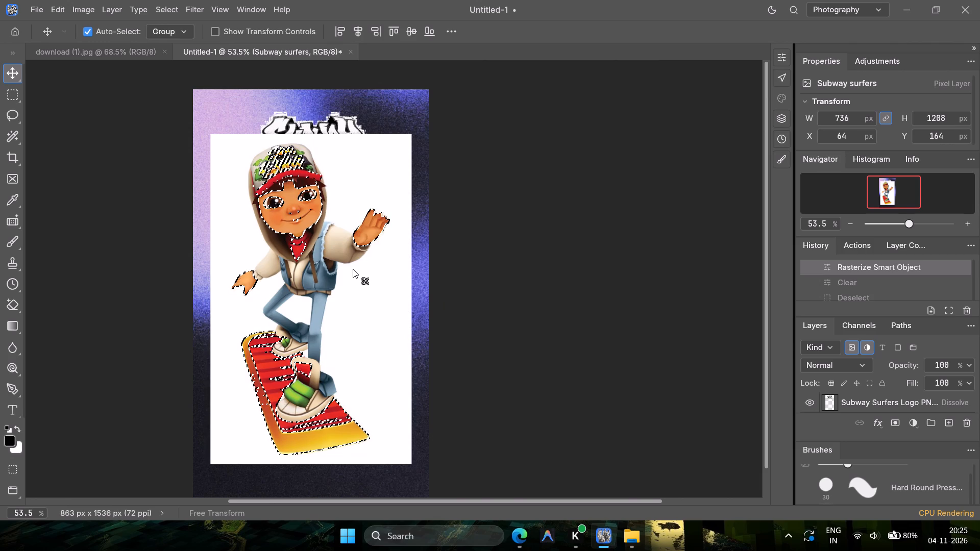
{"action": "key", "text": "ctrl+z"}
{"action": "key", "text": "ctrl+z"}
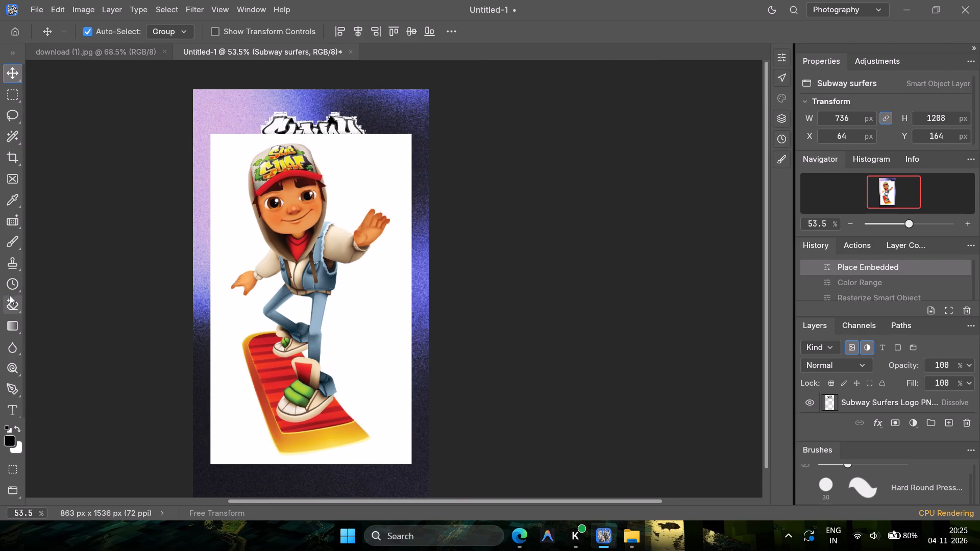
Rasterize the placed character and remove its white background, including the gaps between the legs, using the Magic Eraser at Tolerance 32.
{"action": "right_click", "coordinate": [10, 304]}
{"action": "left_click", "coordinate": [88, 343]}
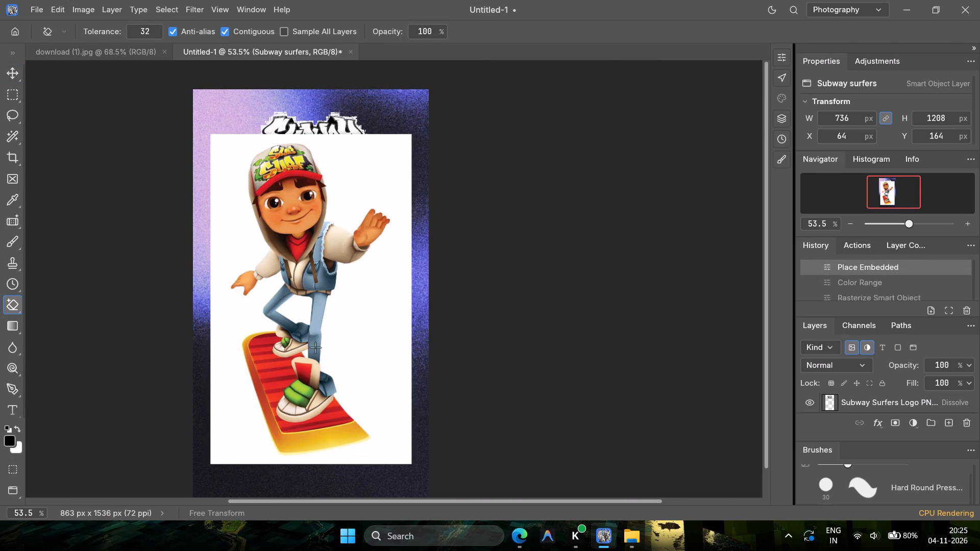
{"action": "left_click", "coordinate": [350, 341]}
{"action": "left_click", "coordinate": [548, 285]}
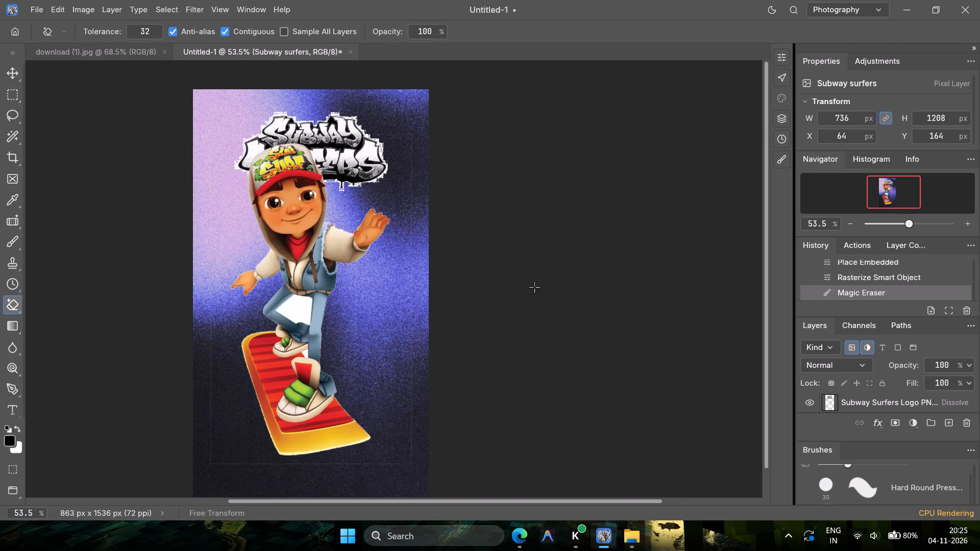
{"action": "left_click", "coordinate": [535, 298]}
{"action": "left_click", "coordinate": [308, 307]}
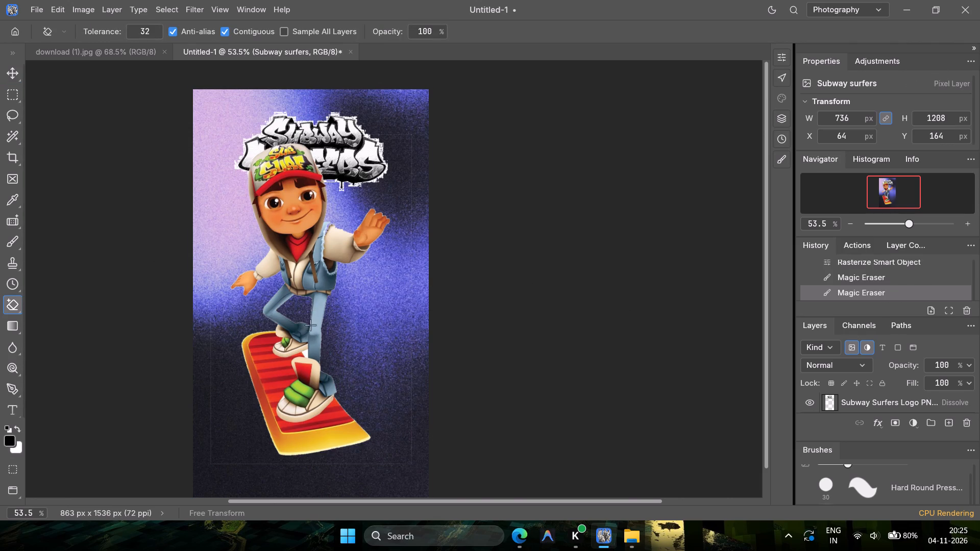
{"action": "left_click", "coordinate": [306, 351]}
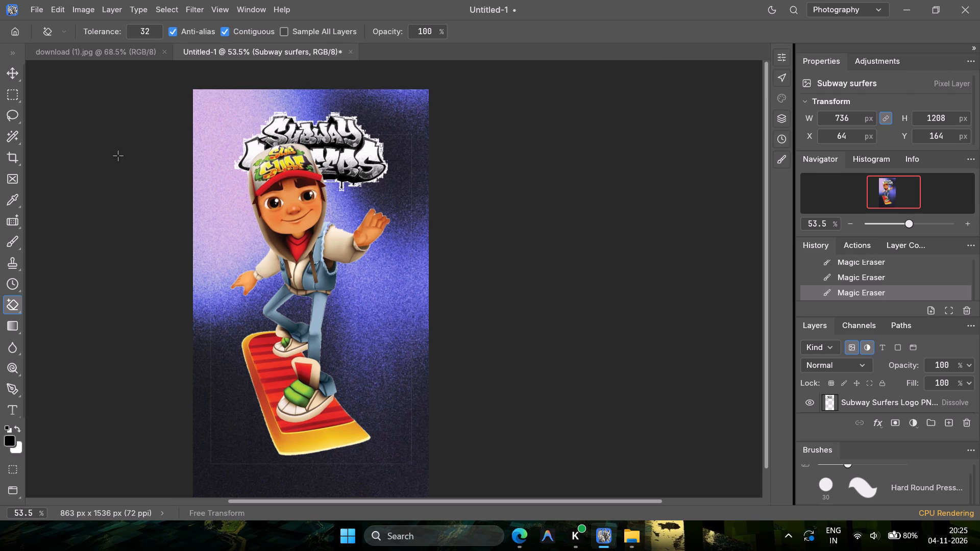
Move the character layer below the logo to about X 151 px, Y 236 px.
{"action": "left_click", "coordinate": [11, 78]}
{"action": "left_click", "coordinate": [298, 282]}
{"action": "left_click_drag", "start_coordinate": [309, 277], "coordinate": [322, 275]}
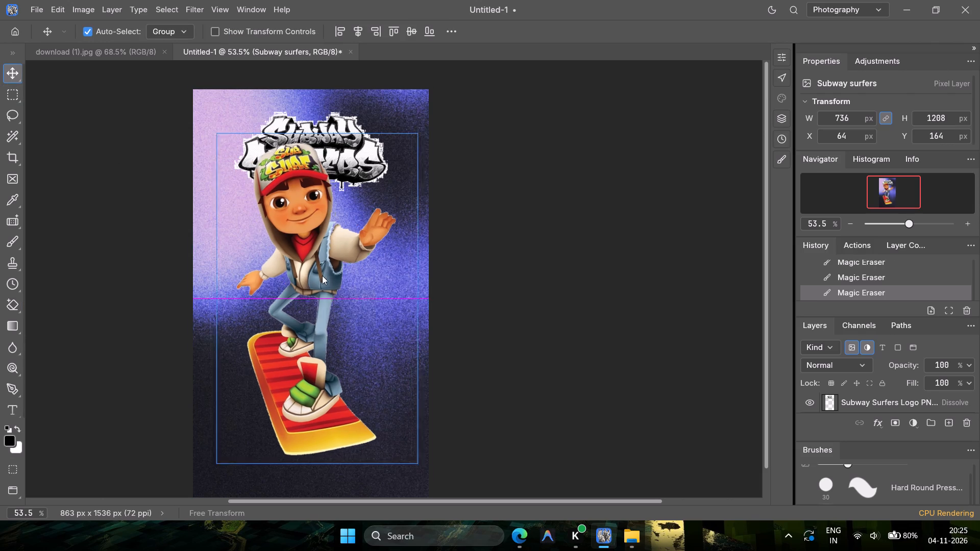
{"action": "left_click_drag", "start_coordinate": [322, 275], "coordinate": [316, 296]}
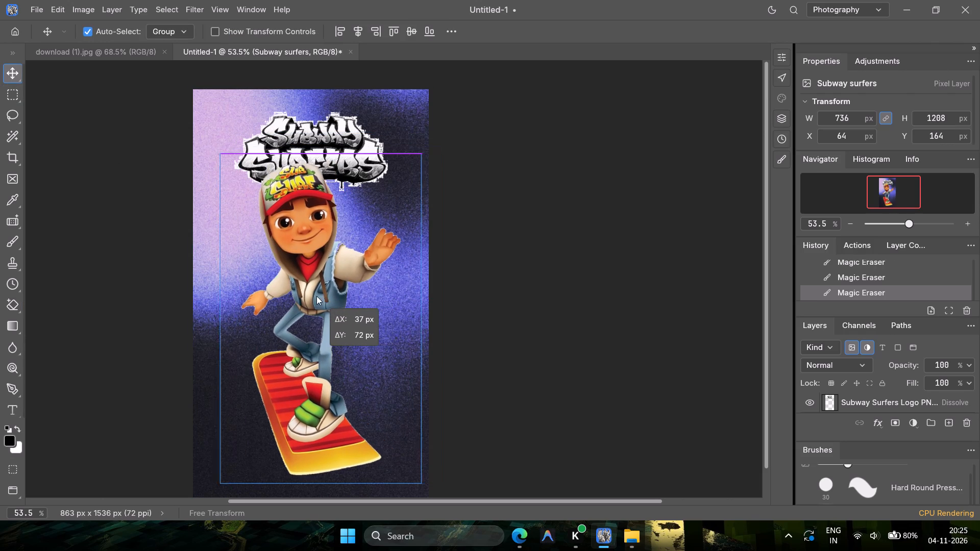
{"action": "left_click_drag", "start_coordinate": [316, 296], "coordinate": [336, 299]}
{"action": "left_click", "coordinate": [499, 305]}
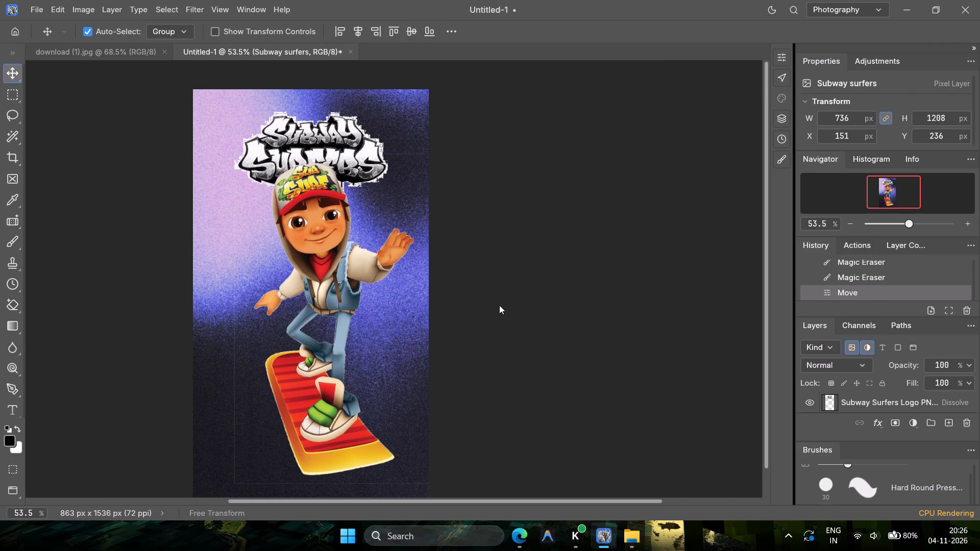
Open the Filter Gallery for the character layer and preview the Texture effects, including Craquelure, Grain, Mosaic Tiles, Texturizer and Patchwork.
{"action": "scroll", "coordinate": [464, 327], "scroll_direction": "down", "scroll_amount": 1}
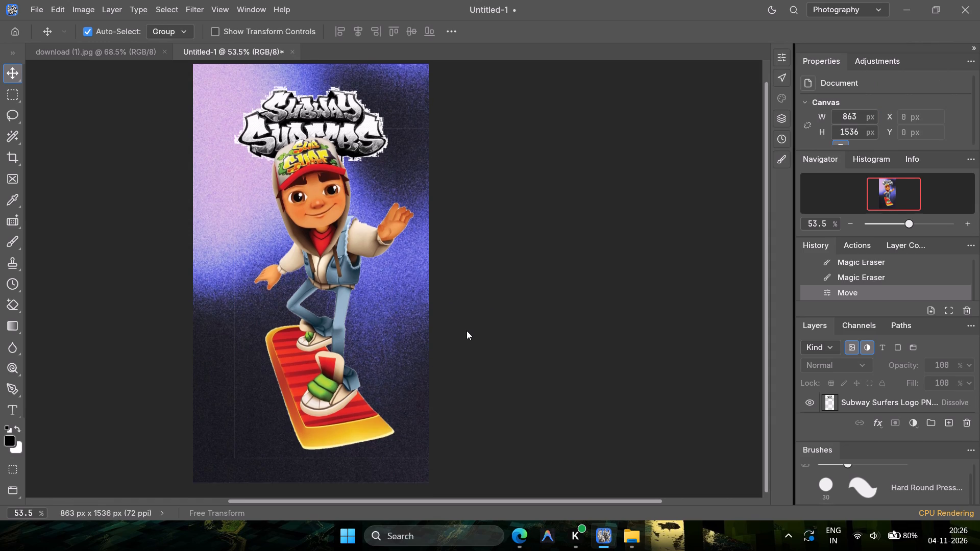
{"action": "left_click", "coordinate": [314, 349]}
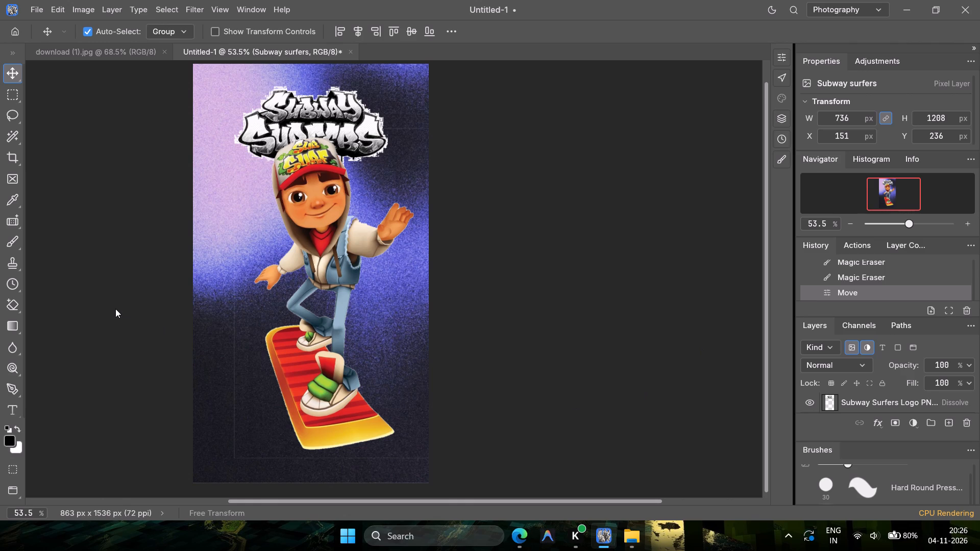
{"action": "left_click", "coordinate": [309, 286]}
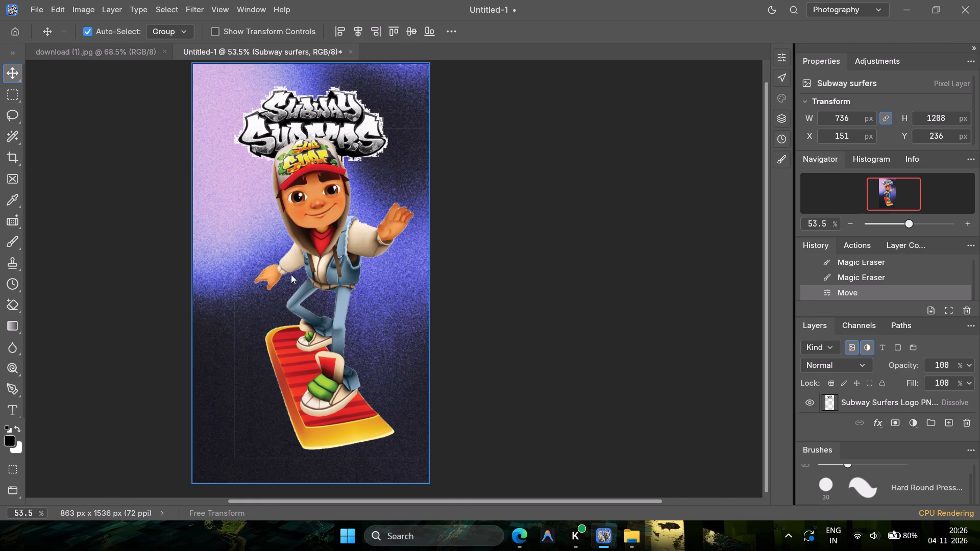
{"action": "left_click", "coordinate": [194, 3]}
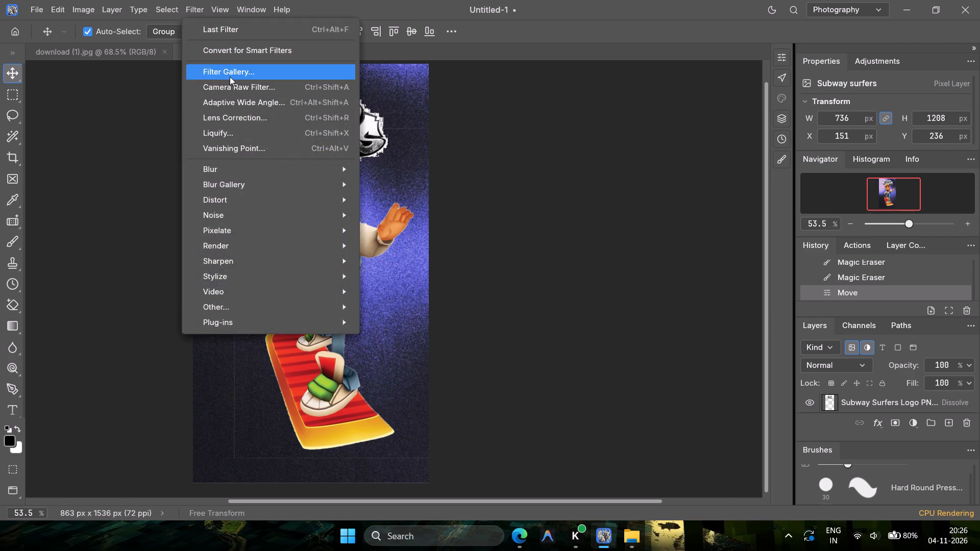
{"action": "left_click", "coordinate": [230, 77]}
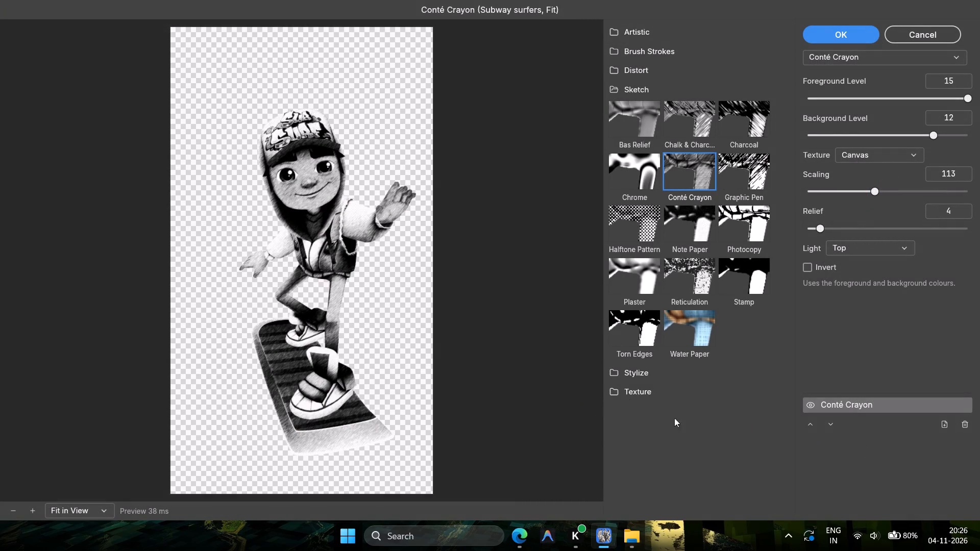
{"action": "left_click", "coordinate": [657, 373]}
{"action": "left_click", "coordinate": [624, 369]}
{"action": "left_click", "coordinate": [651, 372]}
{"action": "left_click", "coordinate": [630, 387]}
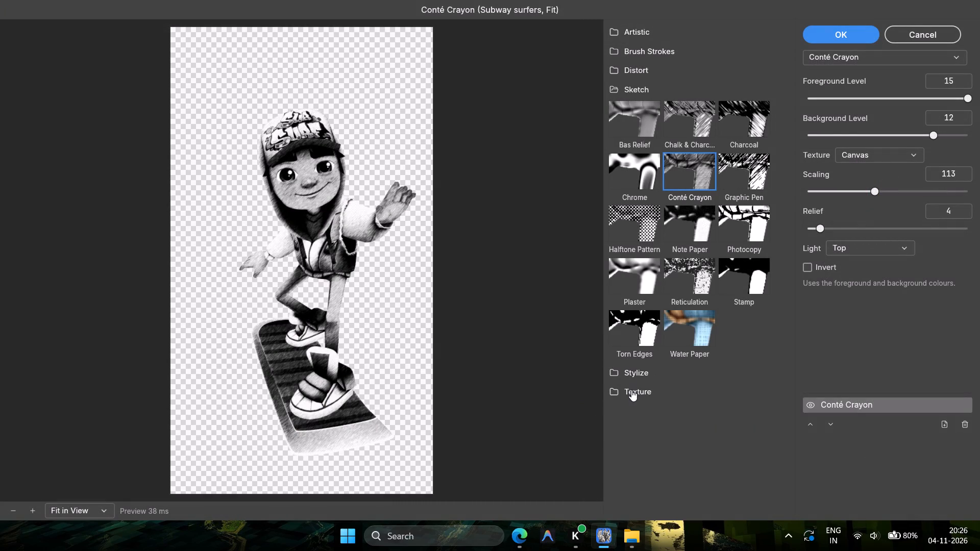
{"action": "left_click", "coordinate": [633, 393]}
{"action": "scroll", "coordinate": [683, 418], "scroll_direction": "down", "scroll_amount": 1}
{"action": "left_click", "coordinate": [648, 410]}
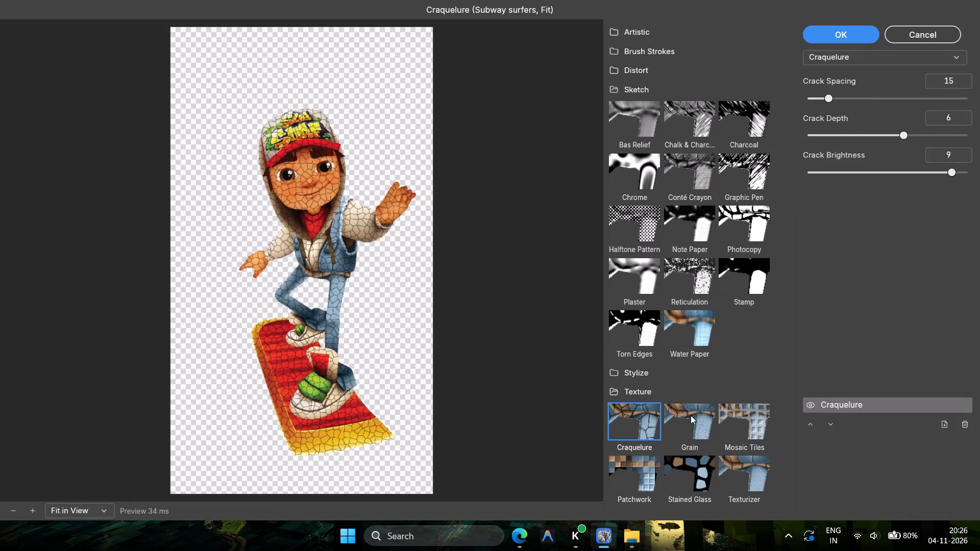
{"action": "left_click", "coordinate": [691, 415]}
{"action": "left_click", "coordinate": [736, 418]}
{"action": "scroll", "coordinate": [738, 420], "scroll_direction": "down", "scroll_amount": 2}
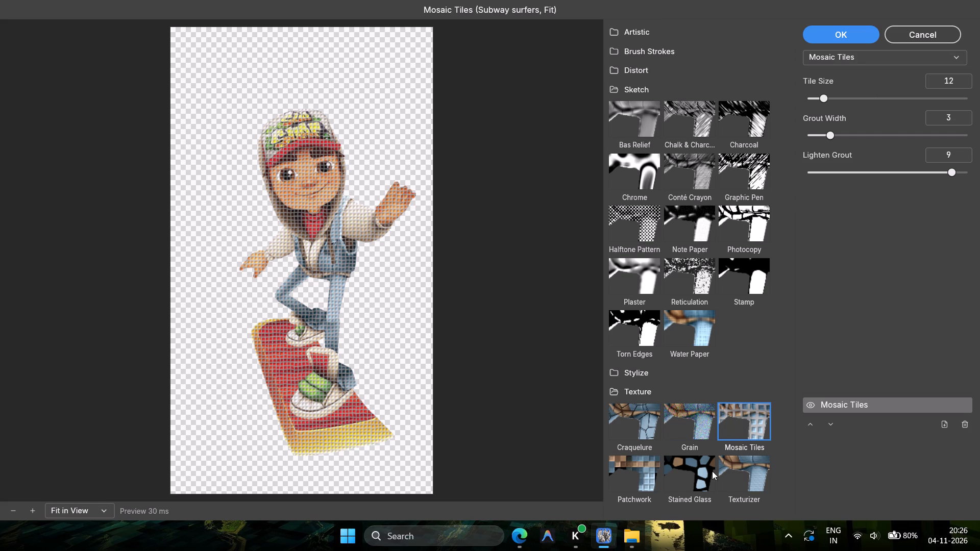
{"action": "left_click", "coordinate": [707, 467]}
{"action": "left_click", "coordinate": [757, 467]}
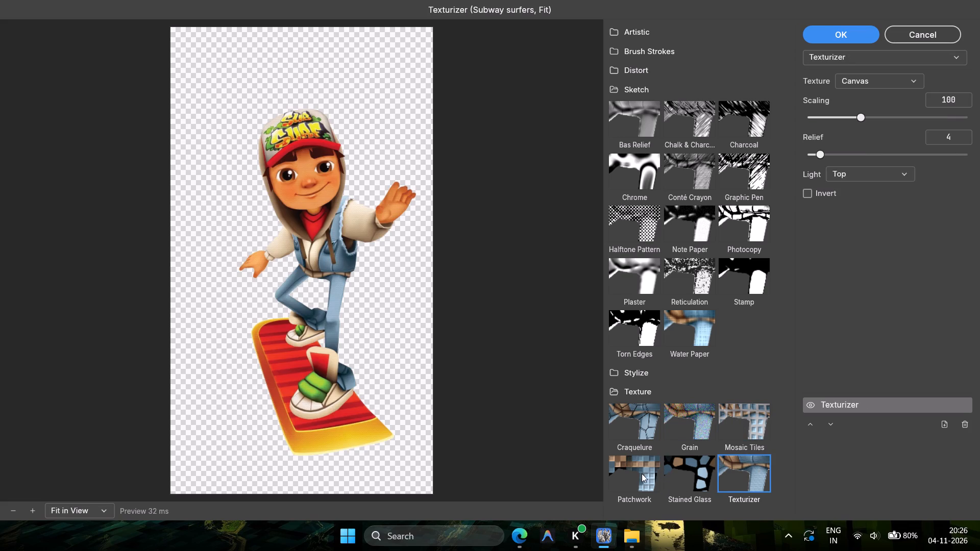
{"action": "left_click", "coordinate": [641, 473]}
Preview Glowing Edges and the Sketch effects on the character, from Torn Edges and Reticulation to Charcoal and Bas Relief.
{"action": "left_click", "coordinate": [636, 372]}
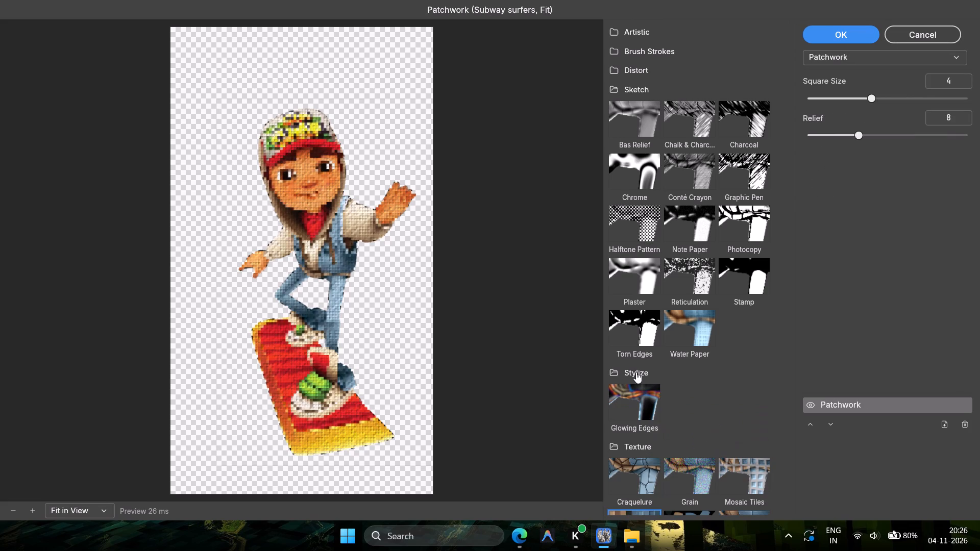
{"action": "left_click", "coordinate": [644, 396]}
{"action": "left_click", "coordinate": [638, 333]}
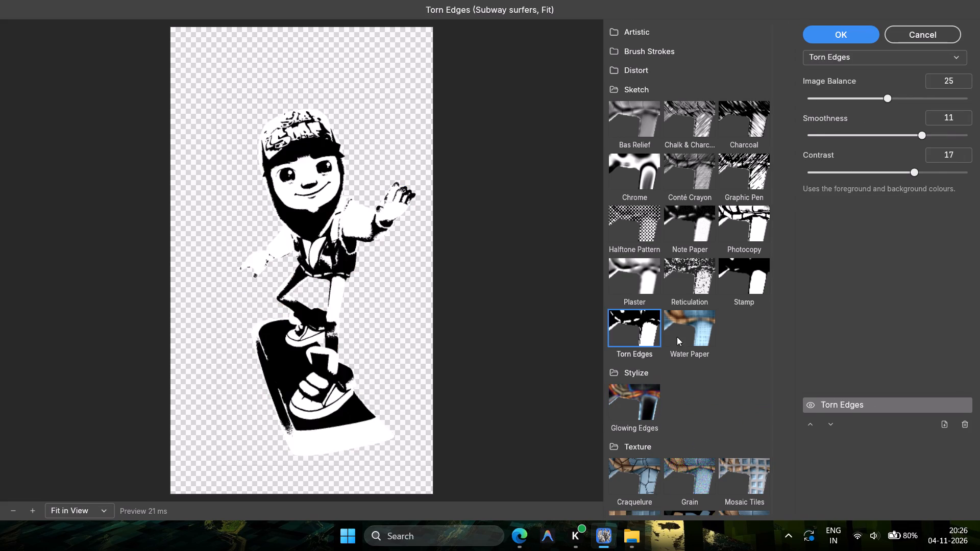
{"action": "left_click", "coordinate": [680, 337]}
{"action": "left_click", "coordinate": [684, 279]}
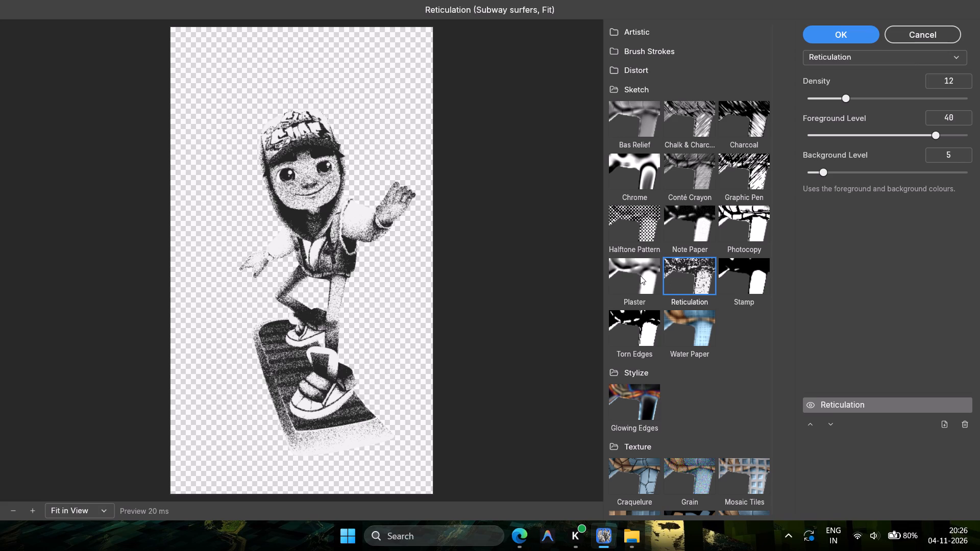
{"action": "left_click", "coordinate": [635, 280]}
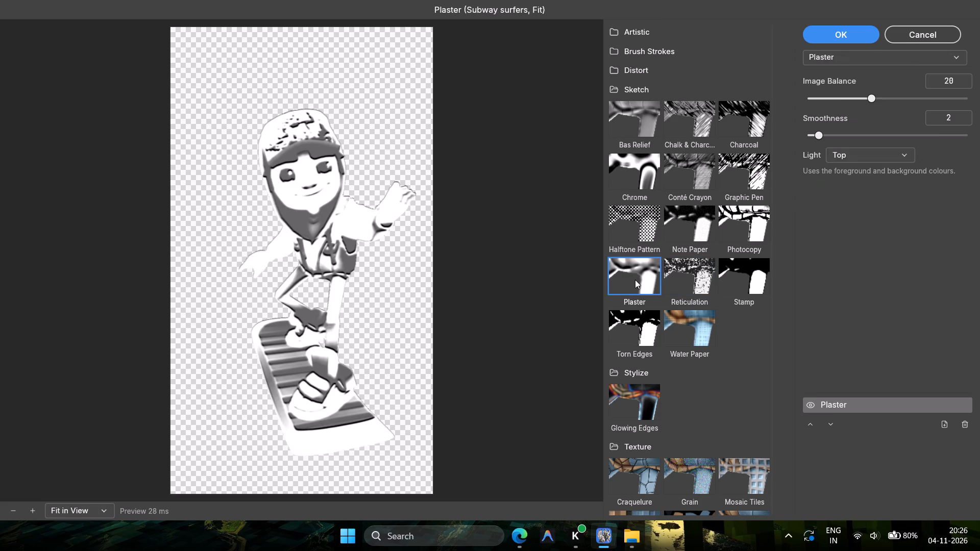
{"action": "left_click", "coordinate": [647, 231]}
{"action": "left_click", "coordinate": [676, 225]}
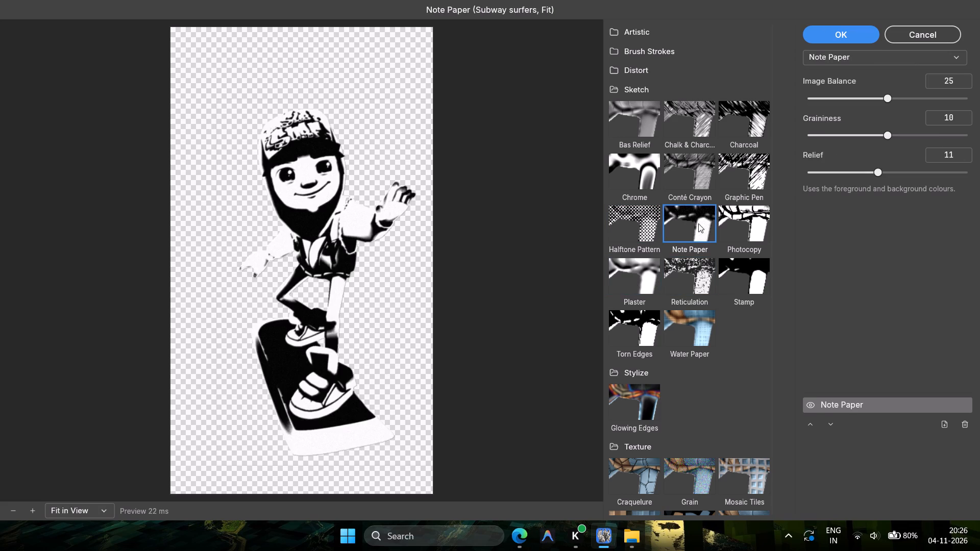
{"action": "left_click", "coordinate": [738, 219]}
{"action": "left_click", "coordinate": [664, 236]}
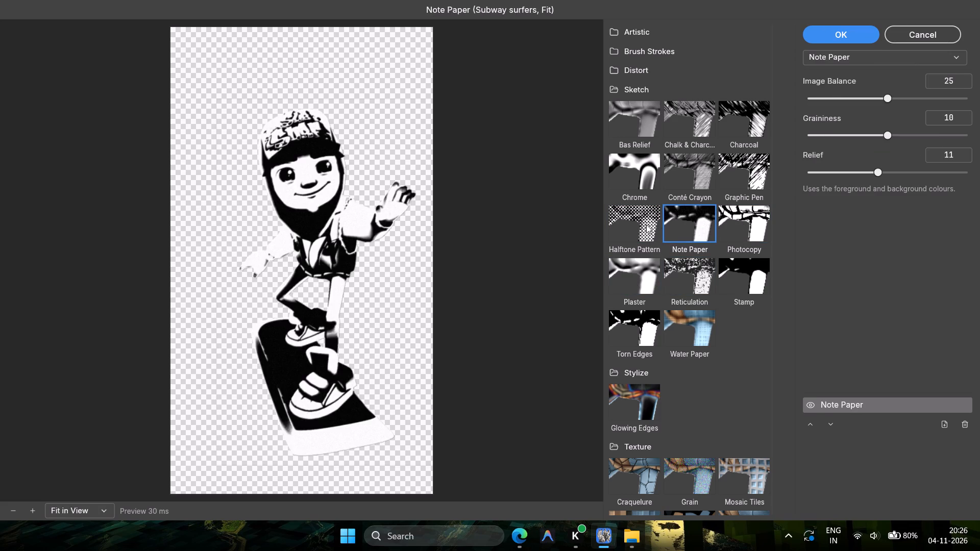
{"action": "left_click", "coordinate": [646, 225]}
{"action": "left_click", "coordinate": [644, 184]}
{"action": "left_click", "coordinate": [684, 175]}
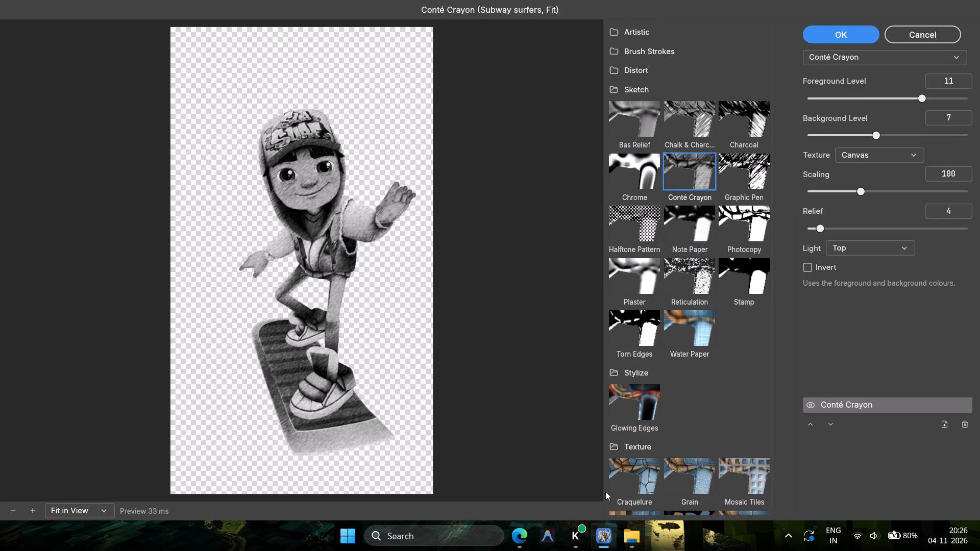
{"action": "left_click", "coordinate": [764, 169]}
{"action": "left_click", "coordinate": [745, 127]}
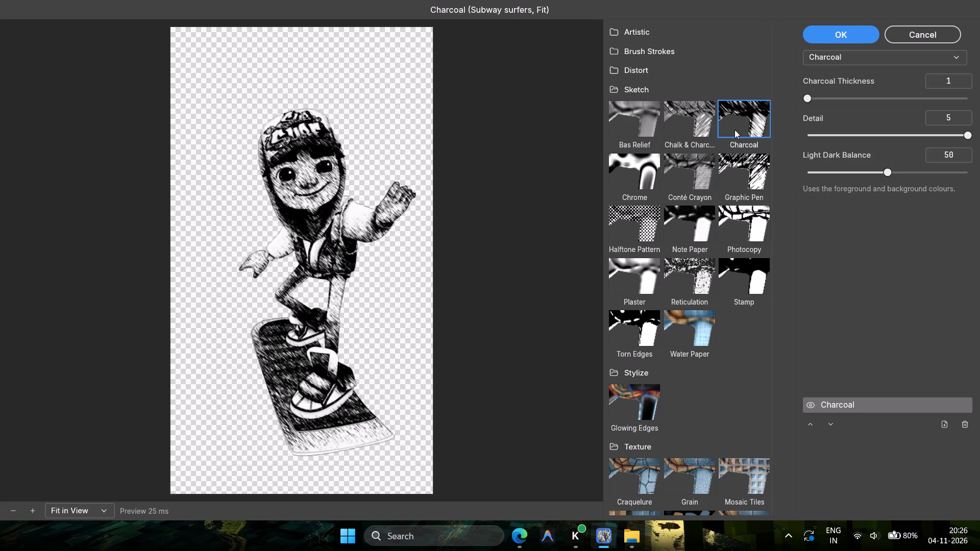
{"action": "left_click", "coordinate": [690, 130]}
{"action": "left_click", "coordinate": [660, 123]}
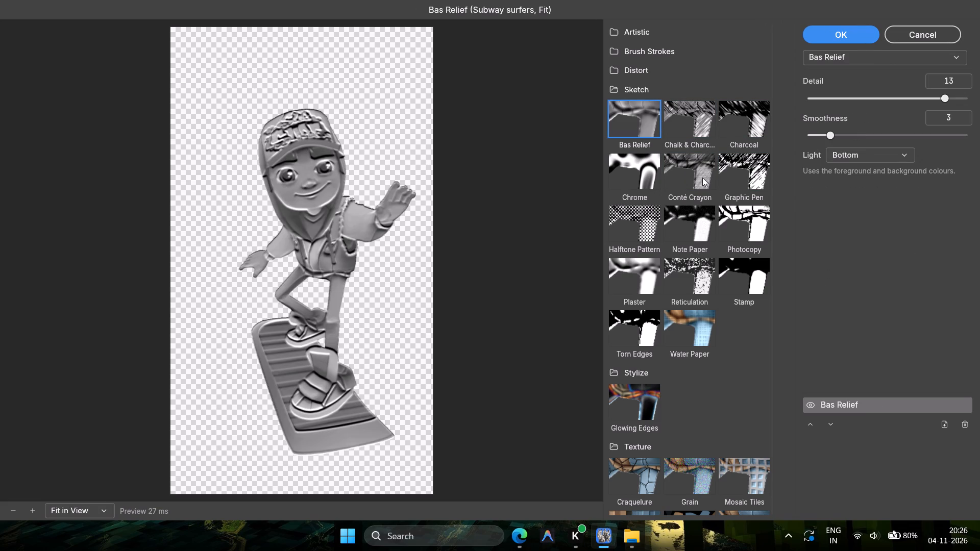
Apply the Conté Crayon filter to the character with Foreground Level 11, Background Level 7, Canvas texture at 100 scaling and Relief 4.
{"action": "left_click", "coordinate": [702, 178]}
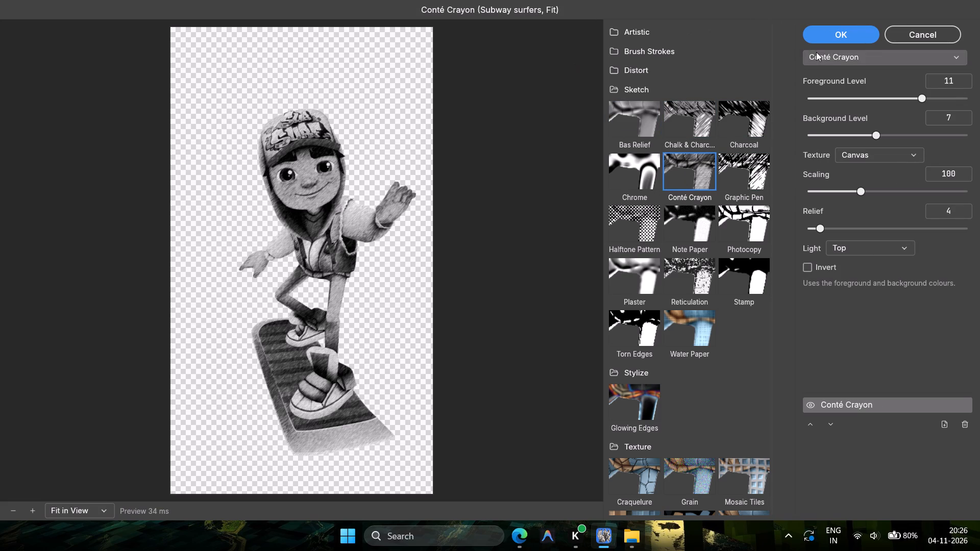
{"action": "left_click", "coordinate": [816, 24]}
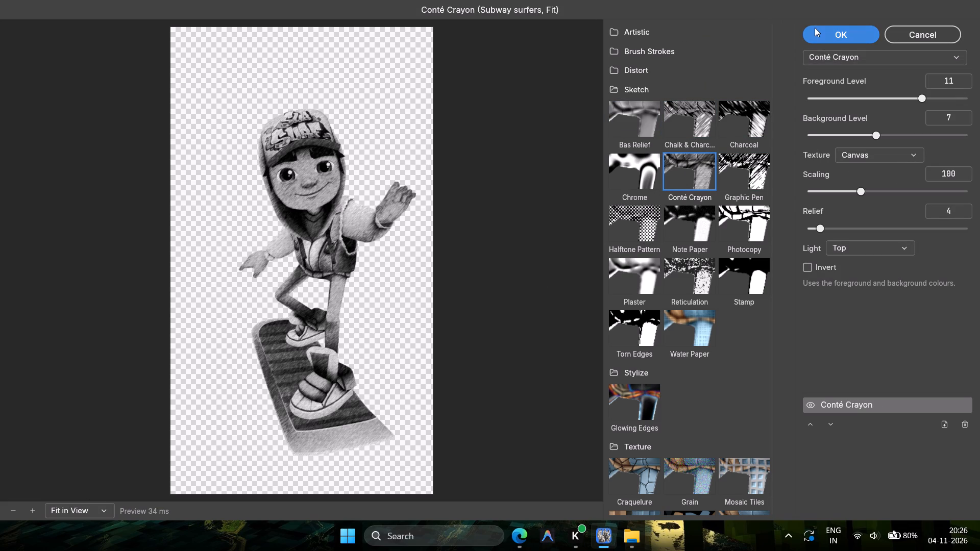
{"action": "left_click", "coordinate": [815, 29]}
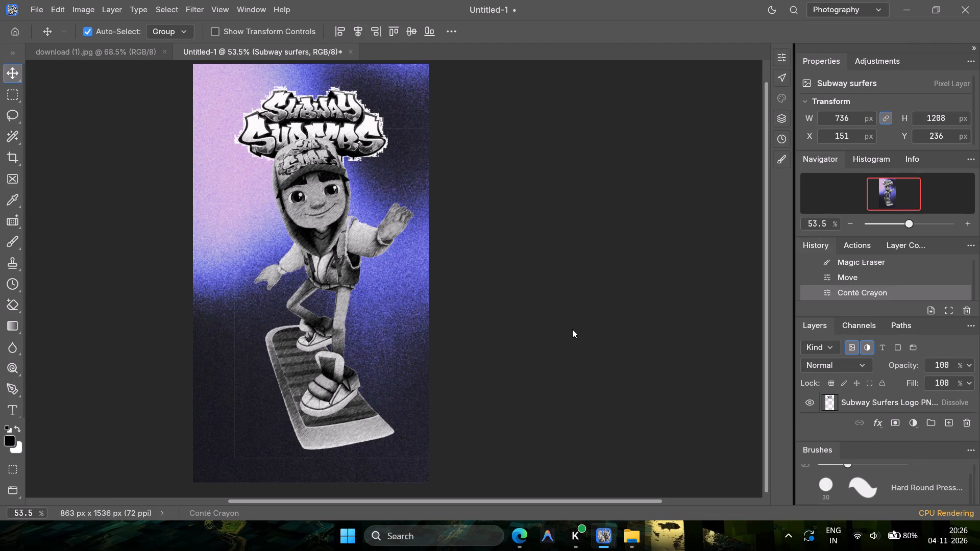
Scale the surfer character layer down proportionally to about 715 x 1169 px.
{"action": "left_click", "coordinate": [572, 329]}
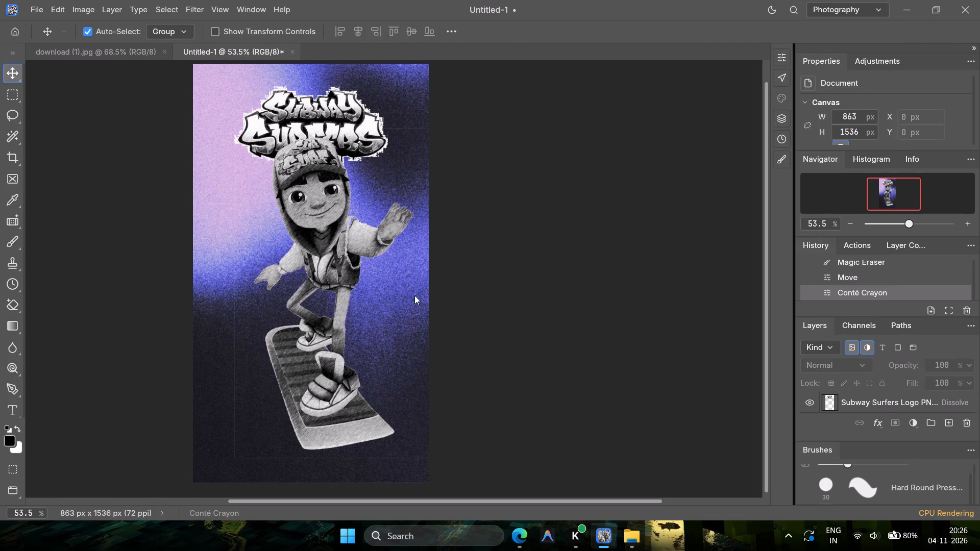
{"action": "left_click", "coordinate": [323, 329]}
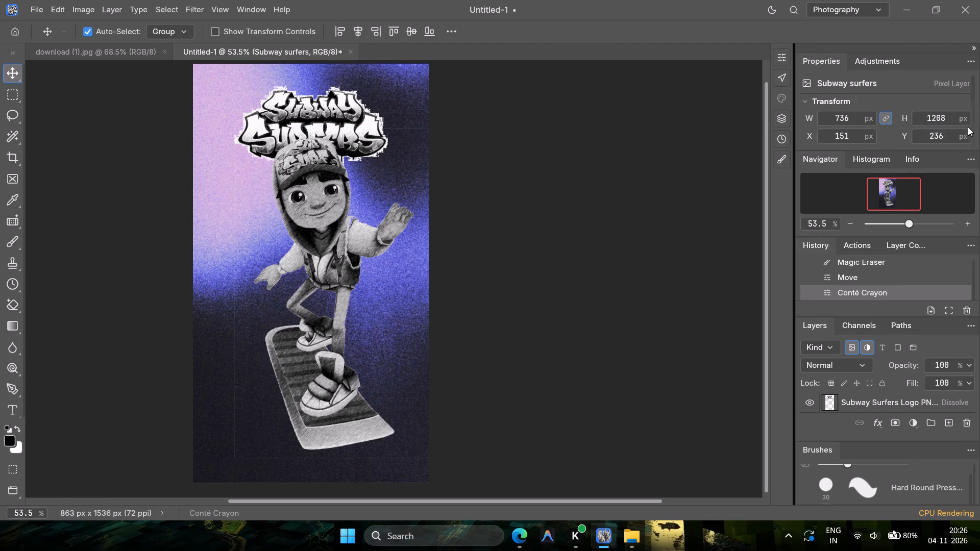
{"action": "scroll", "coordinate": [939, 119], "scroll_direction": "up", "scroll_amount": 5}
{"action": "scroll", "coordinate": [939, 119], "scroll_direction": "down", "scroll_amount": 4}
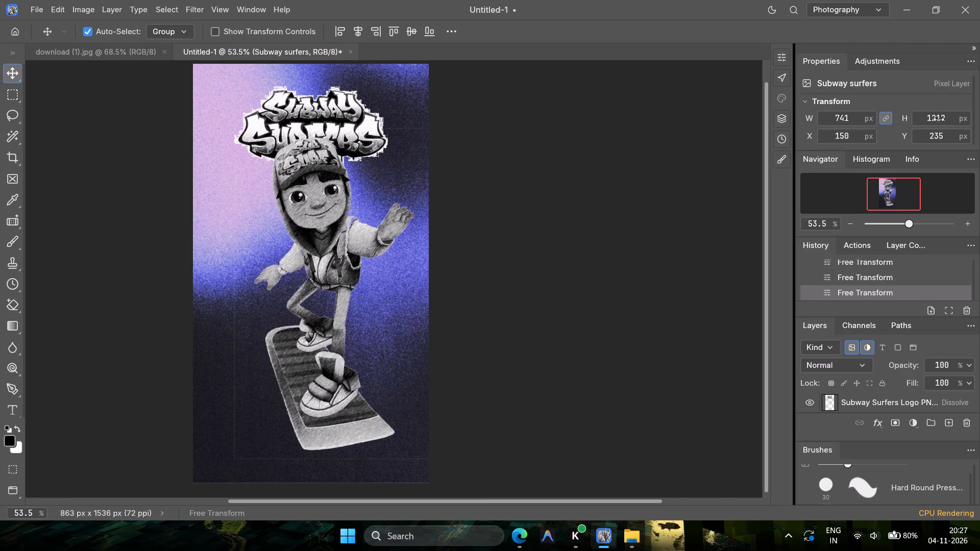
{"action": "scroll", "coordinate": [939, 119], "scroll_direction": "down", "scroll_amount": 20}
{"action": "scroll", "coordinate": [939, 119], "scroll_direction": "down", "scroll_amount": 13}
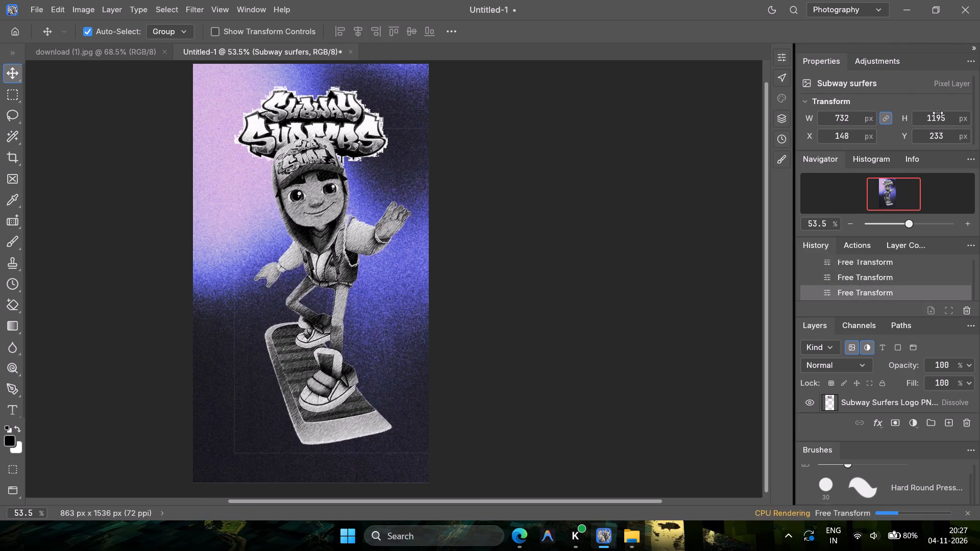
{"action": "scroll", "coordinate": [938, 113], "scroll_direction": "down", "scroll_amount": 20}
{"action": "scroll", "coordinate": [938, 113], "scroll_direction": "down", "scroll_amount": 15}
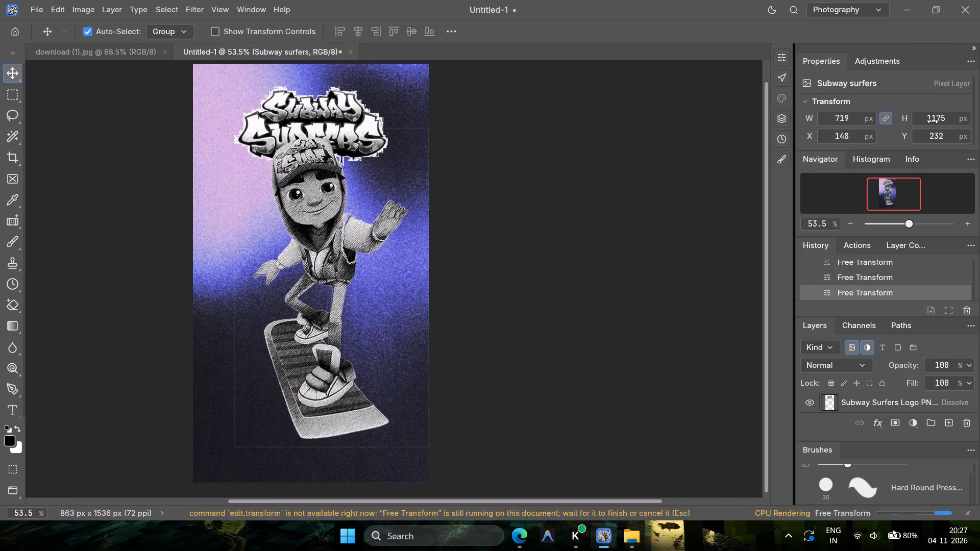
{"action": "scroll", "coordinate": [933, 121], "scroll_direction": "down", "scroll_amount": 20}
{"action": "scroll", "coordinate": [933, 121], "scroll_direction": "down", "scroll_amount": 9}
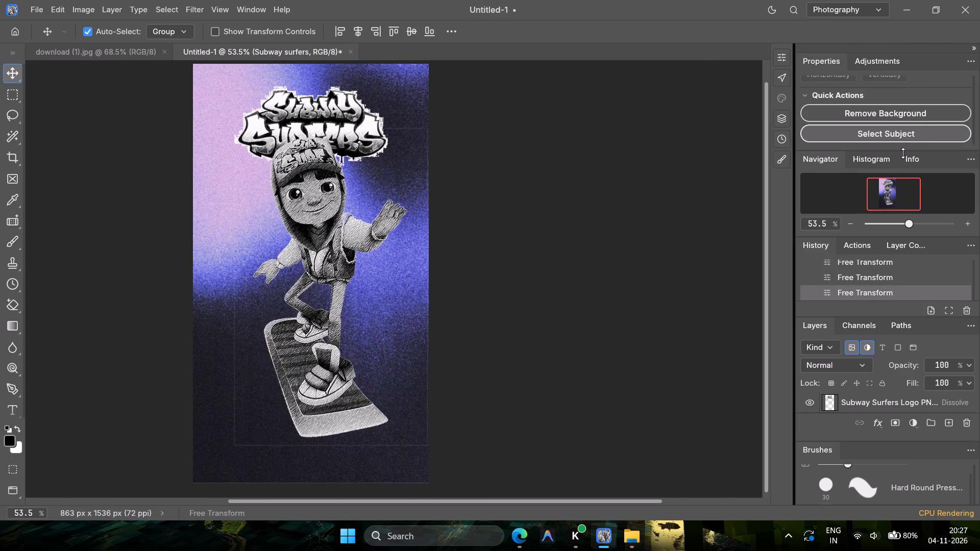
Shrink the character layer further, keeping its proportions, to about 690 x 1126 px.
{"action": "scroll", "coordinate": [894, 182], "scroll_direction": "up", "scroll_amount": 4}
{"action": "scroll", "coordinate": [894, 185], "scroll_direction": "down", "scroll_amount": 5}
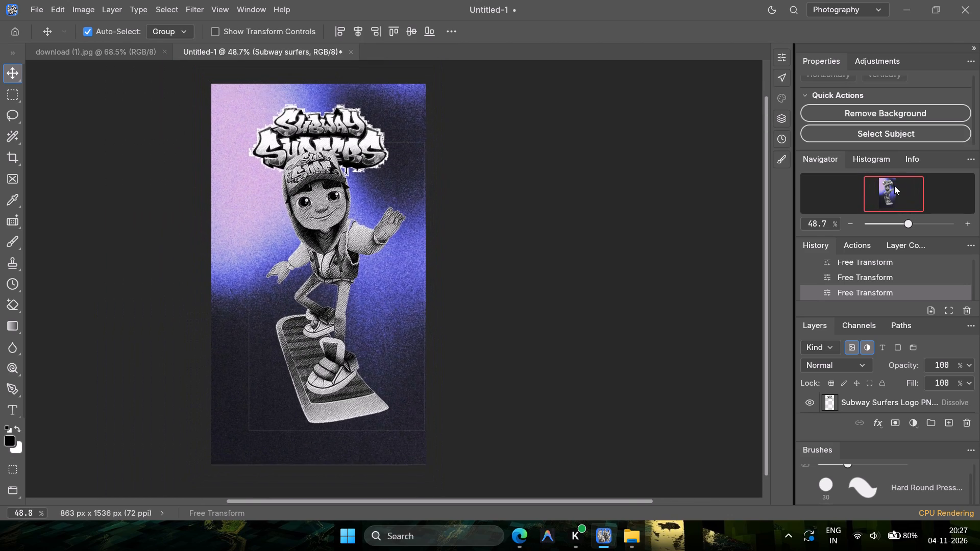
{"action": "scroll", "coordinate": [899, 282], "scroll_direction": "up", "scroll_amount": 5}
{"action": "scroll", "coordinate": [893, 339], "scroll_direction": "up", "scroll_amount": 6}
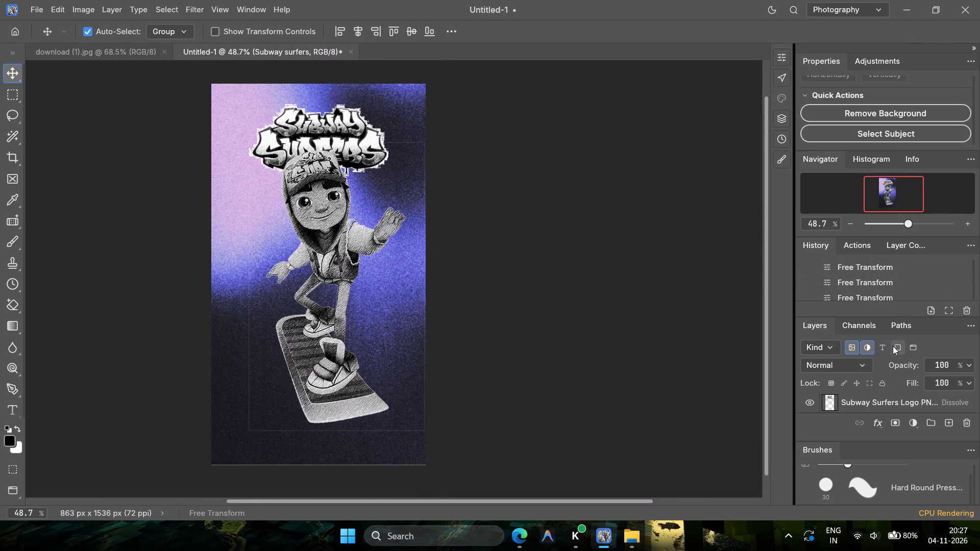
{"action": "left_click", "coordinate": [313, 232]}
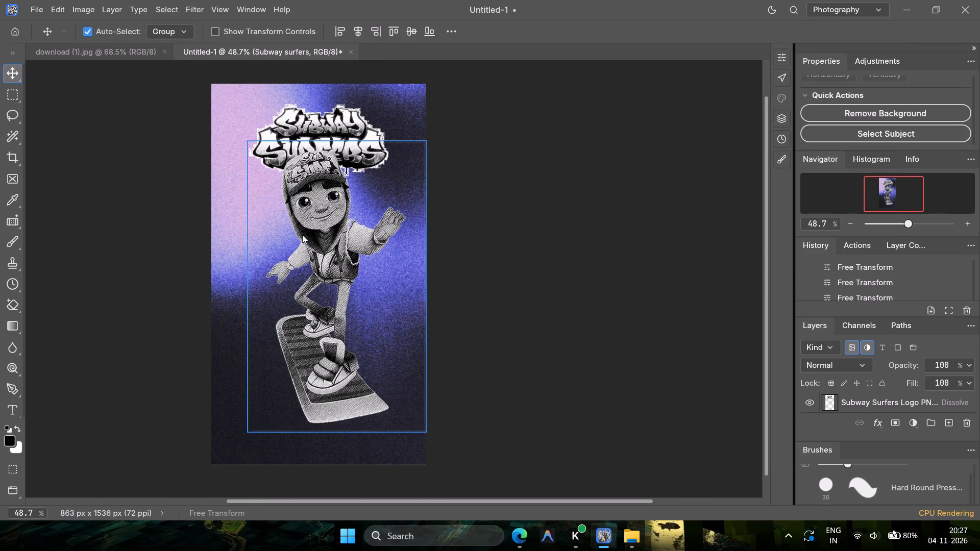
{"action": "left_click", "coordinate": [292, 237]}
{"action": "double_click", "coordinate": [314, 236]}
{"action": "scroll", "coordinate": [949, 347], "scroll_direction": "up", "scroll_amount": 4}
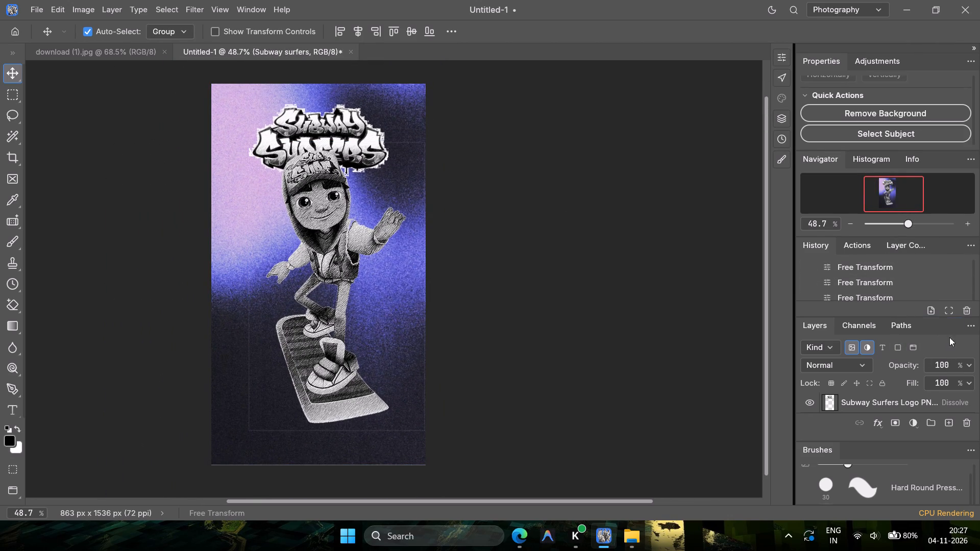
{"action": "scroll", "coordinate": [854, 127], "scroll_direction": "up", "scroll_amount": 7}
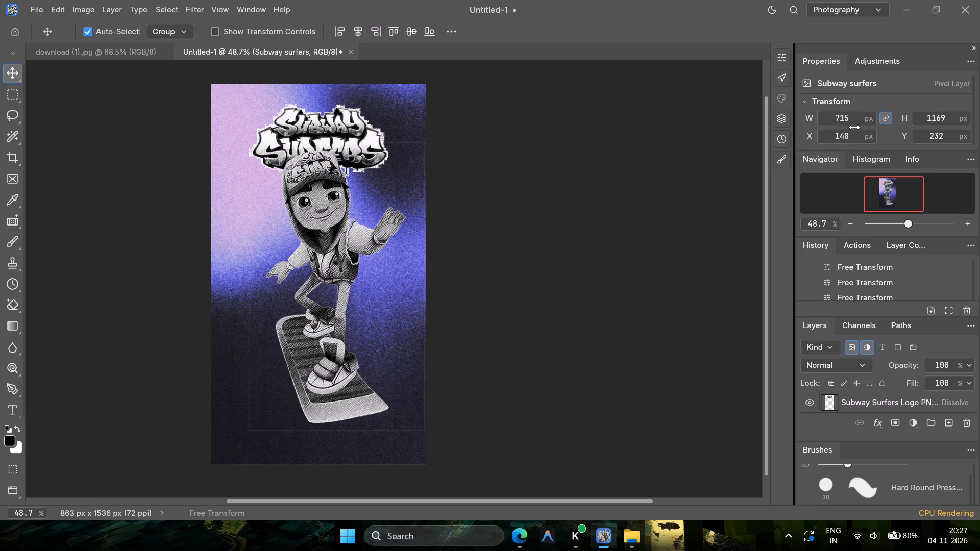
{"action": "scroll", "coordinate": [946, 117], "scroll_direction": "up", "scroll_amount": 2}
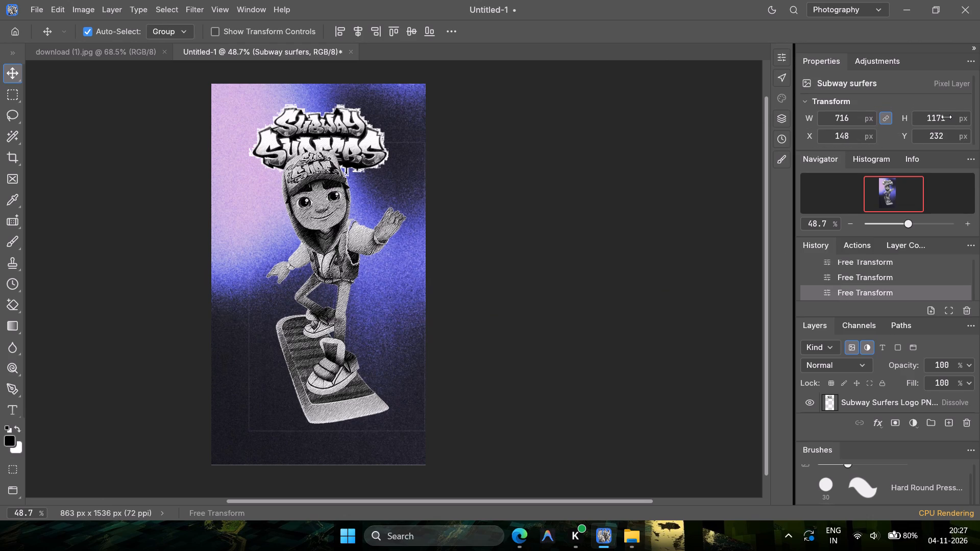
{"action": "scroll", "coordinate": [946, 117], "scroll_direction": "up", "scroll_amount": 3}
{"action": "scroll", "coordinate": [946, 117], "scroll_direction": "down", "scroll_amount": 10}
{"action": "scroll", "coordinate": [944, 117], "scroll_direction": "down", "scroll_amount": 14}
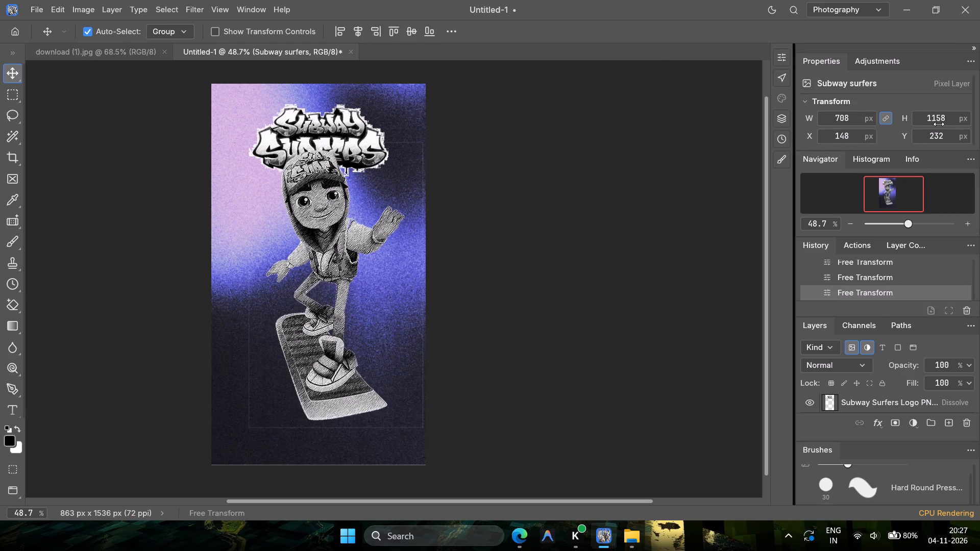
{"action": "scroll", "coordinate": [939, 124], "scroll_direction": "down", "scroll_amount": 20}
{"action": "scroll", "coordinate": [939, 124], "scroll_direction": "down", "scroll_amount": 14}
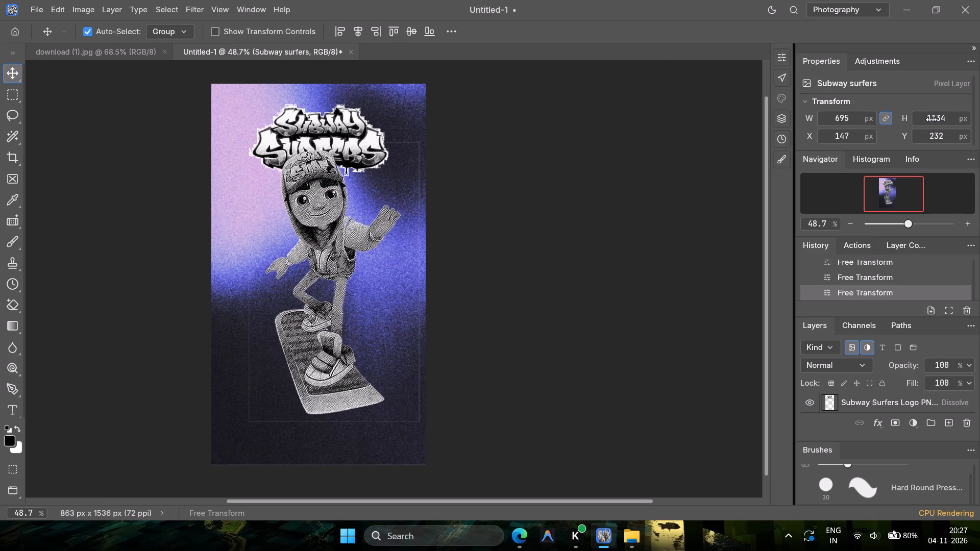
{"action": "scroll", "coordinate": [931, 119], "scroll_direction": "down", "scroll_amount": 9}
{"action": "left_click", "coordinate": [611, 273]}
{"action": "double_click", "coordinate": [535, 293]}
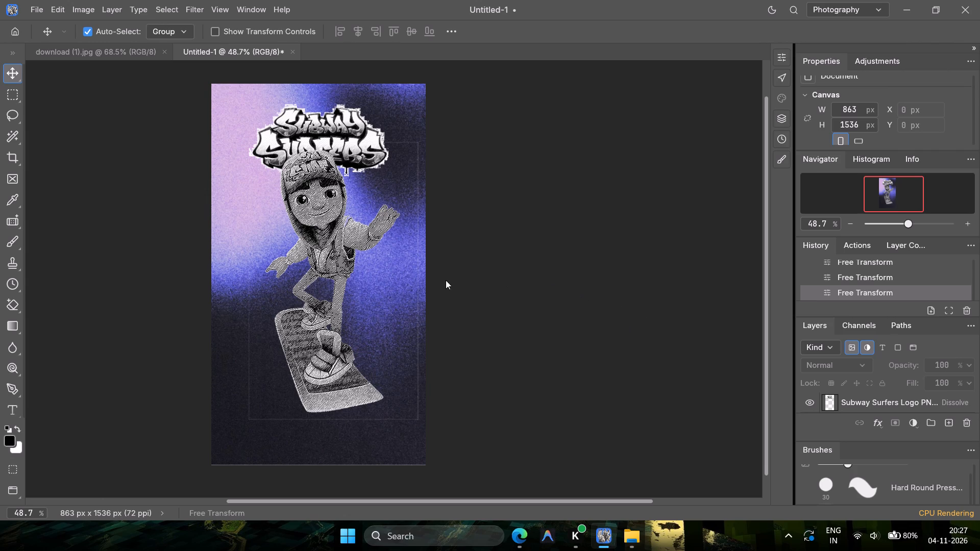
Move the character down and across below the logo to about X 196 px, Y 281 px.
{"action": "left_click", "coordinate": [331, 247]}
{"action": "left_click_drag", "start_coordinate": [331, 247], "coordinate": [345, 260]}
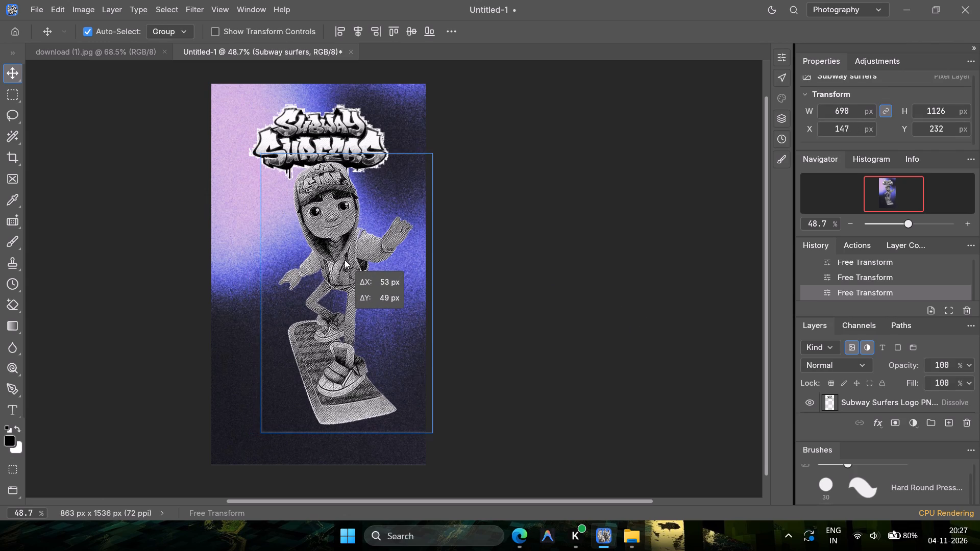
{"action": "left_click_drag", "start_coordinate": [345, 260], "coordinate": [344, 260]}
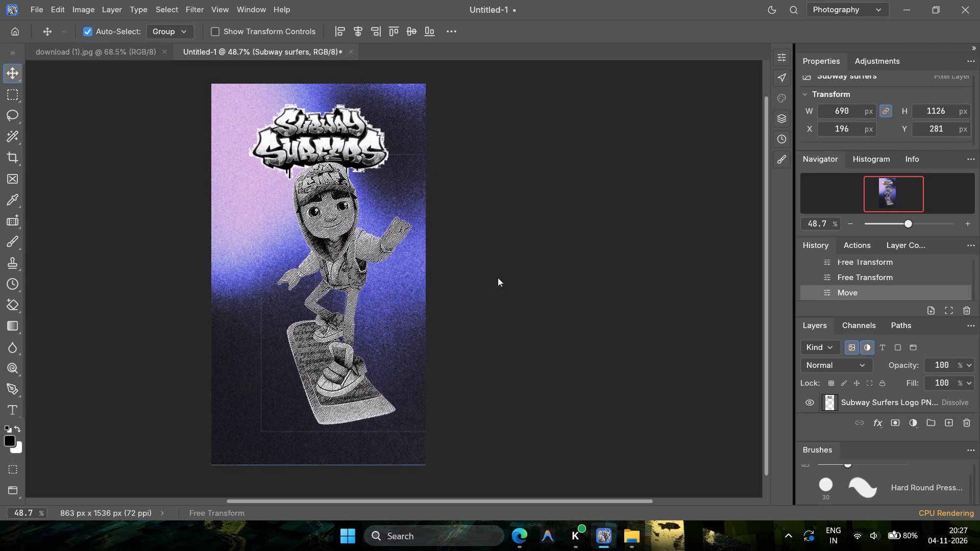
{"action": "left_click", "coordinate": [533, 276]}
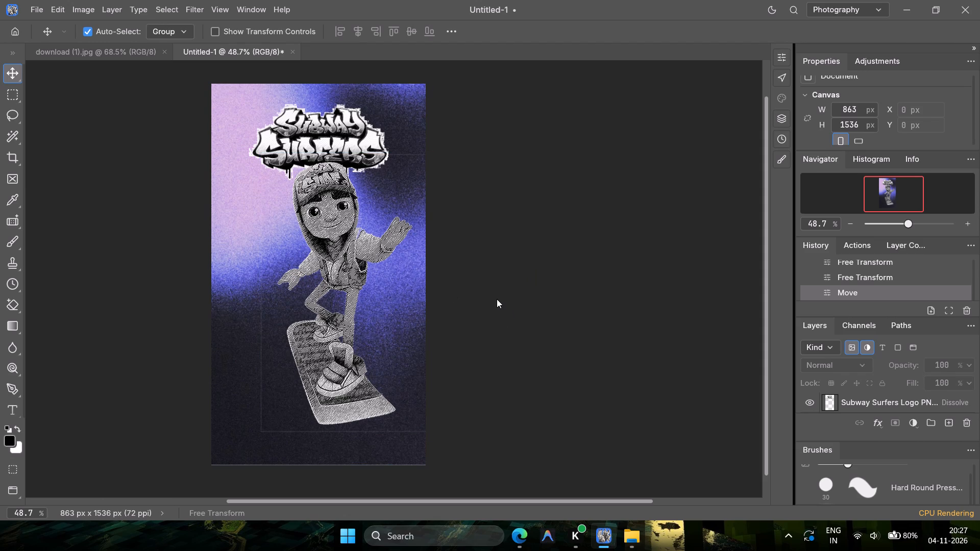
Open the Filter Gallery for the character layer and preview Bas Relief, Chalk & Charcoal and the Distort effects Diffuse Glow and Ocean Ripple.
{"action": "left_click", "coordinate": [352, 263]}
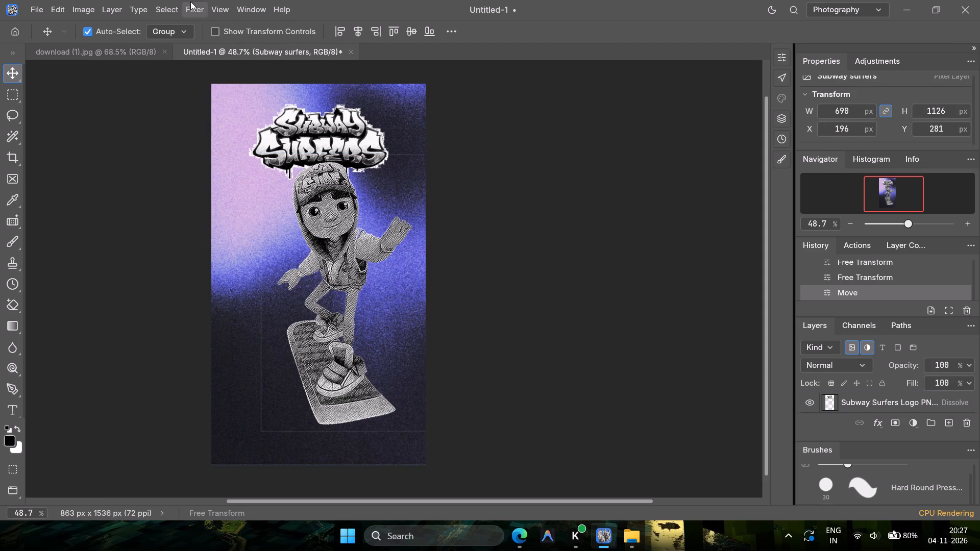
{"action": "left_click", "coordinate": [189, 2]}
{"action": "left_click", "coordinate": [248, 66]}
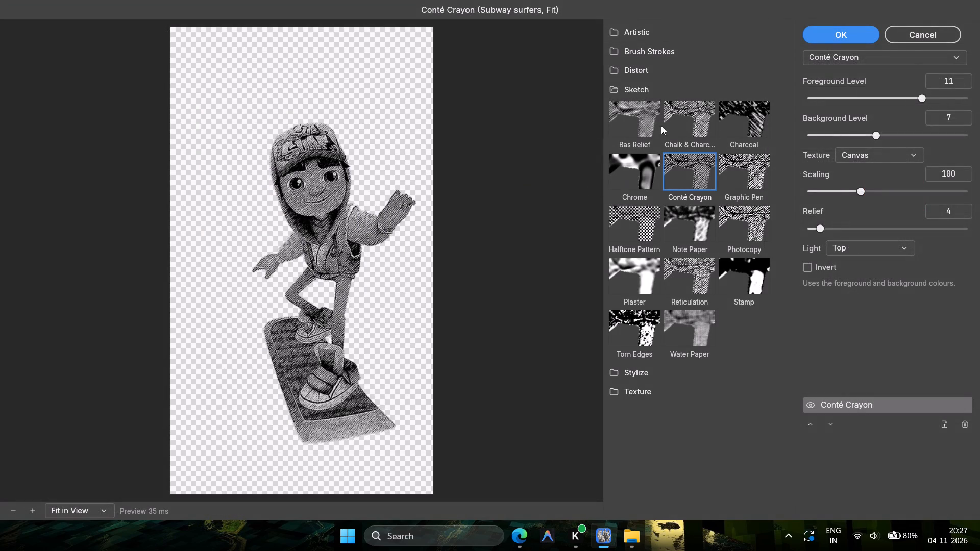
{"action": "left_click", "coordinate": [645, 118]}
{"action": "left_click", "coordinate": [705, 125]}
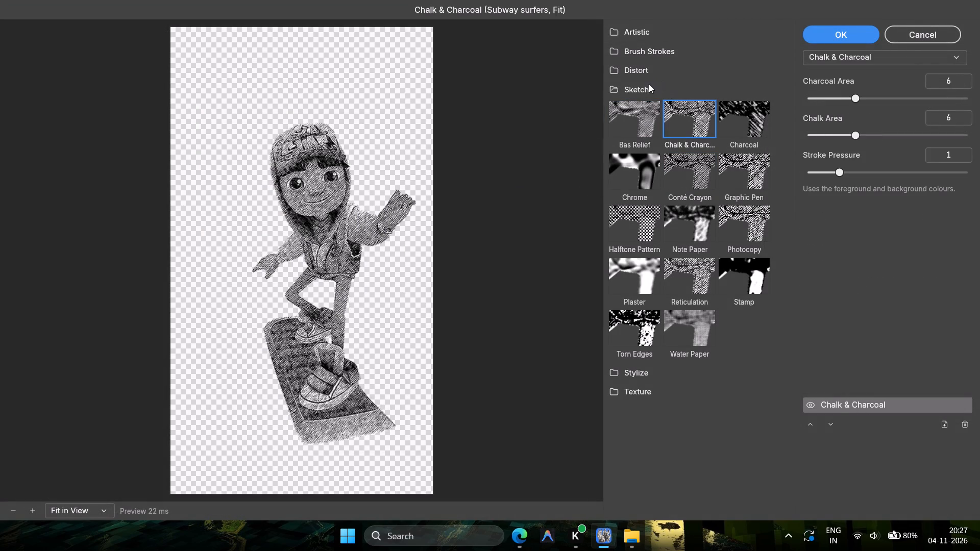
{"action": "left_click", "coordinate": [649, 84]}
{"action": "left_click", "coordinate": [649, 70]}
{"action": "left_click", "coordinate": [639, 66]}
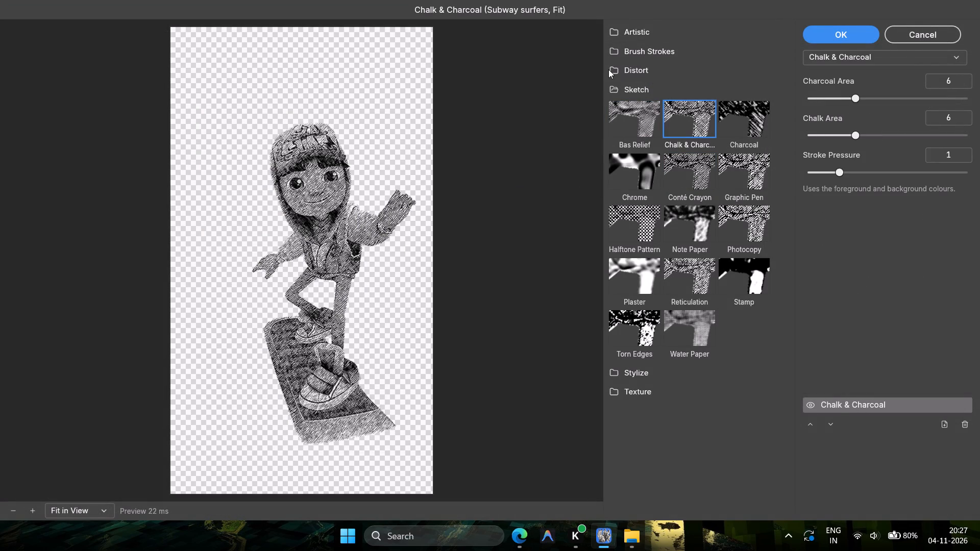
{"action": "left_click", "coordinate": [611, 66]}
{"action": "left_click", "coordinate": [619, 70]}
{"action": "double_click", "coordinate": [636, 69]}
{"action": "left_click", "coordinate": [636, 67]}
{"action": "left_click", "coordinate": [674, 92]}
{"action": "left_click", "coordinate": [647, 95]}
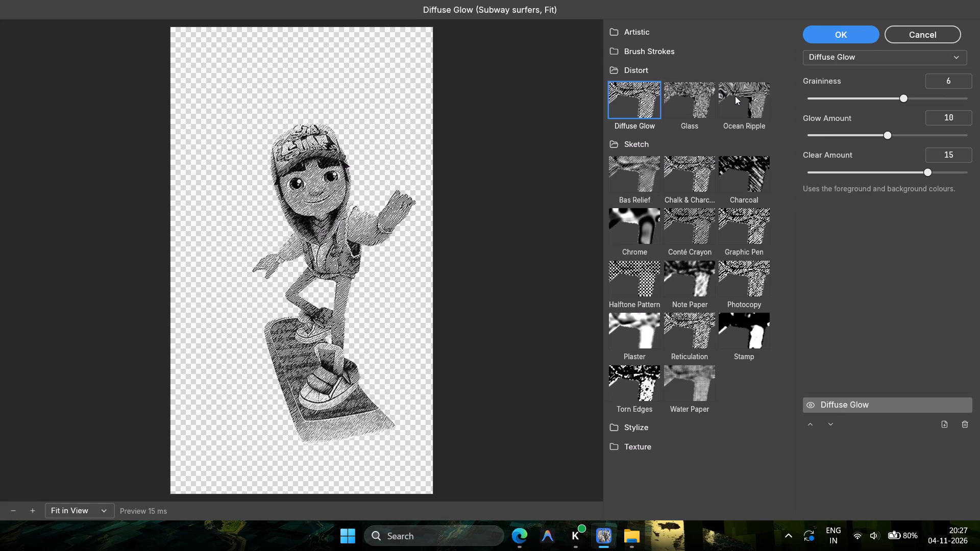
{"action": "left_click", "coordinate": [735, 96]}
Preview the Brush Strokes effects on the character, from Accented Edges and Angled Strokes to Ink Outlines, Sprayed Strokes and Sumi-e.
{"action": "left_click", "coordinate": [653, 50]}
{"action": "left_click", "coordinate": [645, 84]}
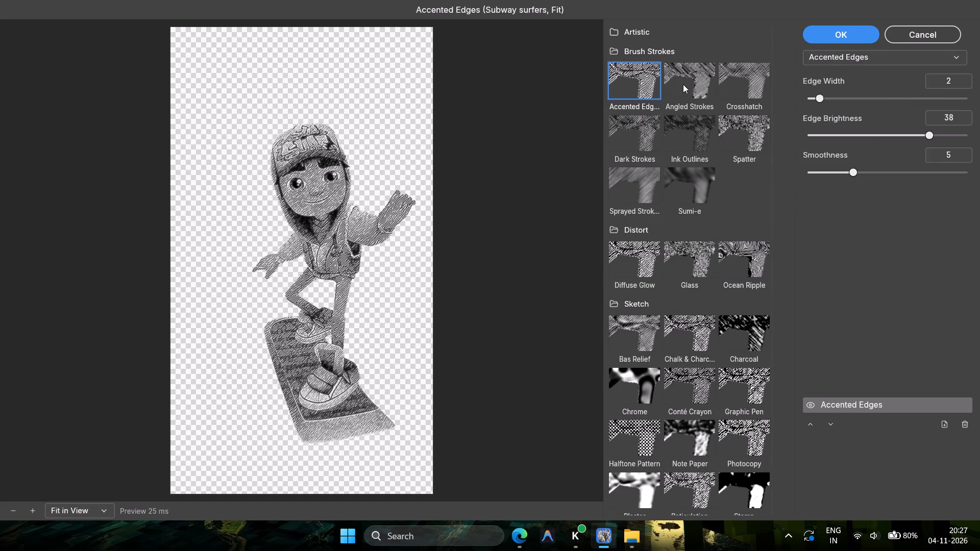
{"action": "left_click", "coordinate": [693, 84]}
{"action": "left_click", "coordinate": [738, 84]}
{"action": "left_click", "coordinate": [729, 129]}
{"action": "left_click", "coordinate": [684, 131]}
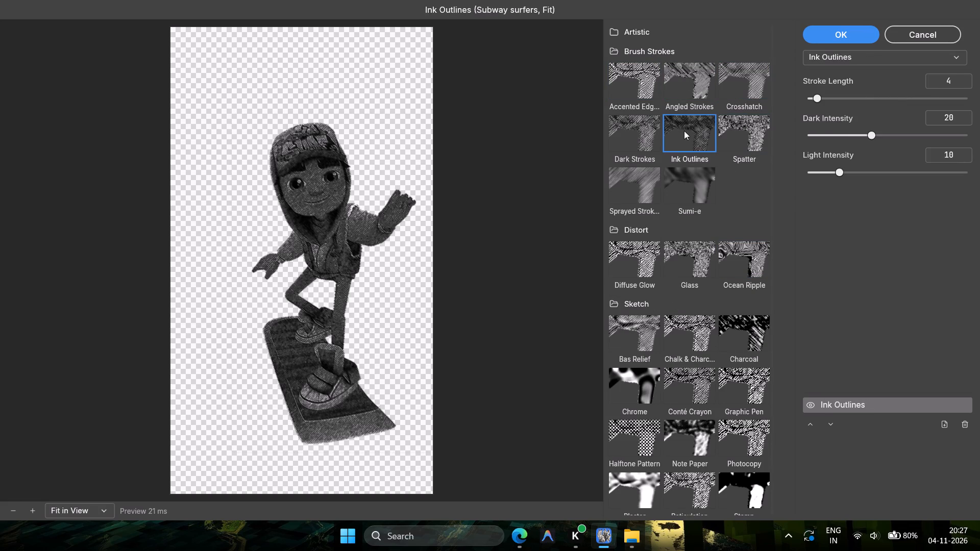
{"action": "left_click", "coordinate": [672, 131]}
{"action": "left_click", "coordinate": [638, 184]}
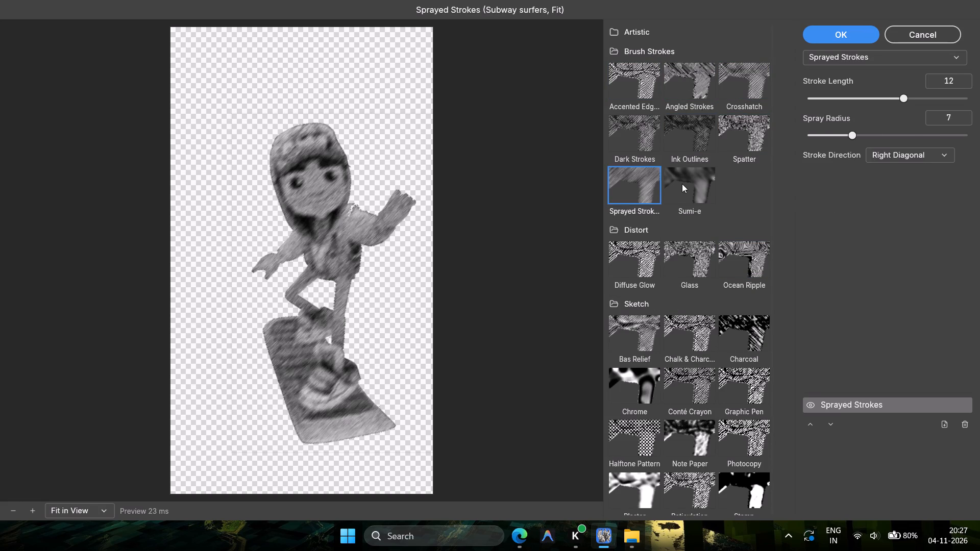
{"action": "left_click", "coordinate": [682, 184]}
{"action": "scroll", "coordinate": [686, 210], "scroll_direction": "up", "scroll_amount": 2}
Preview the Artistic effects on the character, including Cutout, Fresco, Palette Knife, Plastic Wrap, Rough Pastels, Poster Edges and Sponge.
{"action": "left_click", "coordinate": [644, 30]}
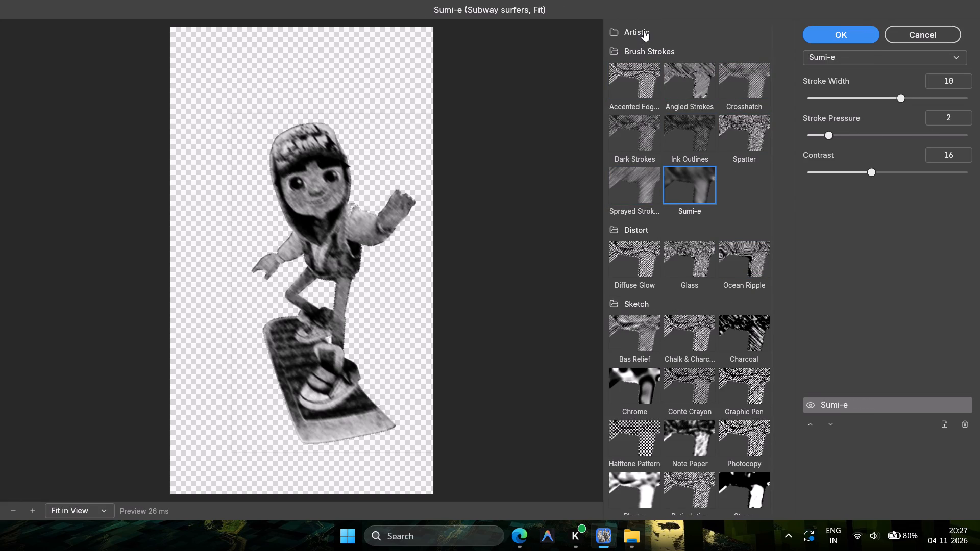
{"action": "left_click", "coordinate": [646, 64]}
{"action": "left_click", "coordinate": [684, 64]}
{"action": "left_click", "coordinate": [757, 66]}
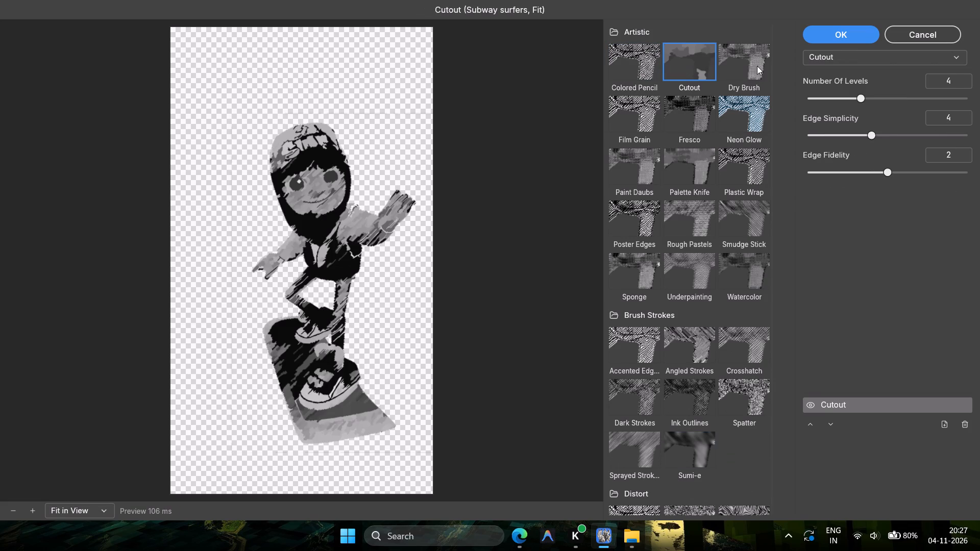
{"action": "left_click", "coordinate": [740, 108]}
{"action": "left_click", "coordinate": [691, 121]}
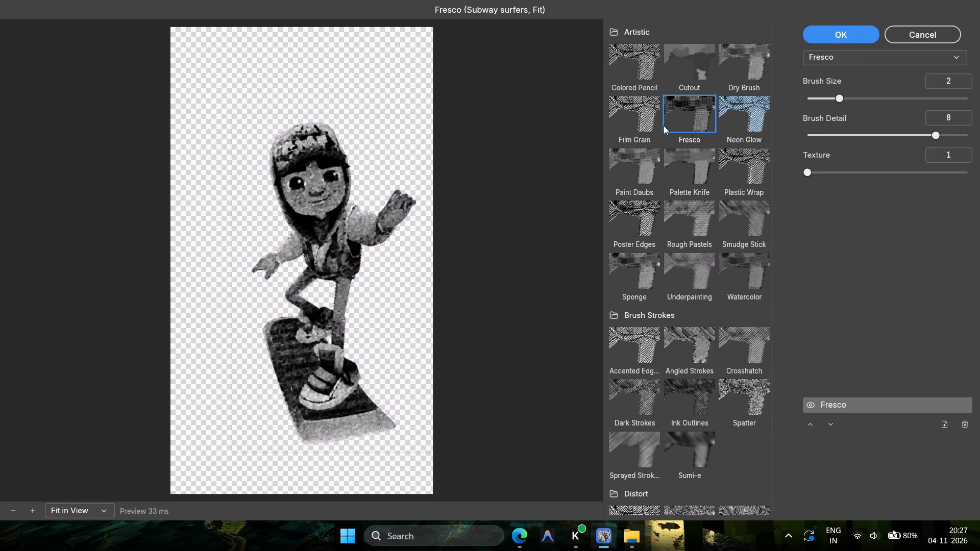
{"action": "left_click", "coordinate": [643, 122]}
{"action": "left_click", "coordinate": [630, 177]}
{"action": "left_click", "coordinate": [678, 175]}
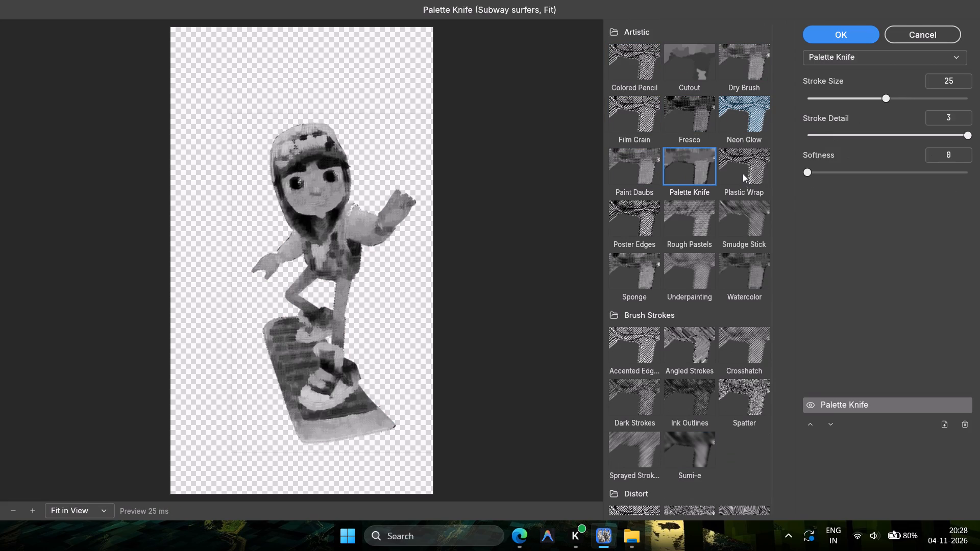
{"action": "left_click", "coordinate": [743, 172]}
{"action": "left_click", "coordinate": [737, 218]}
{"action": "left_click", "coordinate": [682, 223]}
{"action": "left_click", "coordinate": [660, 221]}
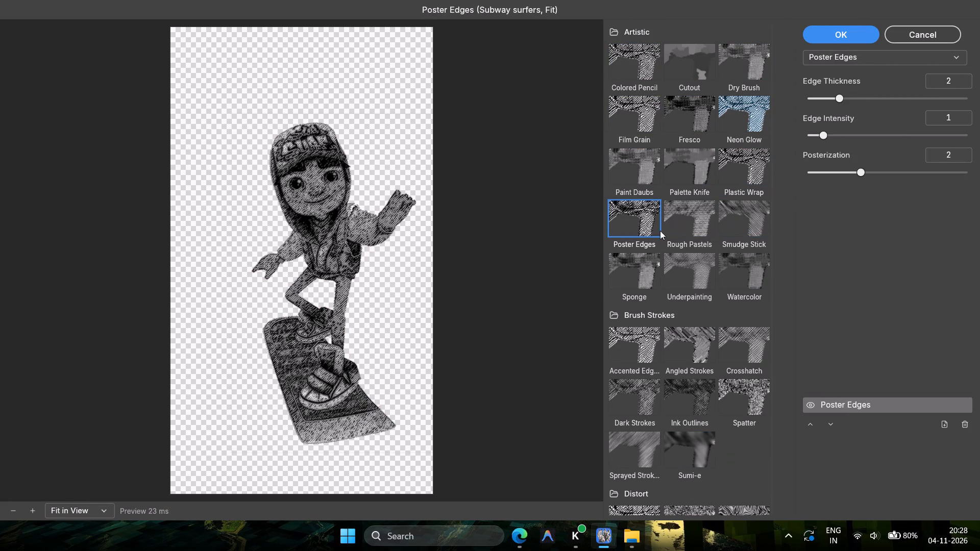
{"action": "left_click", "coordinate": [647, 267]}
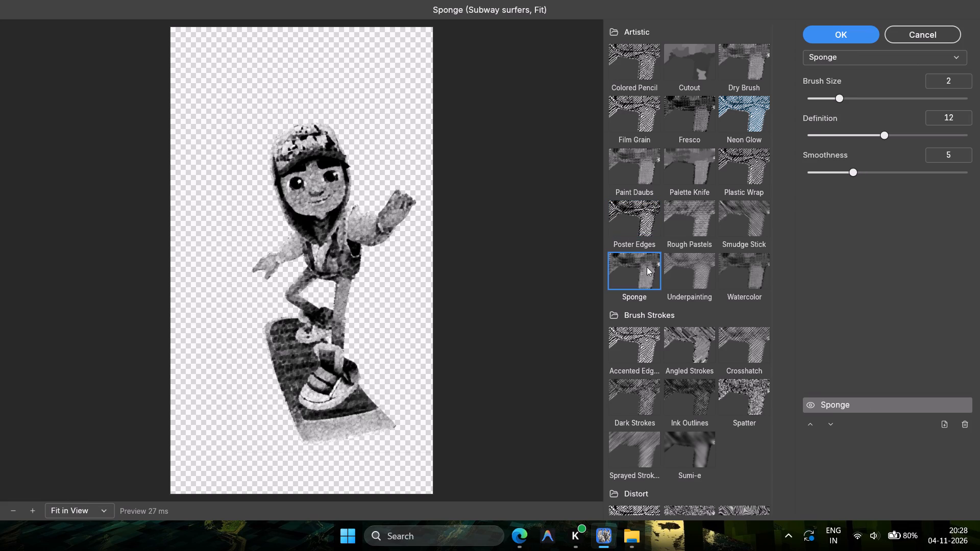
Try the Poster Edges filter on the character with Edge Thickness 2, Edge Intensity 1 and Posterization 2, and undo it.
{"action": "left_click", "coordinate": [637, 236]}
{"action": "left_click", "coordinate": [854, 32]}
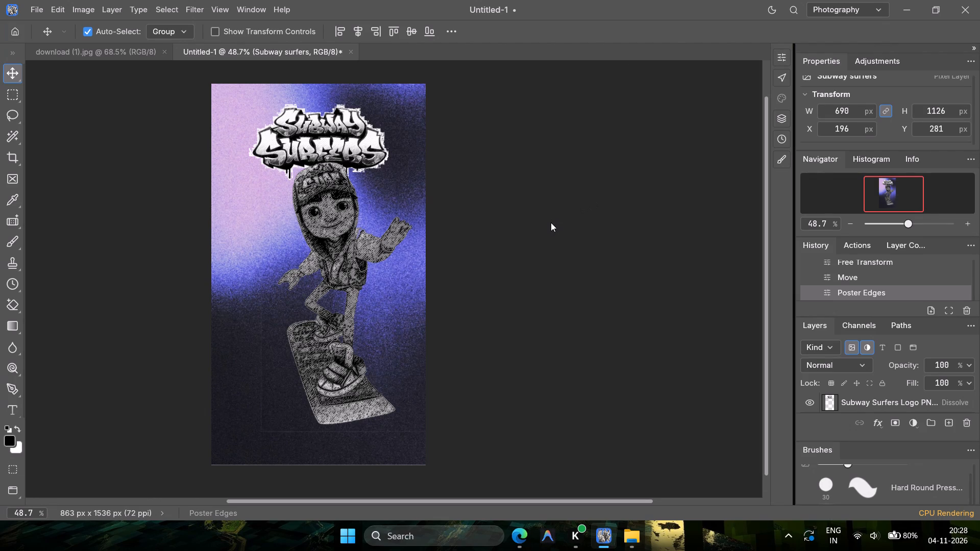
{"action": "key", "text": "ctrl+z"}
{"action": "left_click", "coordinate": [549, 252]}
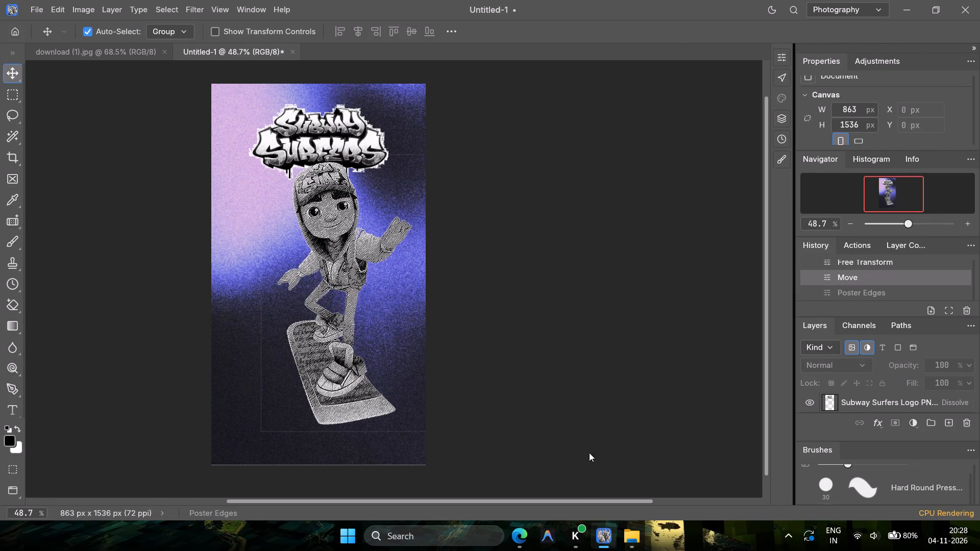
Switch to the Pinterest page in the browser and search for graphic design assets.
{"action": "left_click", "coordinate": [519, 541]}
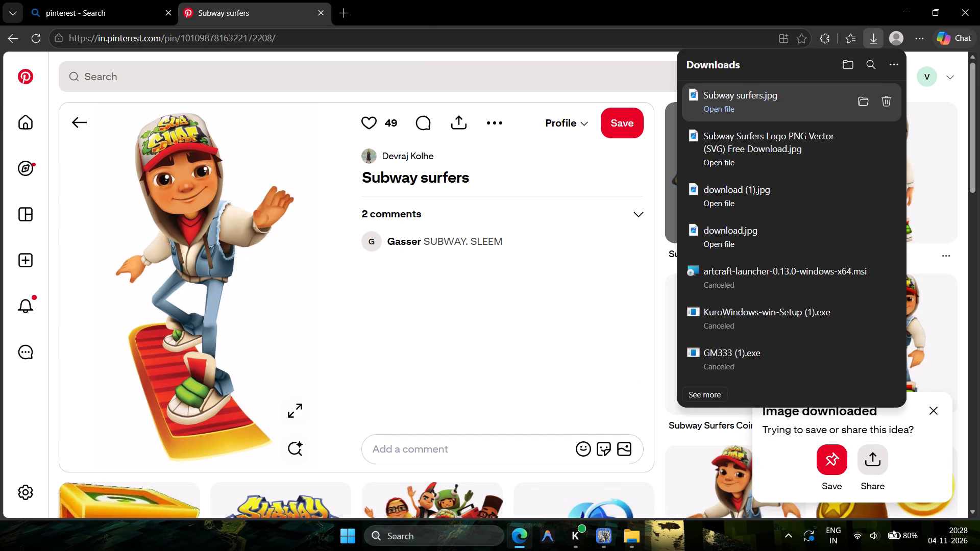
{"action": "left_click", "coordinate": [400, 68]}
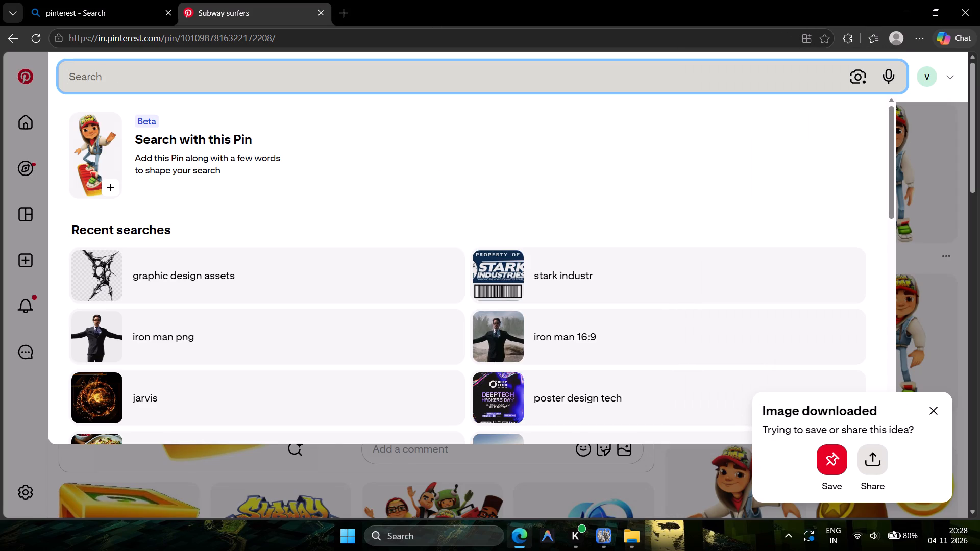
{"action": "type", "text": "grap"}
{"action": "type", "text": "hic de"}
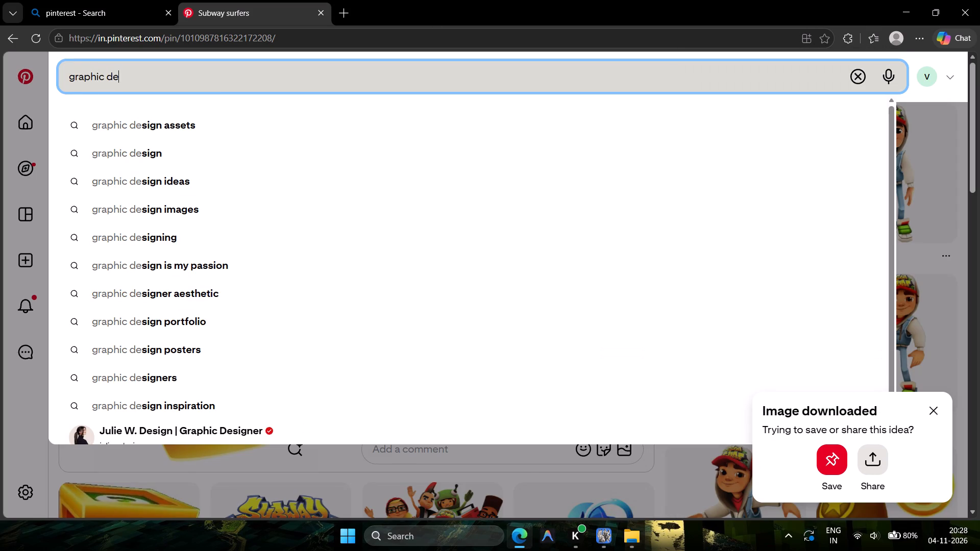
{"action": "left_click", "coordinate": [408, 119]}
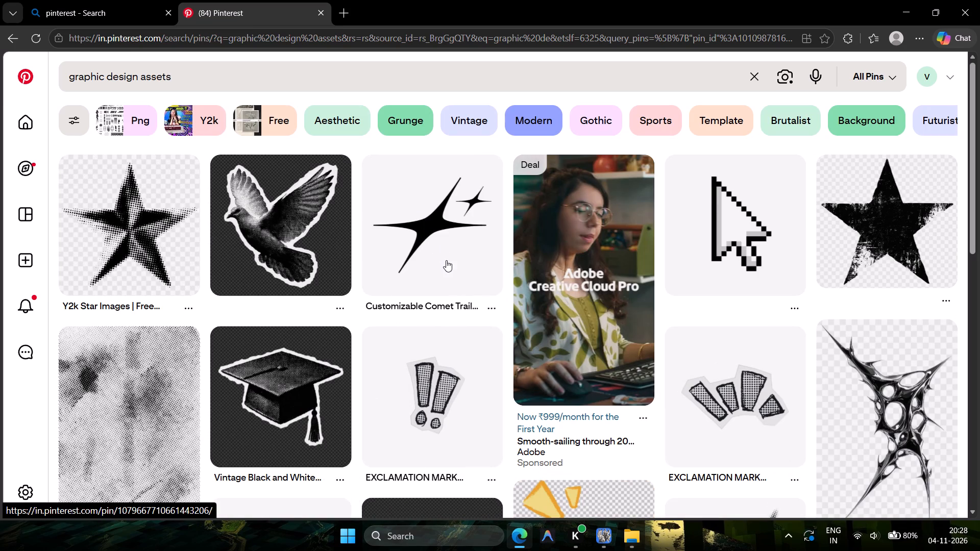
Open the Halftone Texture Dots Grunge Background pin from the results and download its image.
{"action": "scroll", "coordinate": [451, 317], "scroll_direction": "down", "scroll_amount": 2}
{"action": "scroll", "coordinate": [446, 328], "scroll_direction": "up", "scroll_amount": 1}
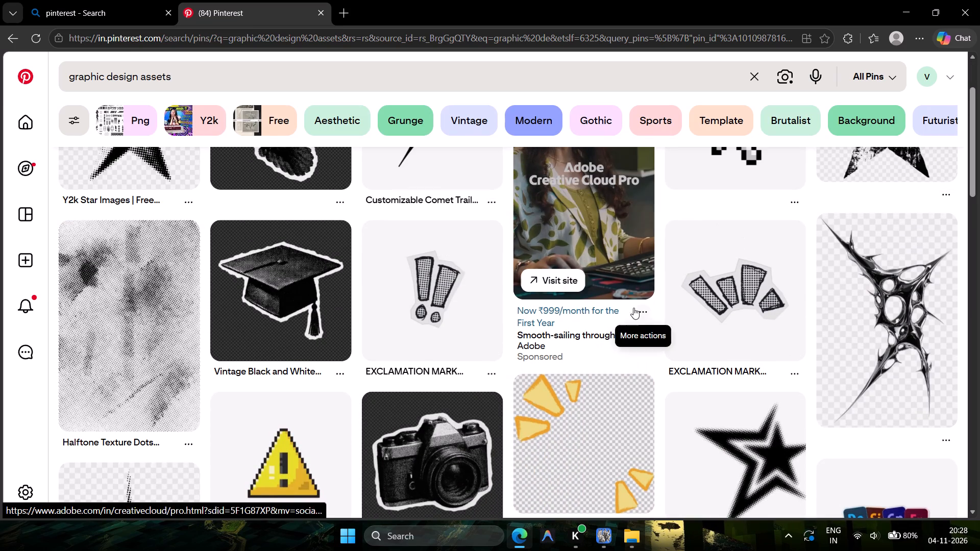
{"action": "left_click", "coordinate": [100, 291]}
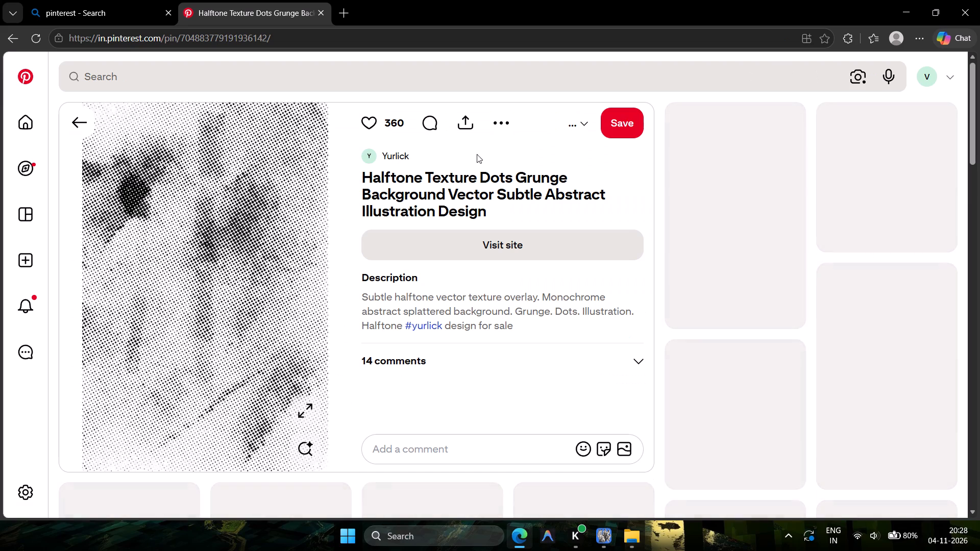
{"action": "left_click", "coordinate": [504, 121]}
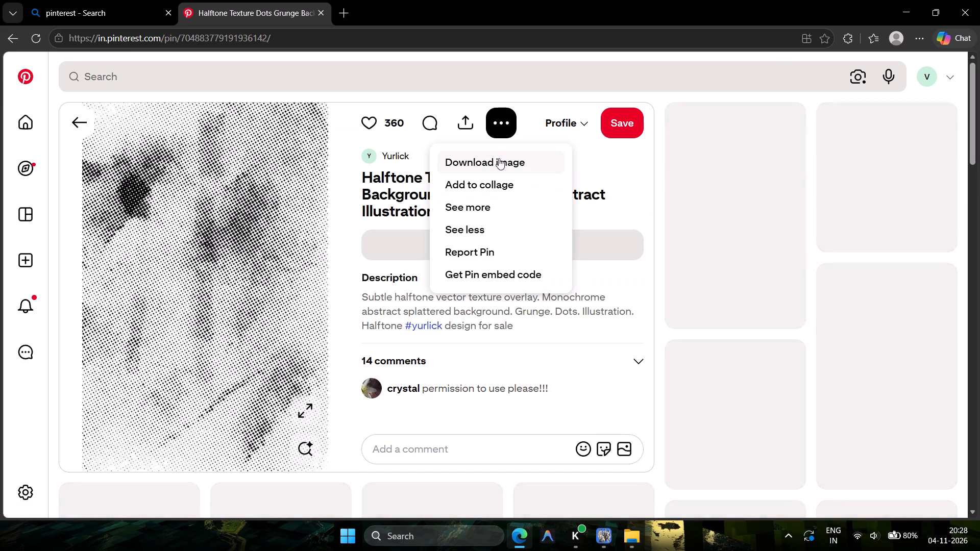
{"action": "left_click", "coordinate": [499, 158]}
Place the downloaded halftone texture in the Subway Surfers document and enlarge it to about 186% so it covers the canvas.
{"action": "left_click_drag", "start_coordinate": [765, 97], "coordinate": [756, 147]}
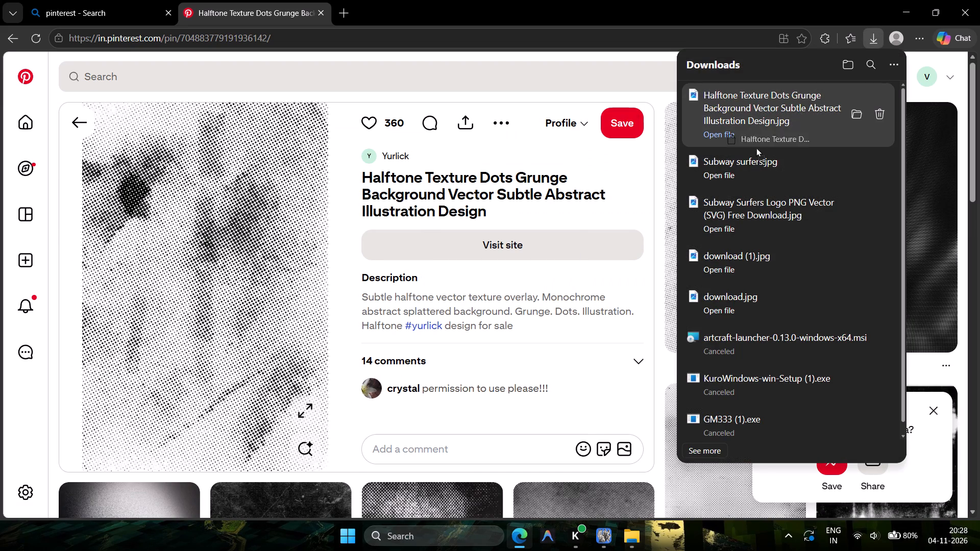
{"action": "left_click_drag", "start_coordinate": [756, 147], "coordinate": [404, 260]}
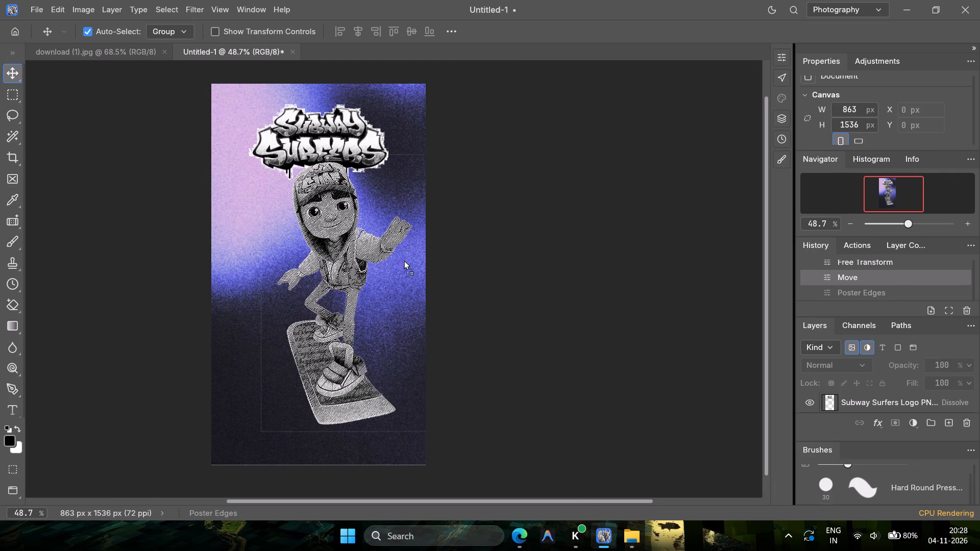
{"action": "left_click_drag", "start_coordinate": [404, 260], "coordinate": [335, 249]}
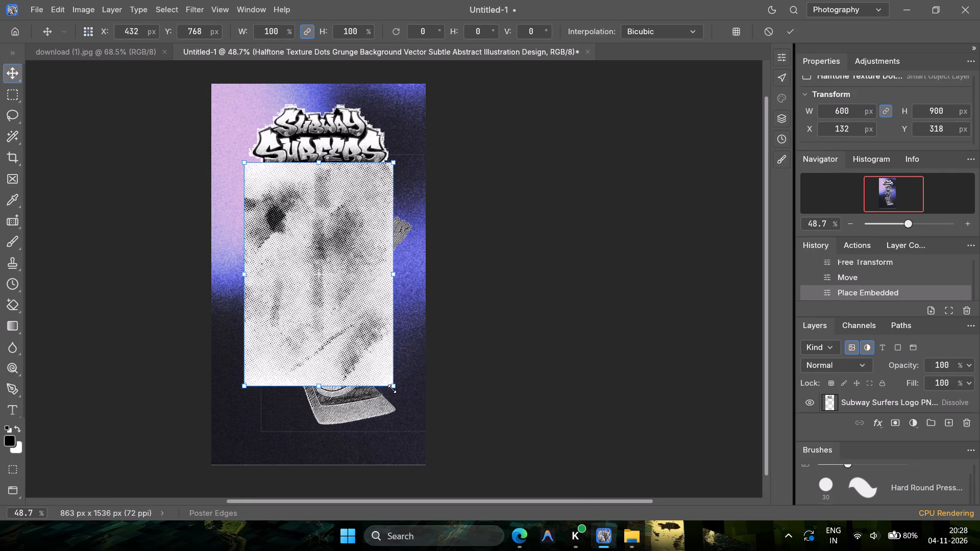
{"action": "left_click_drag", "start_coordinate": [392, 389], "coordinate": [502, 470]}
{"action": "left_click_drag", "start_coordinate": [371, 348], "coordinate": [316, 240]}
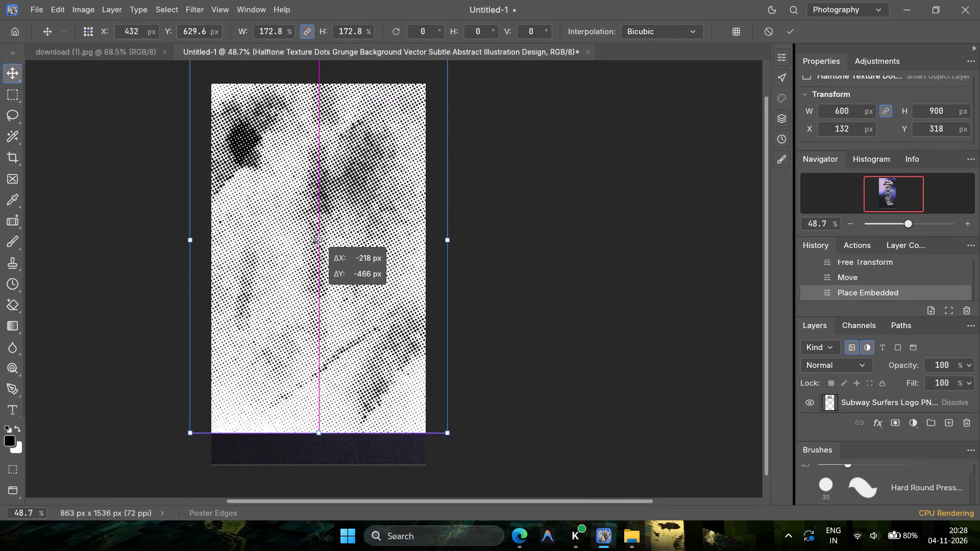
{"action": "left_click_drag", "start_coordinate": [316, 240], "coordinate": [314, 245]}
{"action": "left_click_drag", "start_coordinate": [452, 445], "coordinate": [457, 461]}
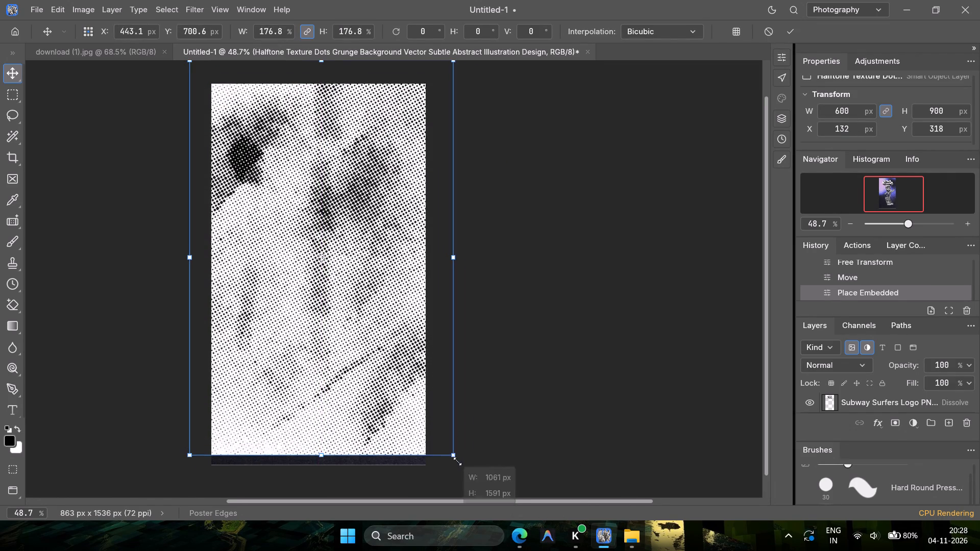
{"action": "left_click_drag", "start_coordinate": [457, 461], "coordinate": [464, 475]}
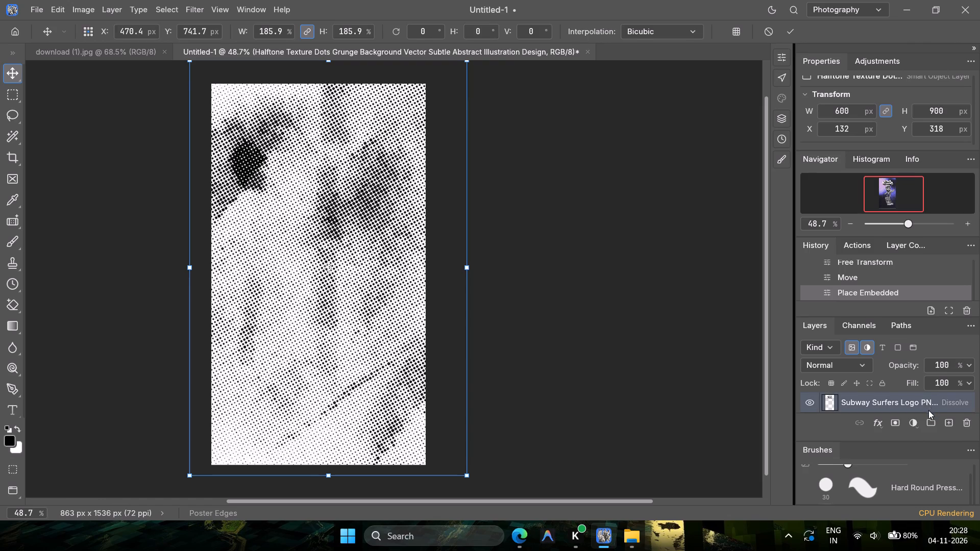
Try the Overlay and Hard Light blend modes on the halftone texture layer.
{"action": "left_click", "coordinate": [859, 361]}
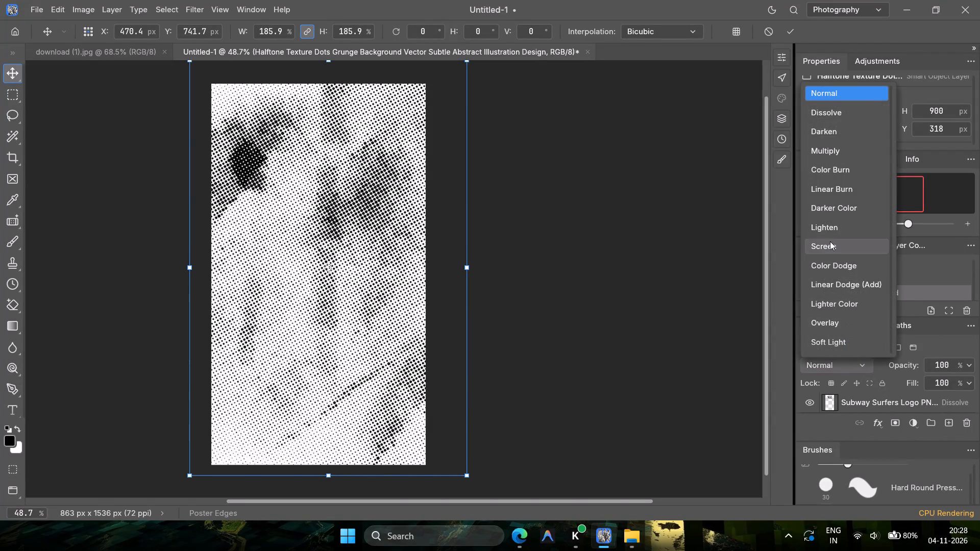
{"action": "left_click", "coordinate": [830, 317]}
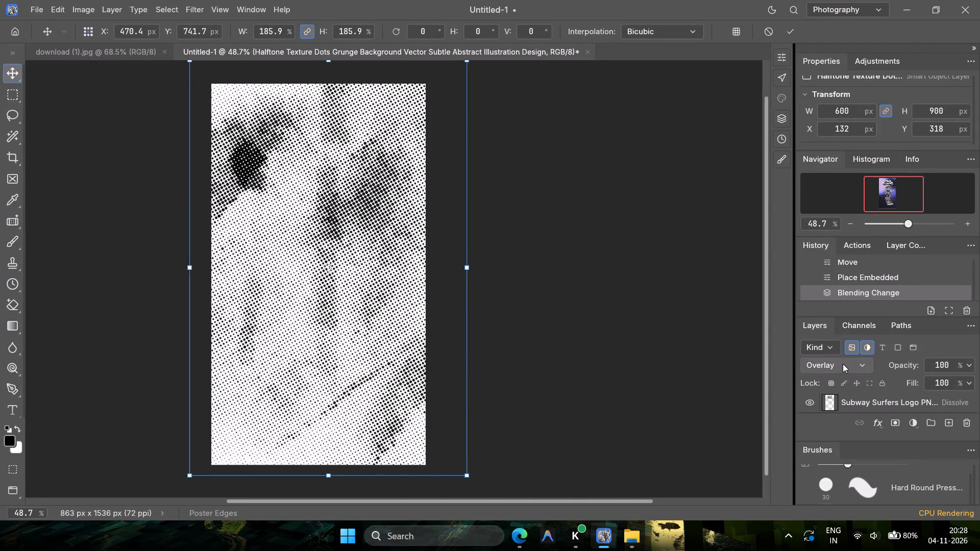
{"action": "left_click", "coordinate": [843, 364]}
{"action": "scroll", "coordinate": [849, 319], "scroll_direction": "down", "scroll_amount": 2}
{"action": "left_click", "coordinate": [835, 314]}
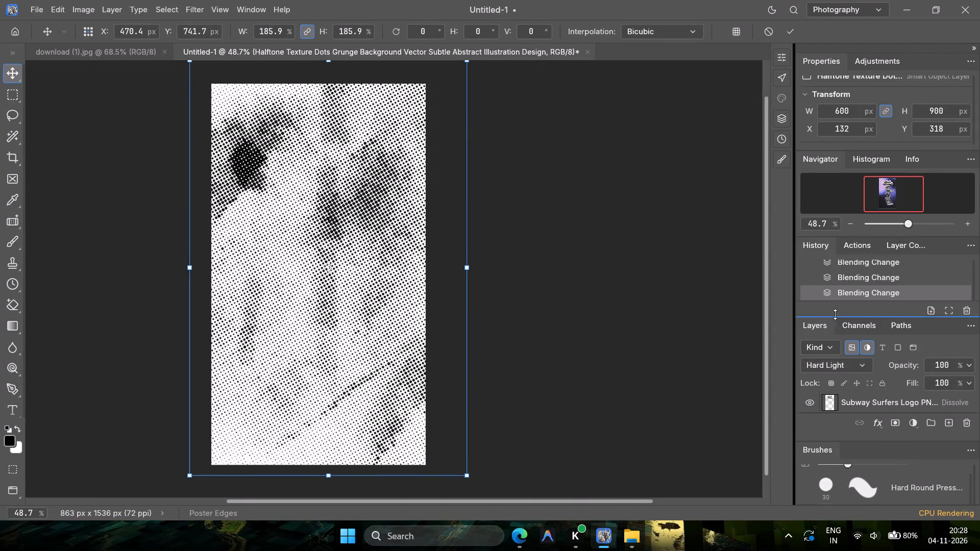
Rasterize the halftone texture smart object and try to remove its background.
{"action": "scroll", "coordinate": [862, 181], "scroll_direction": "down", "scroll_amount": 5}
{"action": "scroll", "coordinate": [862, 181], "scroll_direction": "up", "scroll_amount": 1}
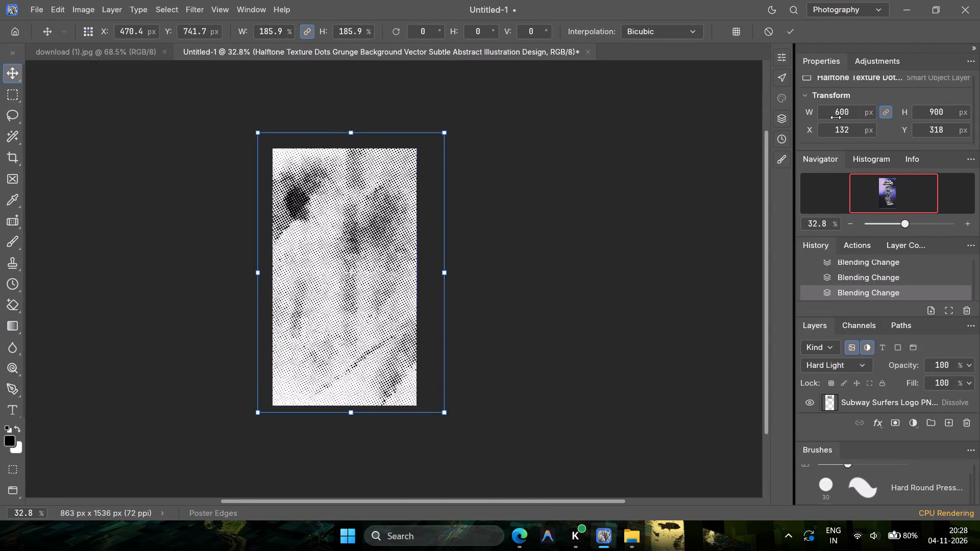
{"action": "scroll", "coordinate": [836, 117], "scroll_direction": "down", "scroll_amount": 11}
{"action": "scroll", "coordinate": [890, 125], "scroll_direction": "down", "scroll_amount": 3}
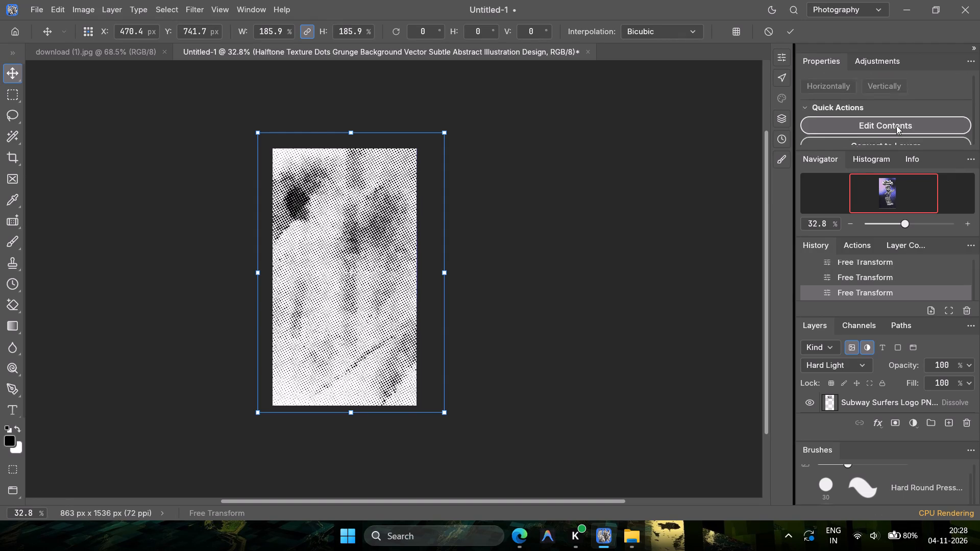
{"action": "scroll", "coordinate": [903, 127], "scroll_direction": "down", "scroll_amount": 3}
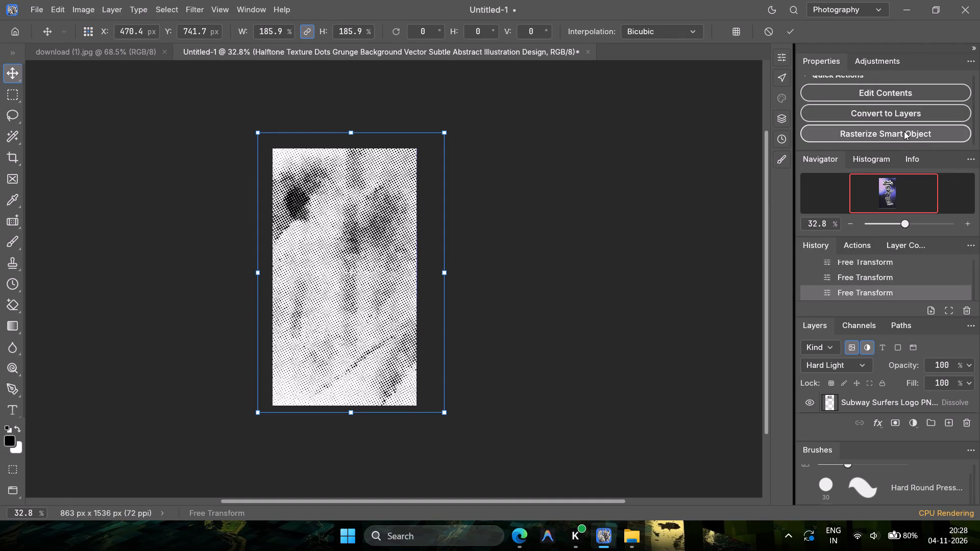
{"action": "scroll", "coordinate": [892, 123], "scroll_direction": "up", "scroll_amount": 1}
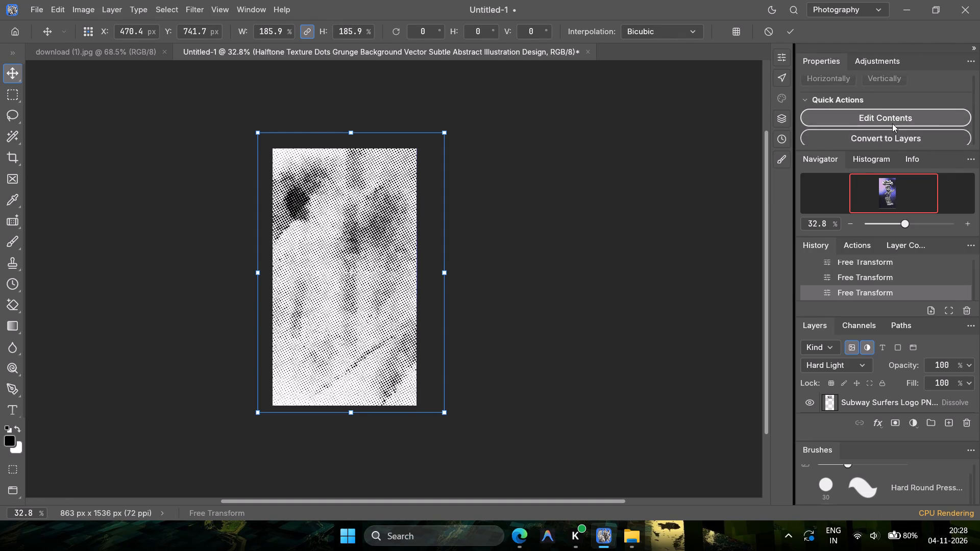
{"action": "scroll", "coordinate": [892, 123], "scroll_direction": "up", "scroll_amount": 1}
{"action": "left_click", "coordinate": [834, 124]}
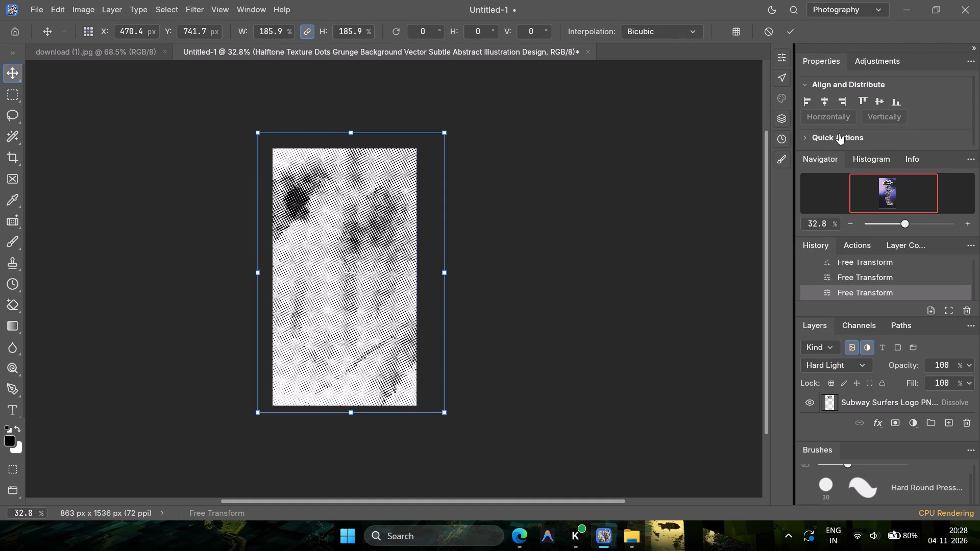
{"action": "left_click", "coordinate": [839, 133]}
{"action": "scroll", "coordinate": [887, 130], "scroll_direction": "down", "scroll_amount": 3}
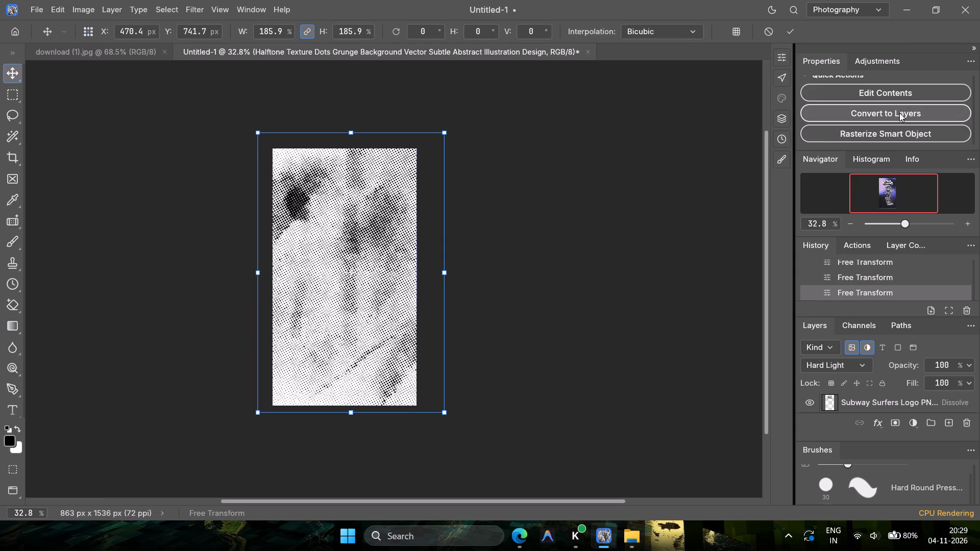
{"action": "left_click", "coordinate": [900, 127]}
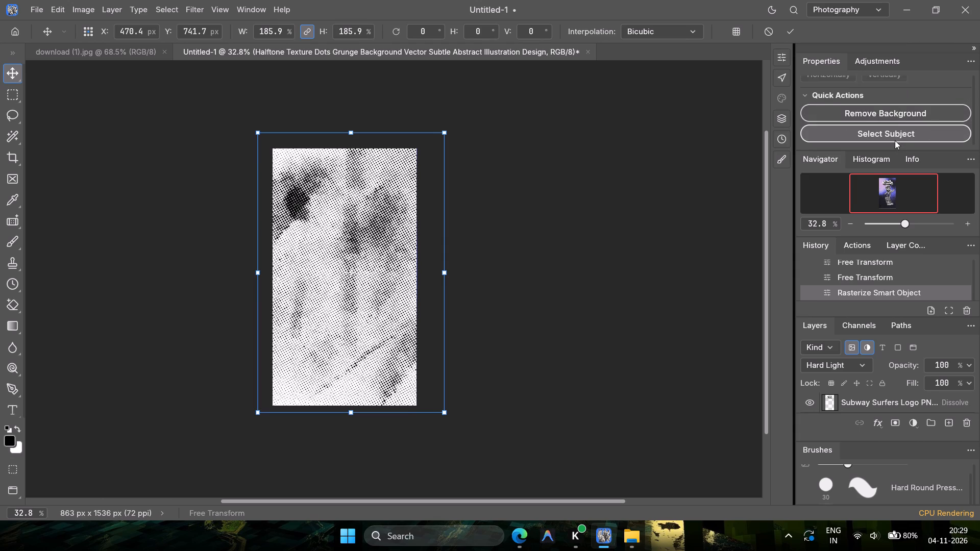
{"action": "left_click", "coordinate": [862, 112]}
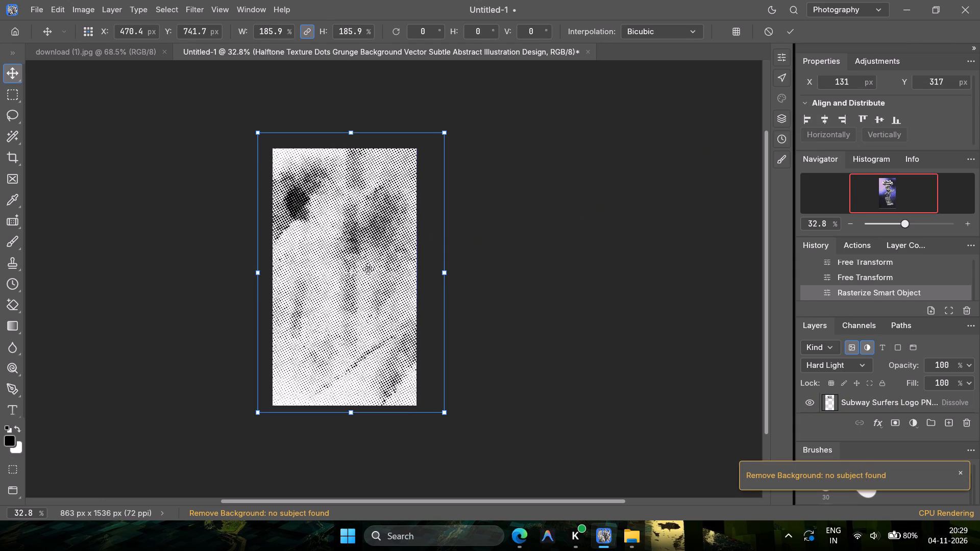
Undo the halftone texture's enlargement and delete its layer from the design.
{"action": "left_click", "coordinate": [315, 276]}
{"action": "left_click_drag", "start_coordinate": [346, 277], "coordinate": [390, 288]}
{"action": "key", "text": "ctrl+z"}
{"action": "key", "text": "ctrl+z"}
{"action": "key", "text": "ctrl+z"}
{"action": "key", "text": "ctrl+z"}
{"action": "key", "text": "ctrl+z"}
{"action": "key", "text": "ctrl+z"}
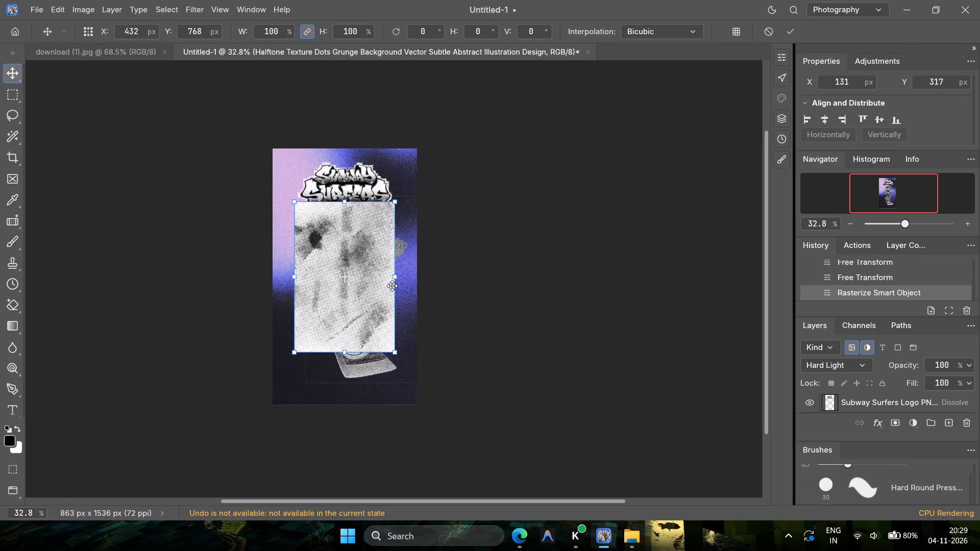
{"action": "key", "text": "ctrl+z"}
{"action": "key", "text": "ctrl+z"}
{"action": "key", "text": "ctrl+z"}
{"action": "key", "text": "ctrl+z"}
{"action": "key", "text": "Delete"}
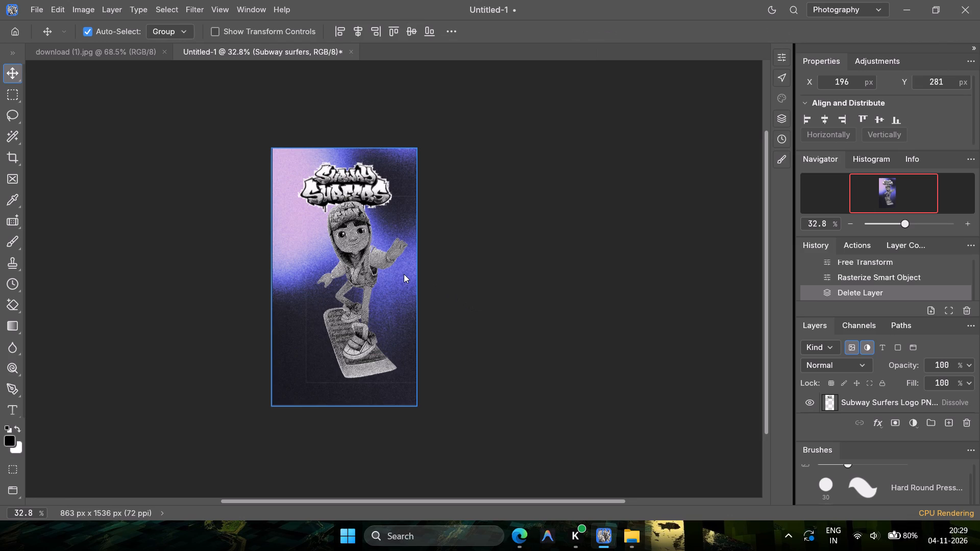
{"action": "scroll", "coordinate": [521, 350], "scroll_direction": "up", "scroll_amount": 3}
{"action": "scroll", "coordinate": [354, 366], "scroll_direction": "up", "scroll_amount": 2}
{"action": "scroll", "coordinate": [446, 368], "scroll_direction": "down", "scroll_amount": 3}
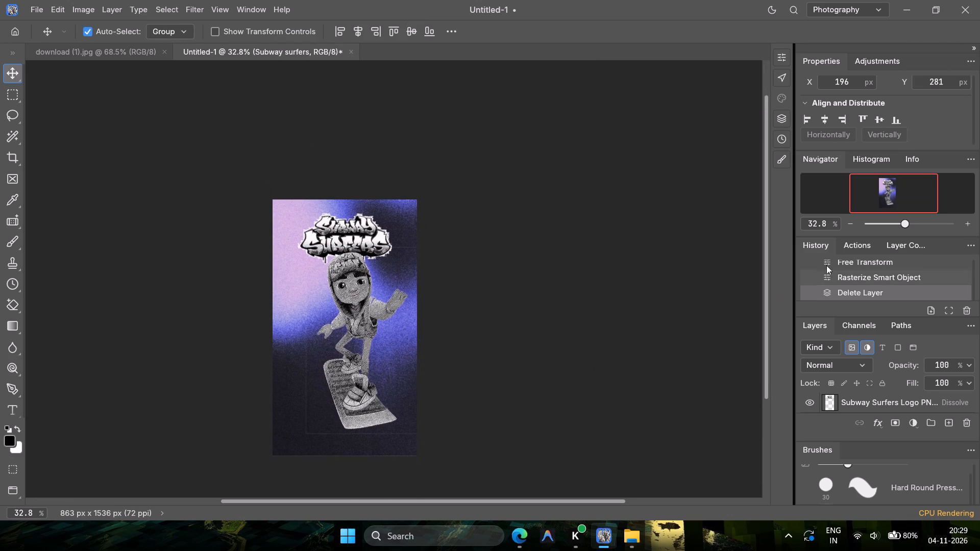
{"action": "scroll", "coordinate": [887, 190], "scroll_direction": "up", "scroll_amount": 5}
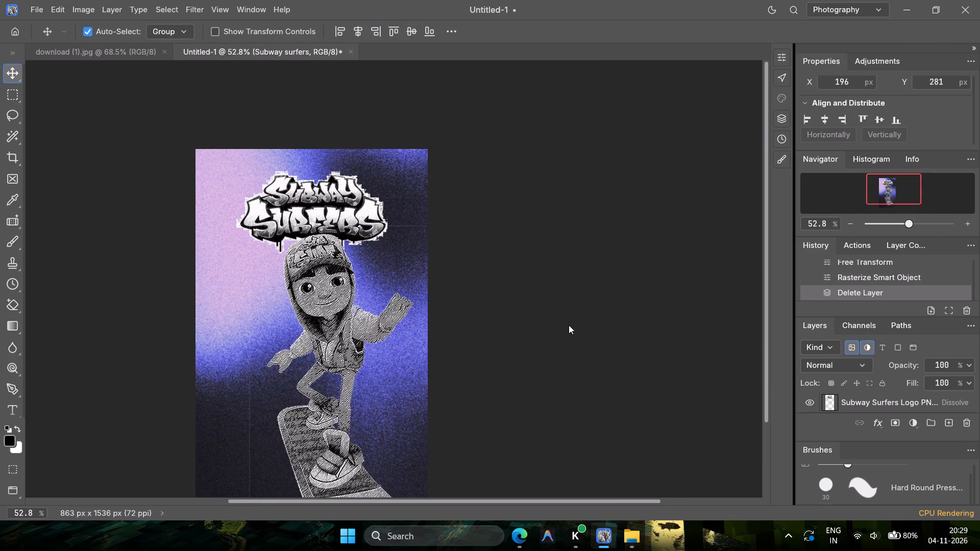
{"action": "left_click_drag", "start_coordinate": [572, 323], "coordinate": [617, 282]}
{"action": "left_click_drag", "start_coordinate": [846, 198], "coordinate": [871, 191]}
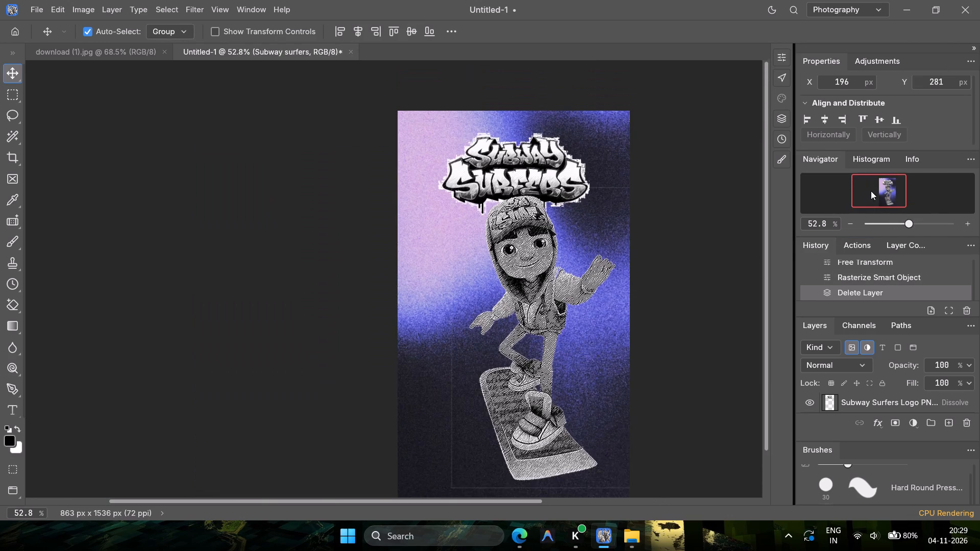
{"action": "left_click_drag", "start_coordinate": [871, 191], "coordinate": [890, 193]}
Switch to the browser and browse the Pinterest graphic design assets results for another decorative element.
{"action": "left_click", "coordinate": [518, 545]}
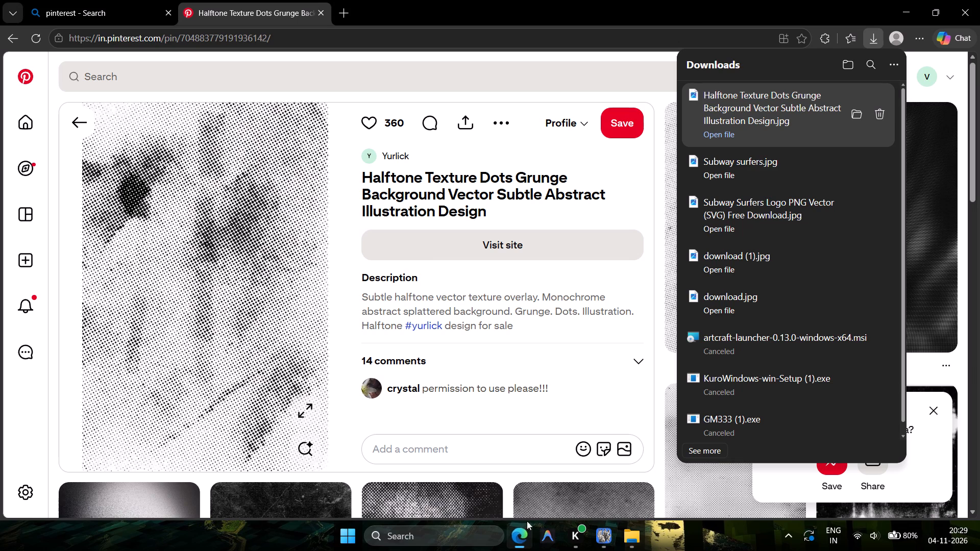
{"action": "scroll", "coordinate": [434, 349], "scroll_direction": "up", "scroll_amount": 2}
{"action": "scroll", "coordinate": [437, 350], "scroll_direction": "down", "scroll_amount": 3}
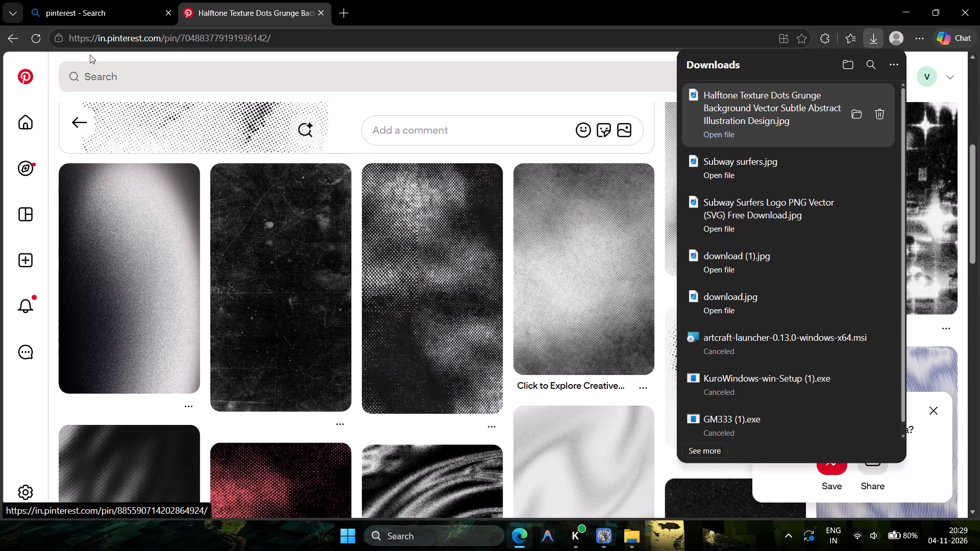
{"action": "left_click", "coordinate": [0, 42]}
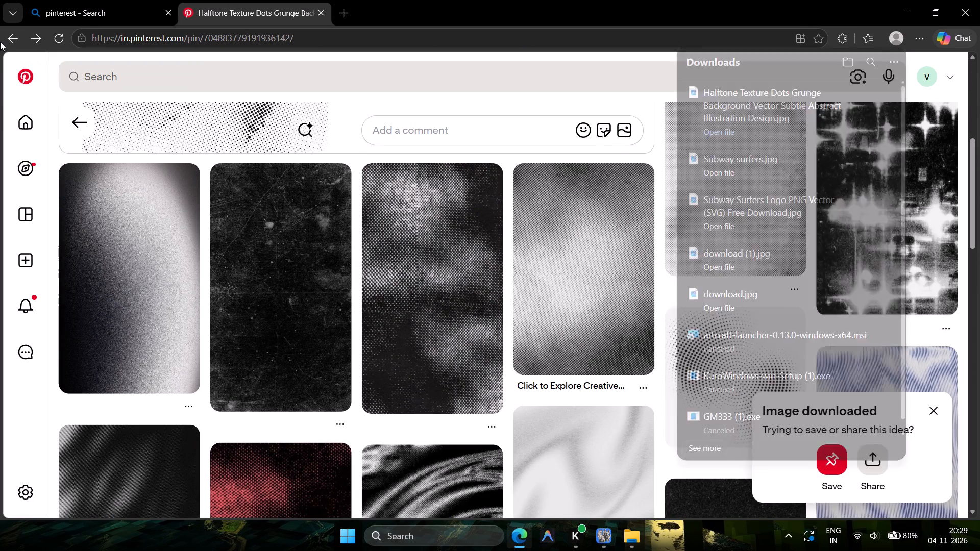
{"action": "scroll", "coordinate": [281, 302], "scroll_direction": "down", "scroll_amount": 2}
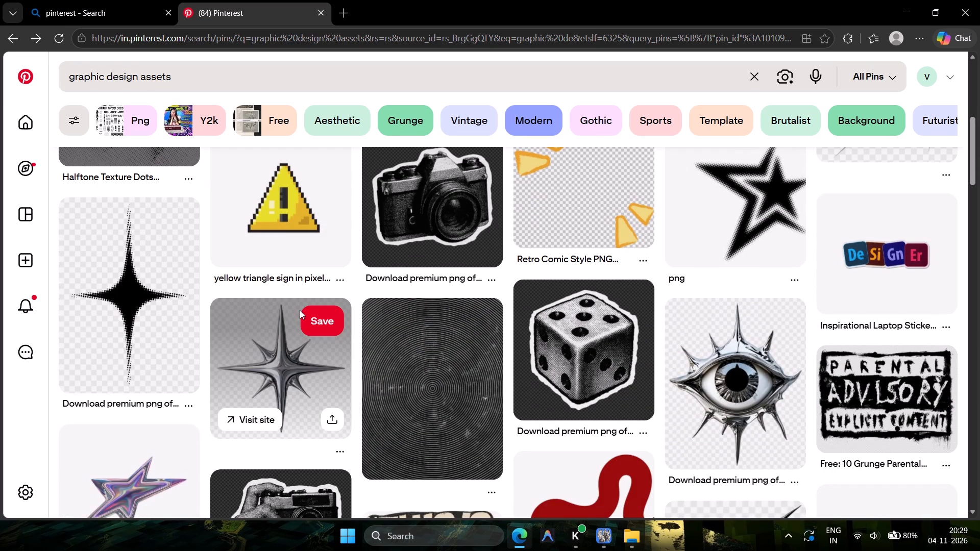
{"action": "scroll", "coordinate": [390, 353], "scroll_direction": "down", "scroll_amount": 4}
{"action": "scroll", "coordinate": [390, 353], "scroll_direction": "up", "scroll_amount": 2}
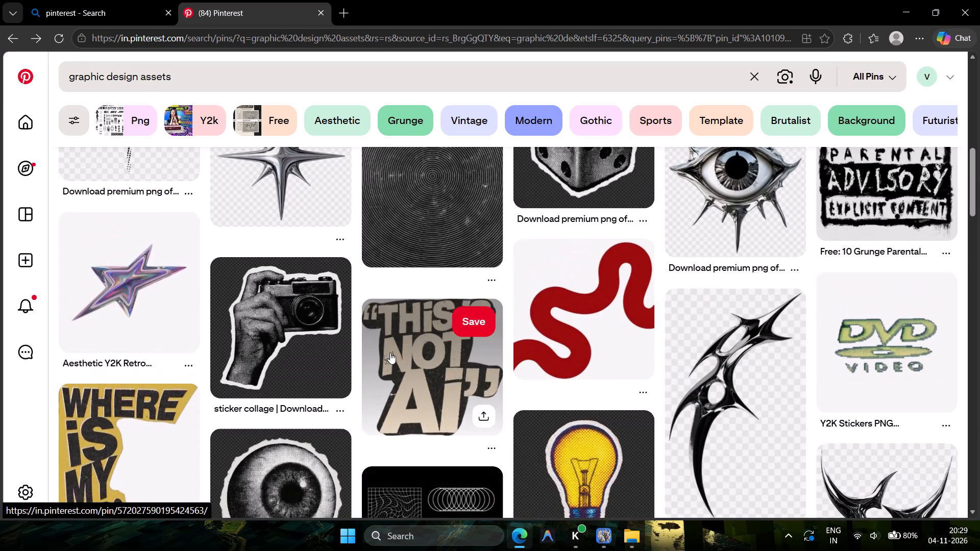
{"action": "scroll", "coordinate": [390, 353], "scroll_direction": "down", "scroll_amount": 5}
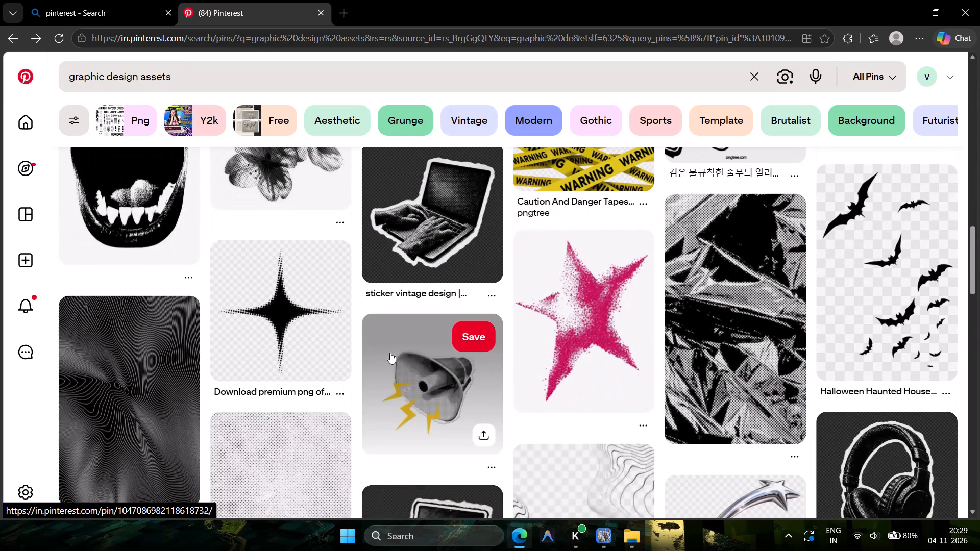
{"action": "scroll", "coordinate": [390, 353], "scroll_direction": "up", "scroll_amount": 1}
{"action": "scroll", "coordinate": [390, 353], "scroll_direction": "down", "scroll_amount": 3}
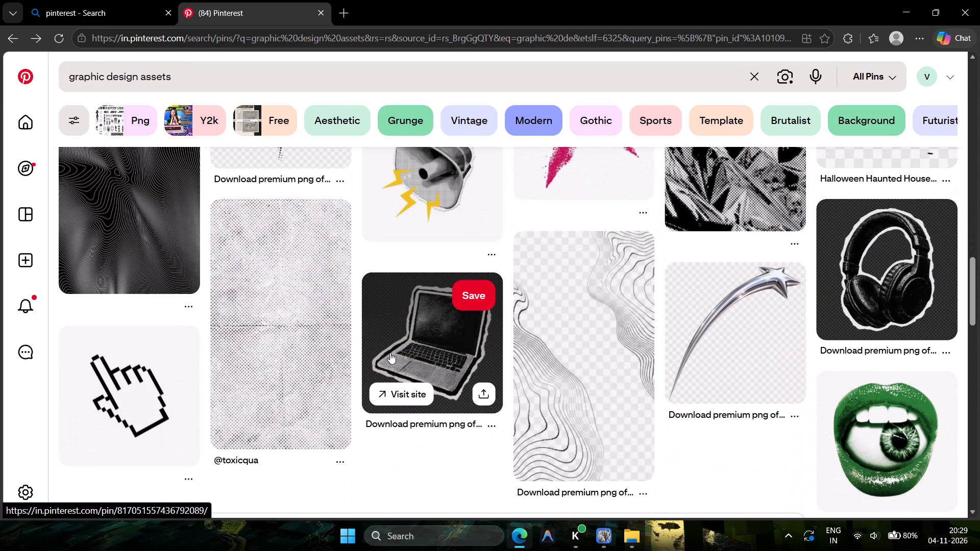
{"action": "scroll", "coordinate": [472, 363], "scroll_direction": "down", "scroll_amount": 2}
{"action": "scroll", "coordinate": [512, 369], "scroll_direction": "up", "scroll_amount": 2}
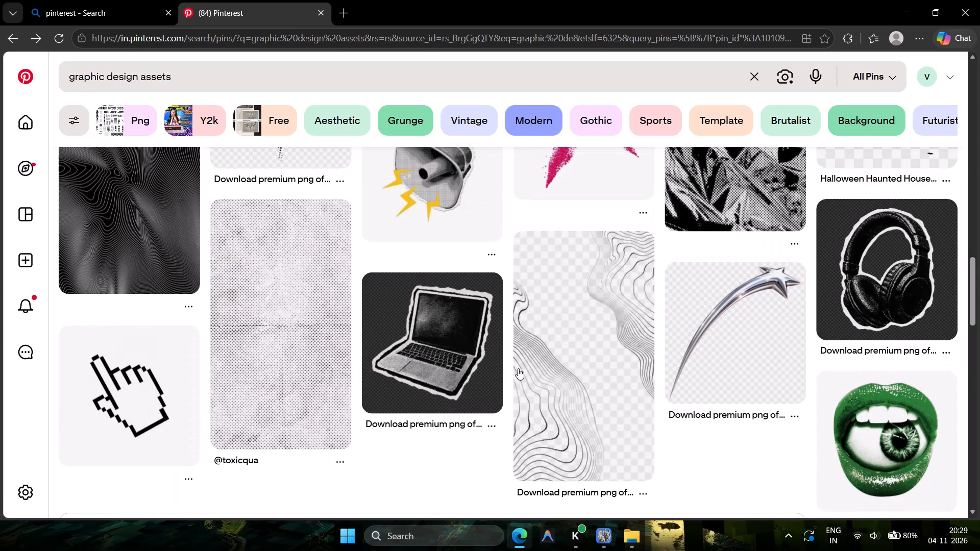
Open the black abstract wave pattern pin from rawpixel and download its image.
{"action": "left_click", "coordinate": [577, 369]}
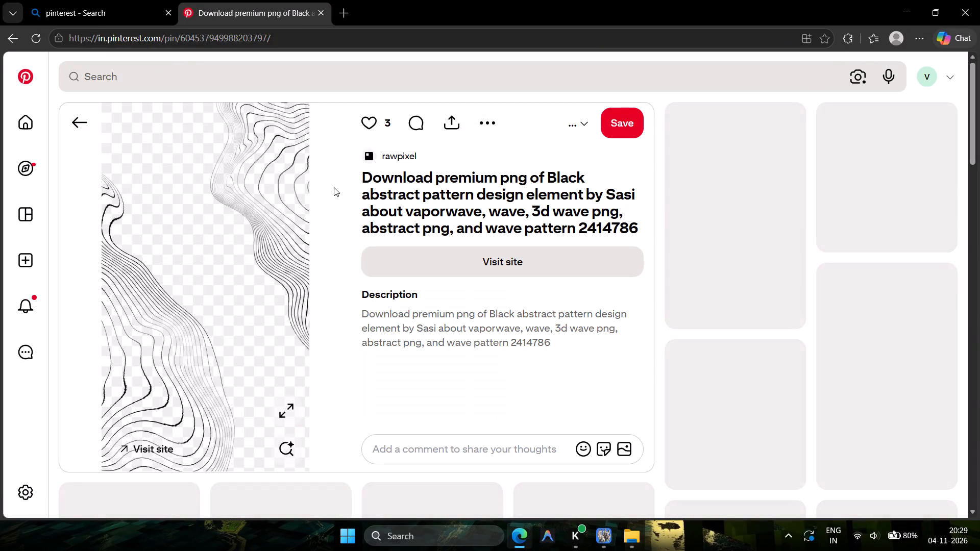
{"action": "left_click", "coordinate": [480, 118]}
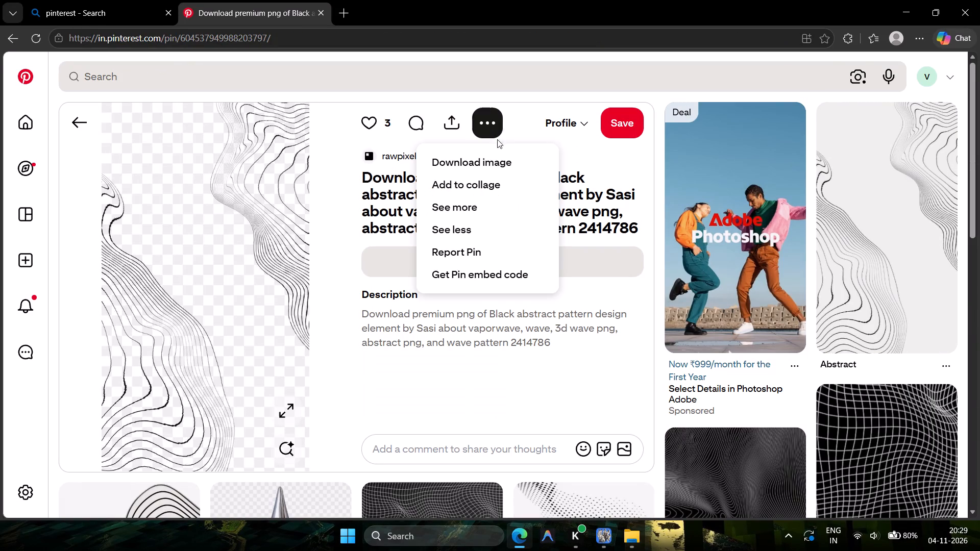
{"action": "left_click", "coordinate": [485, 160]}
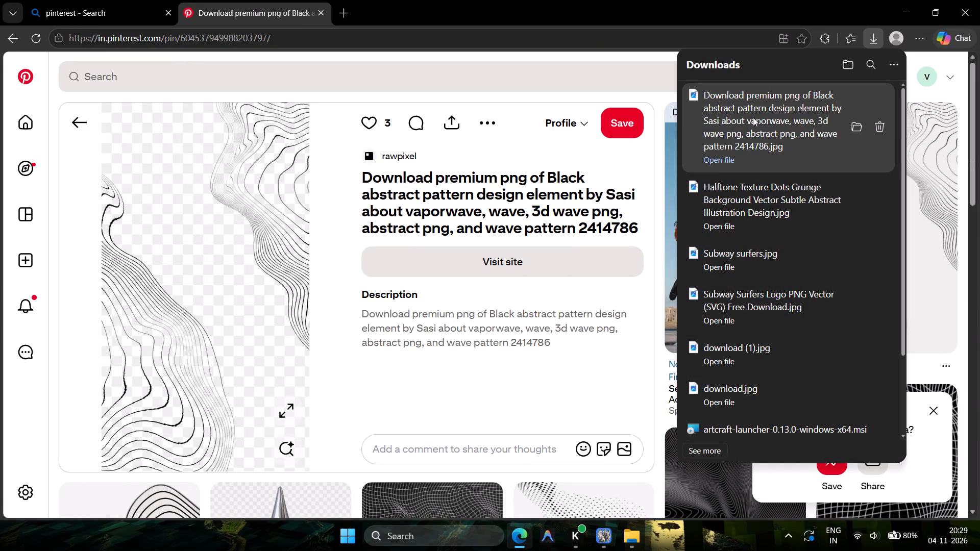
Place the downloaded wave pattern in the Subway Surfers document and enlarge it to about 153.7% so it covers the canvas.
{"action": "left_click_drag", "start_coordinate": [753, 118], "coordinate": [405, 283]}
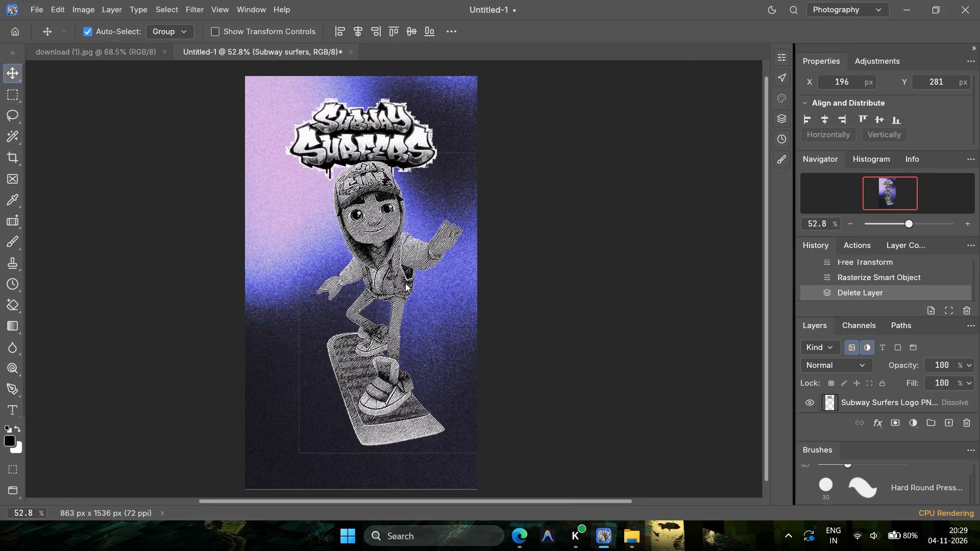
{"action": "left_click_drag", "start_coordinate": [436, 419], "coordinate": [485, 482]}
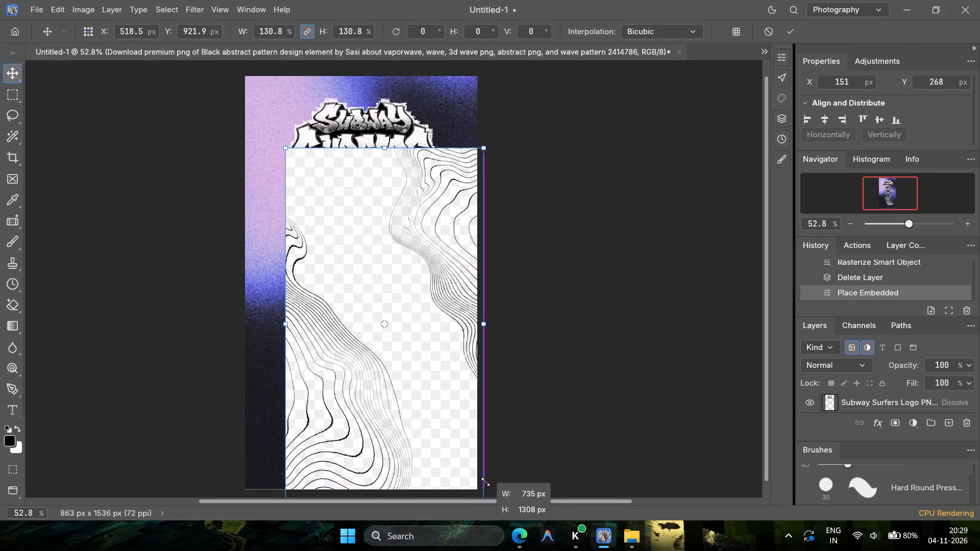
{"action": "left_click_drag", "start_coordinate": [485, 482], "coordinate": [485, 482]}
{"action": "left_click_drag", "start_coordinate": [393, 351], "coordinate": [350, 282]}
{"action": "left_click_drag", "start_coordinate": [444, 425], "coordinate": [476, 470]}
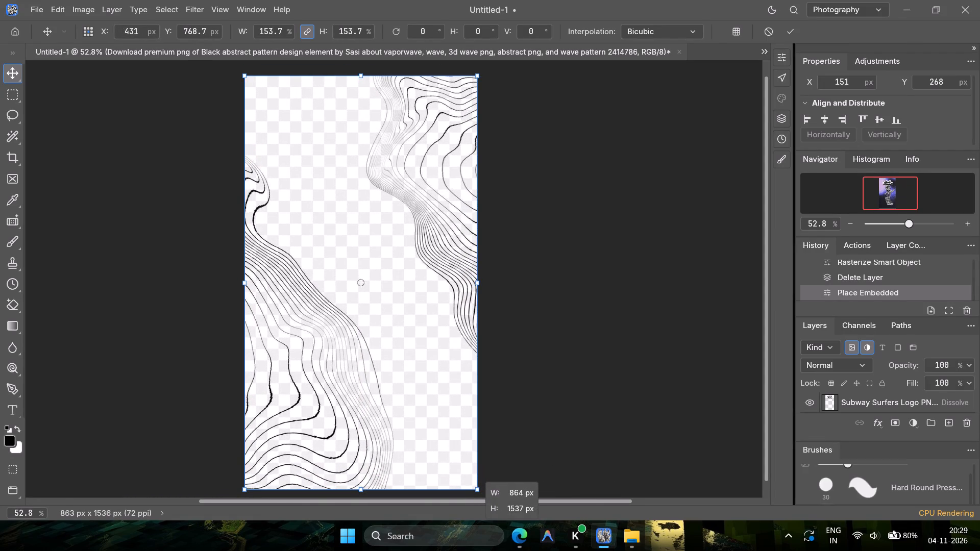
Rasterize the wave pattern smart object, remove its background, and switch to the Magic Eraser tool, applying the transform.
{"action": "scroll", "coordinate": [901, 278], "scroll_direction": "down", "scroll_amount": 2}
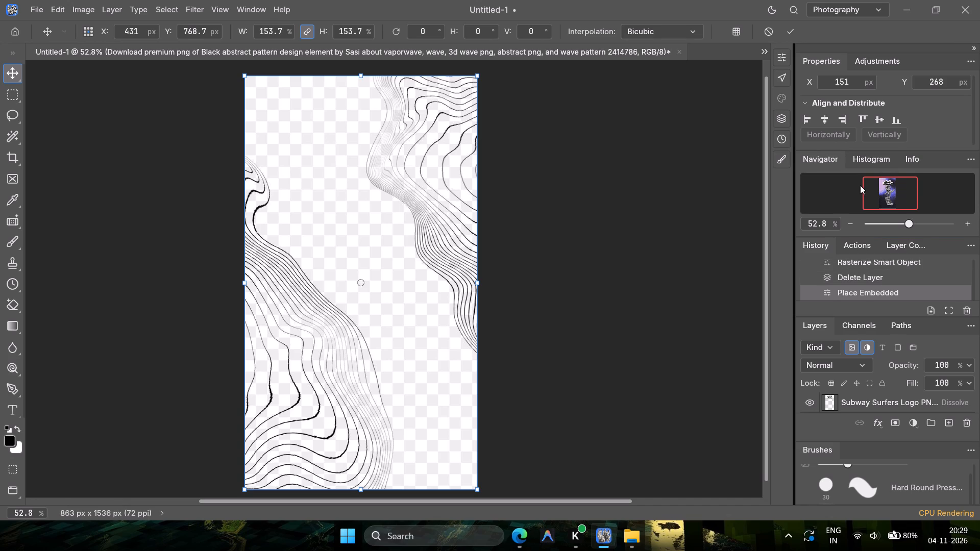
{"action": "scroll", "coordinate": [817, 107], "scroll_direction": "down", "scroll_amount": 2}
{"action": "scroll", "coordinate": [856, 122], "scroll_direction": "down", "scroll_amount": 2}
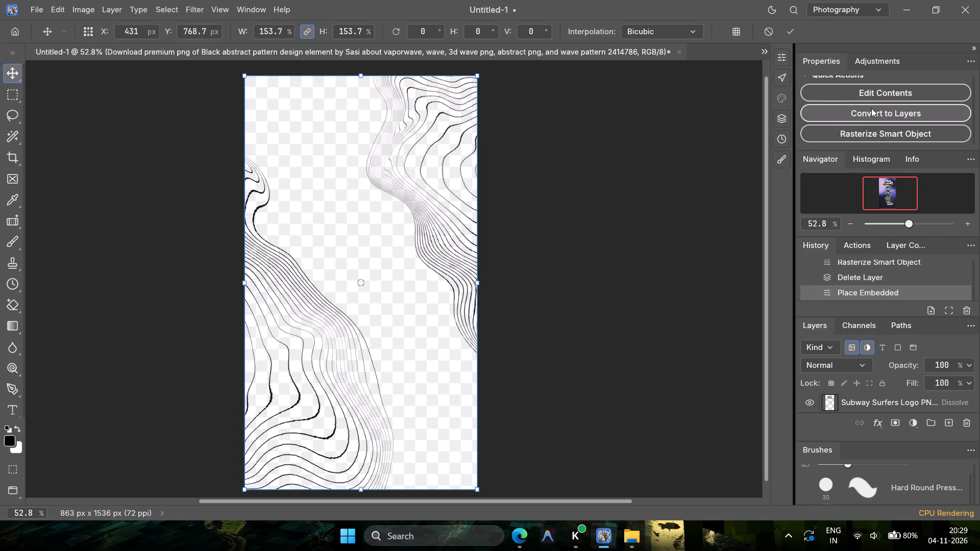
{"action": "left_click", "coordinate": [881, 128]}
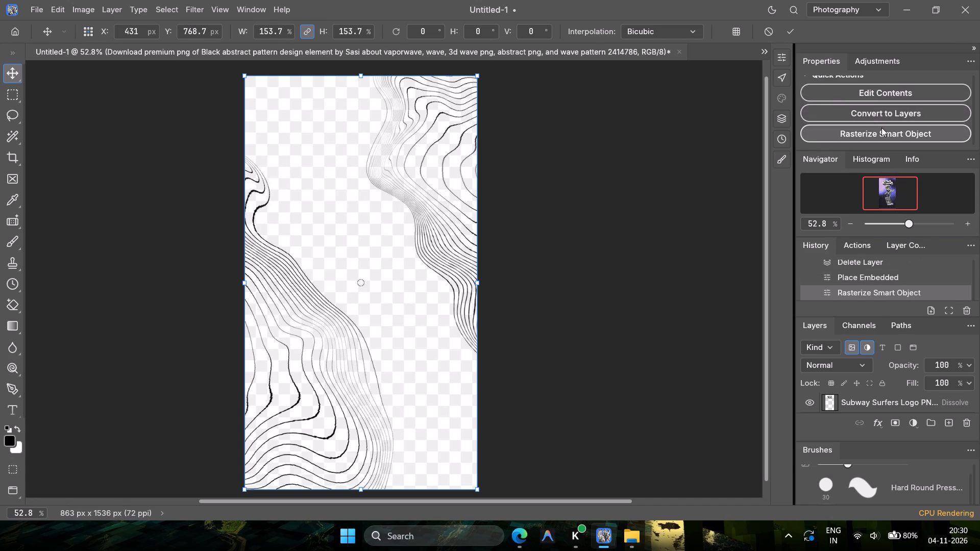
{"action": "left_click", "coordinate": [876, 108]}
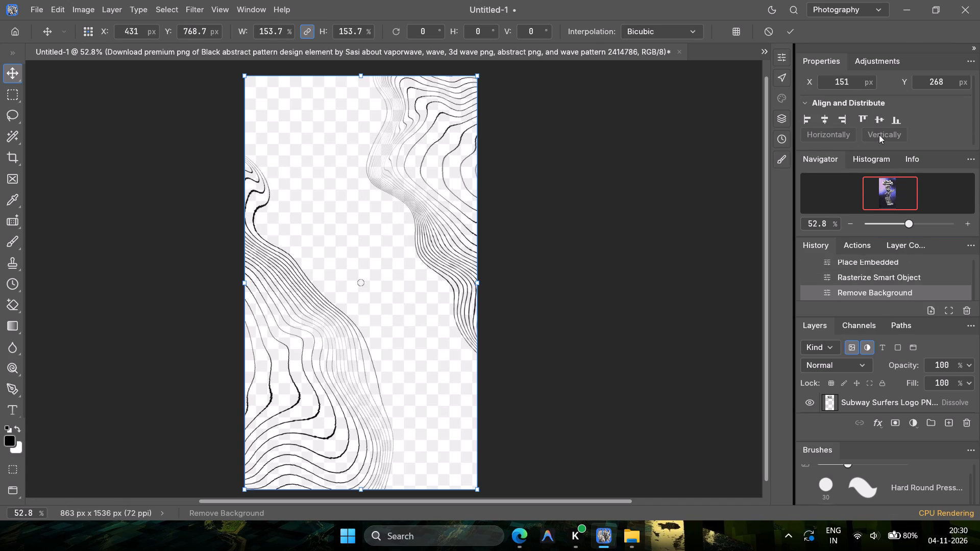
{"action": "left_click", "coordinate": [349, 269]}
{"action": "right_click", "coordinate": [16, 306]}
{"action": "left_click", "coordinate": [70, 347]}
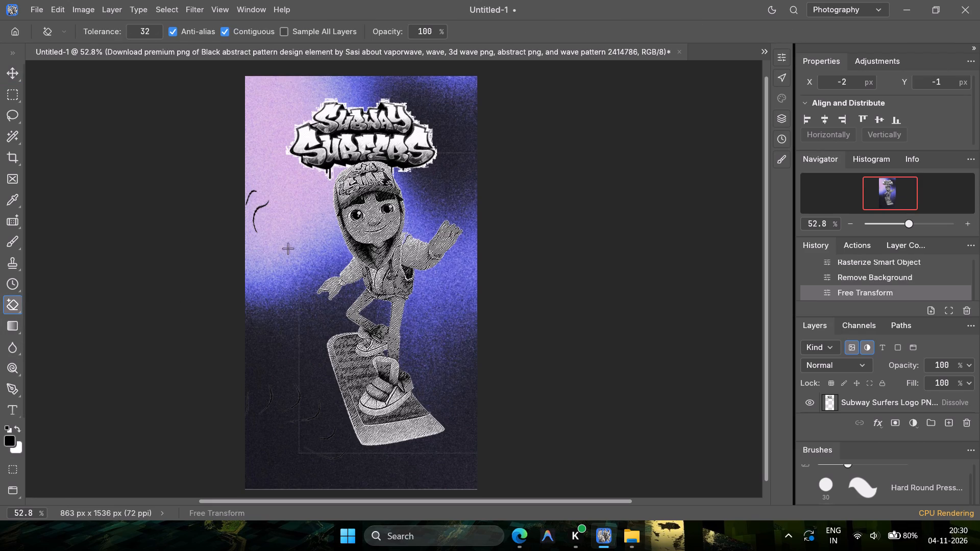
{"action": "left_click", "coordinate": [606, 342]}
Return to the graphic design assets results on Pinterest, find the PNG spike chain pin and download its image.
{"action": "left_click", "coordinate": [524, 540]}
{"action": "scroll", "coordinate": [546, 264], "scroll_direction": "down", "scroll_amount": 2}
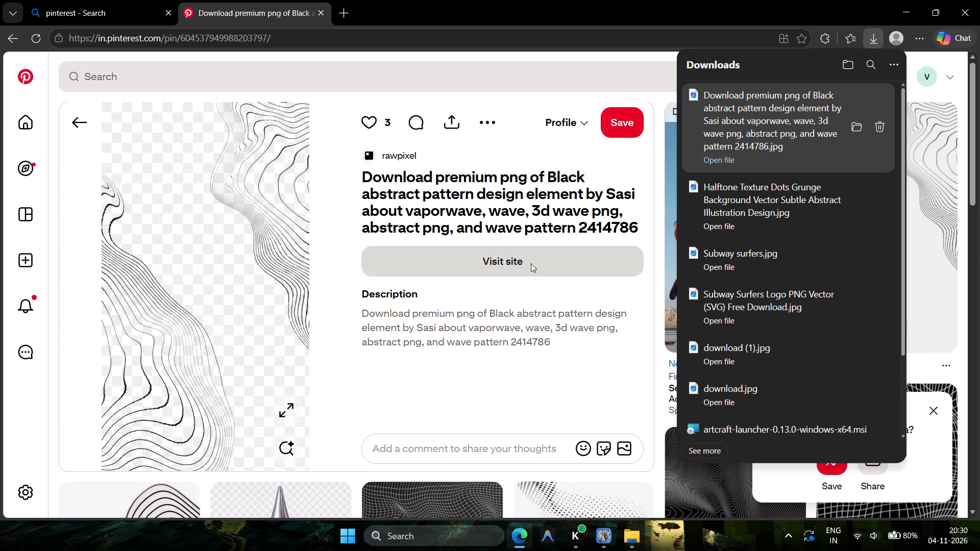
{"action": "scroll", "coordinate": [531, 263], "scroll_direction": "down", "scroll_amount": 1}
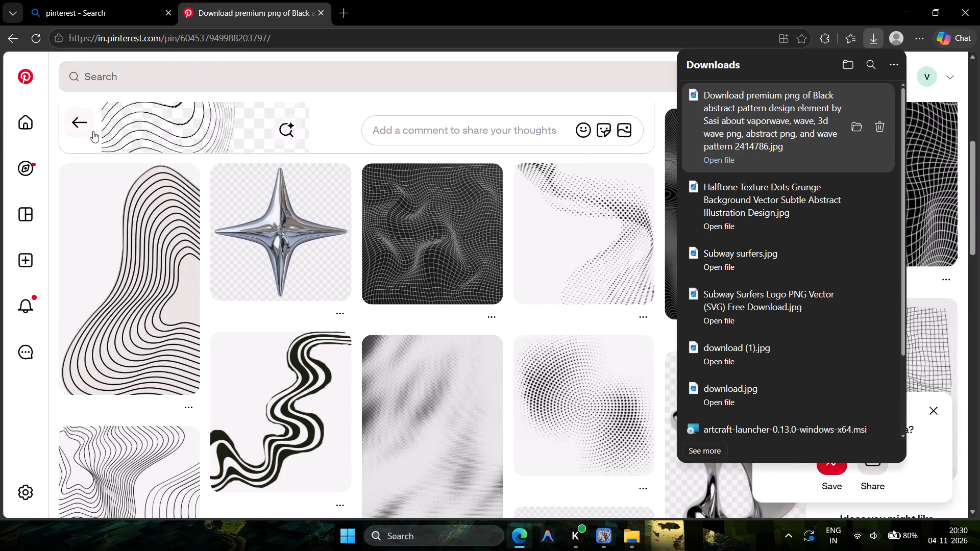
{"action": "scroll", "coordinate": [109, 141], "scroll_direction": "up", "scroll_amount": 3}
{"action": "left_click", "coordinate": [72, 121]}
{"action": "scroll", "coordinate": [335, 256], "scroll_direction": "down", "scroll_amount": 4}
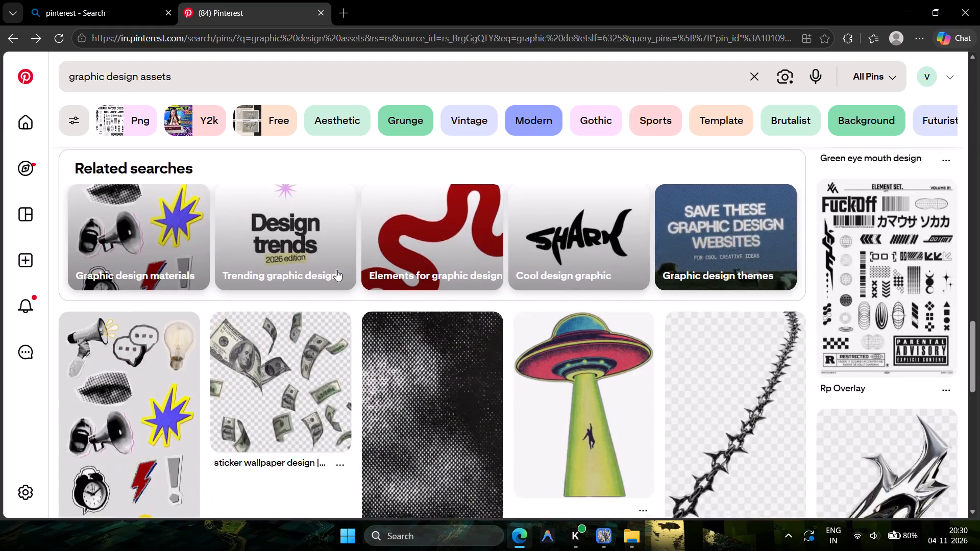
{"action": "scroll", "coordinate": [364, 272], "scroll_direction": "down", "scroll_amount": 1}
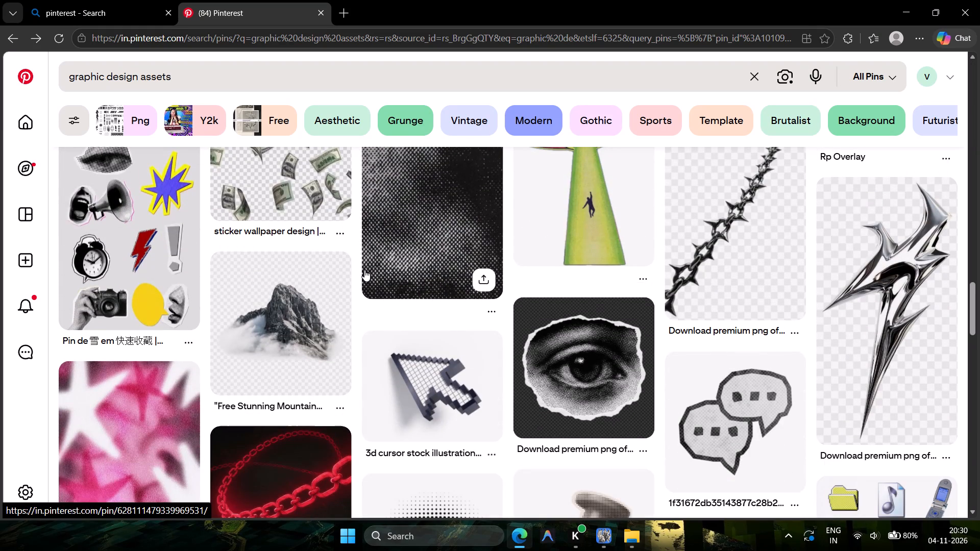
{"action": "scroll", "coordinate": [364, 270], "scroll_direction": "down", "scroll_amount": 1}
{"action": "scroll", "coordinate": [364, 270], "scroll_direction": "up", "scroll_amount": 1}
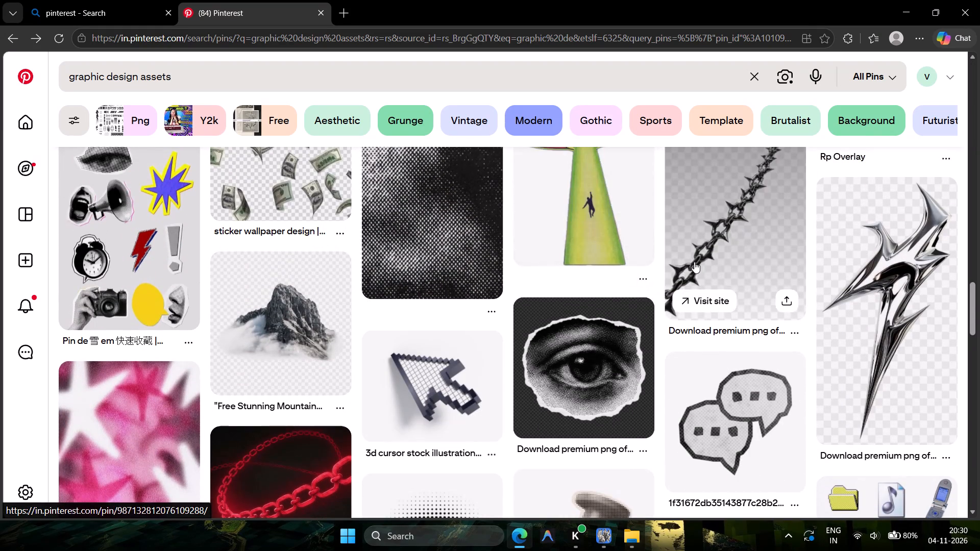
{"action": "left_click", "coordinate": [701, 261]}
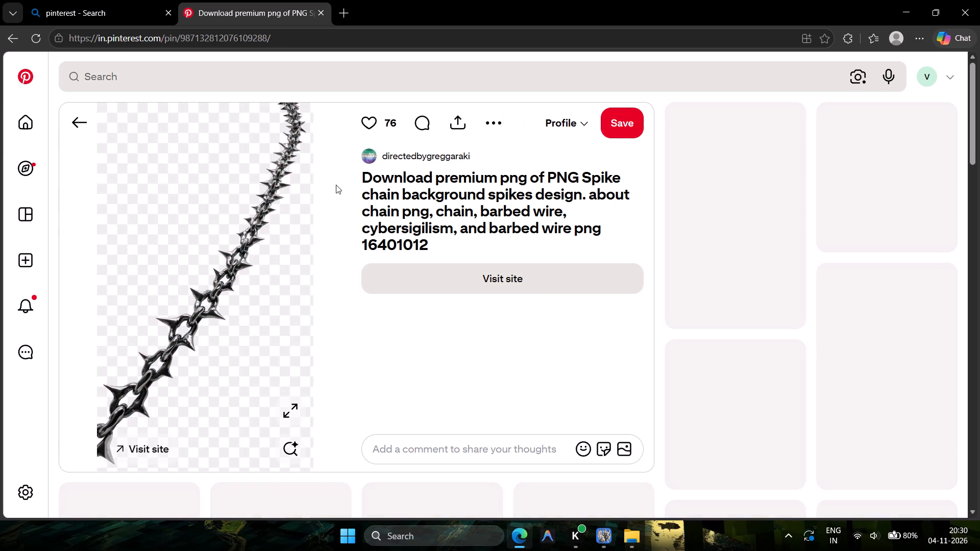
{"action": "left_click", "coordinate": [496, 119]}
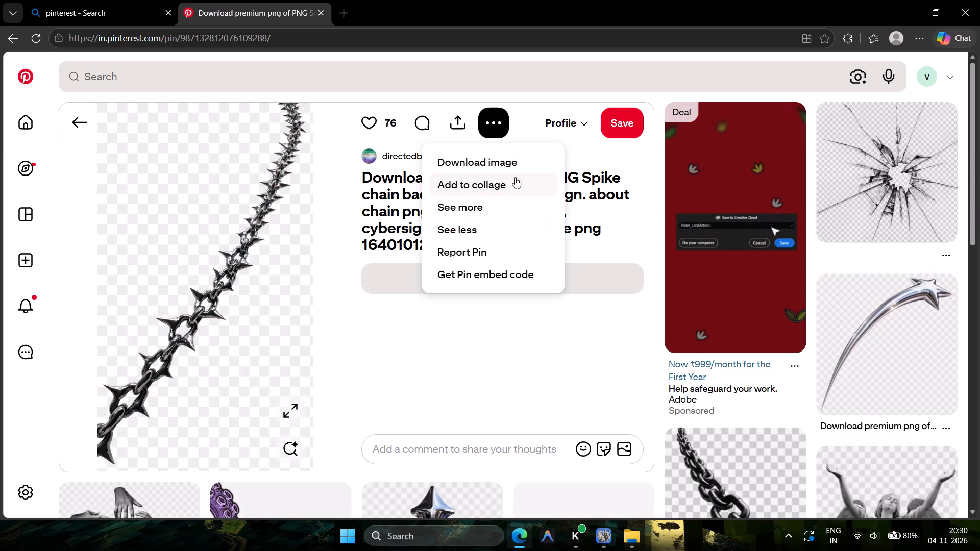
{"action": "left_click", "coordinate": [503, 160]}
{"action": "scroll", "coordinate": [521, 259], "scroll_direction": "down", "scroll_amount": 4}
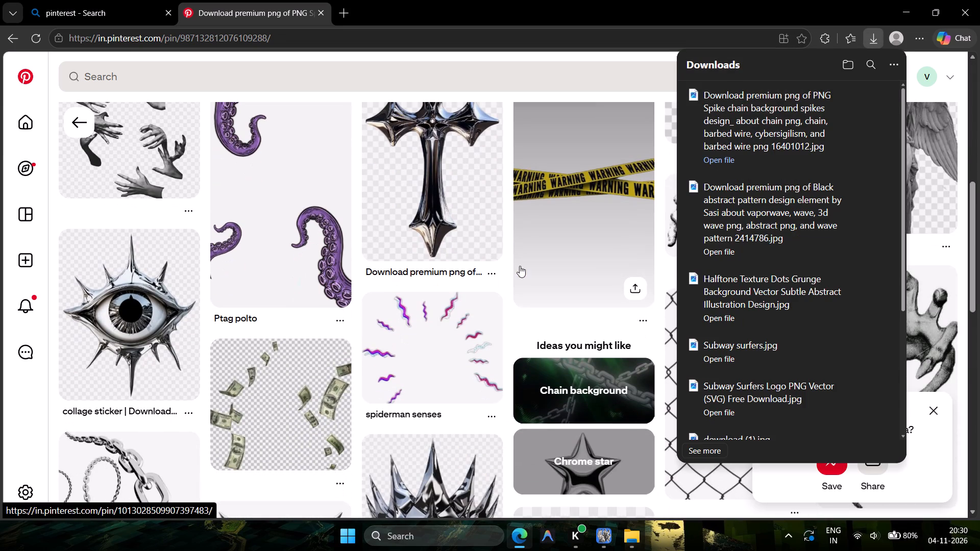
Place the downloaded spike chain image in the Subway Surfers document in PhotoCraft.
{"action": "left_click_drag", "start_coordinate": [738, 119], "coordinate": [588, 545]}
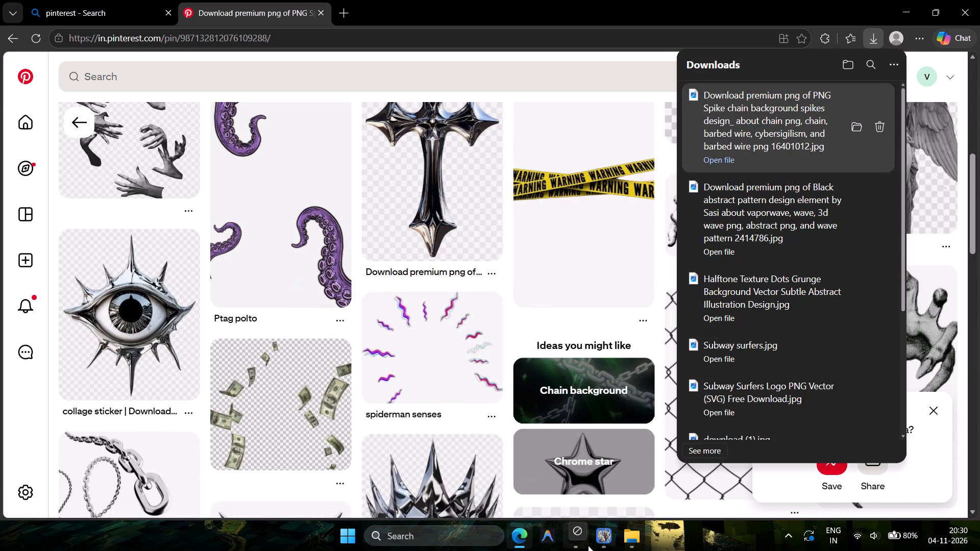
{"action": "left_click_drag", "start_coordinate": [588, 545], "coordinate": [380, 289]}
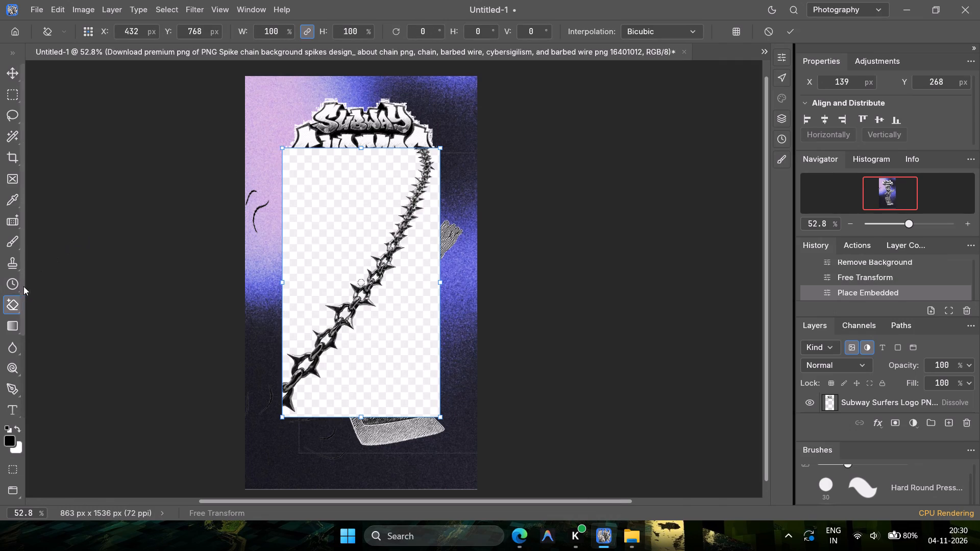
Apply the spike chain's placement, rasterize it, and erase its checkered background on both sides of the chain with the Magic Eraser.
{"action": "right_click", "coordinate": [3, 300]}
{"action": "left_click", "coordinate": [53, 346]}
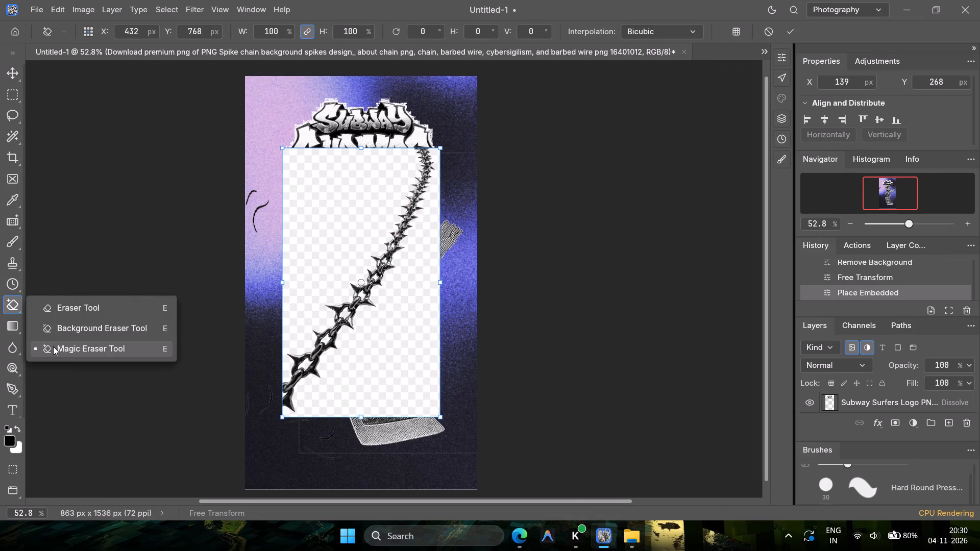
{"action": "left_click", "coordinate": [339, 210]}
{"action": "double_click", "coordinate": [350, 271]}
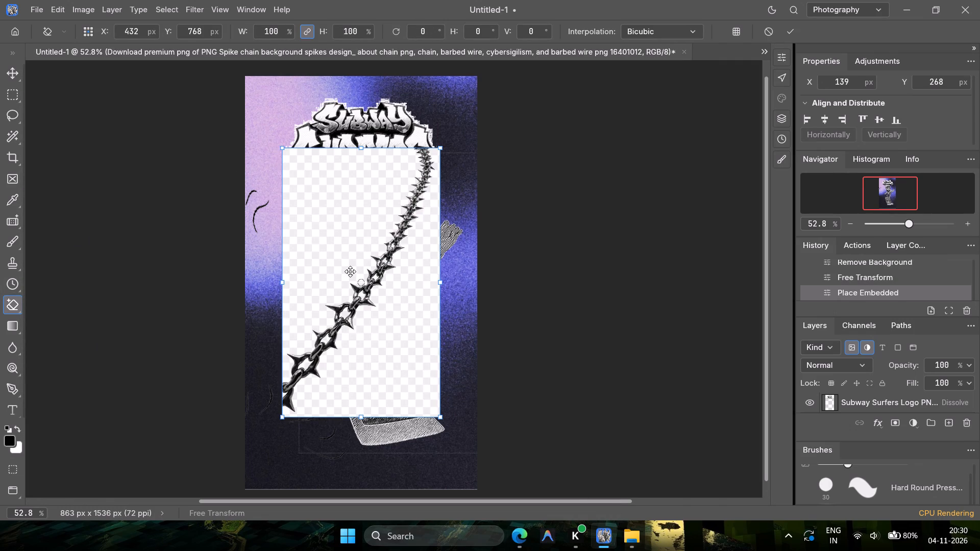
{"action": "left_click", "coordinate": [364, 234]}
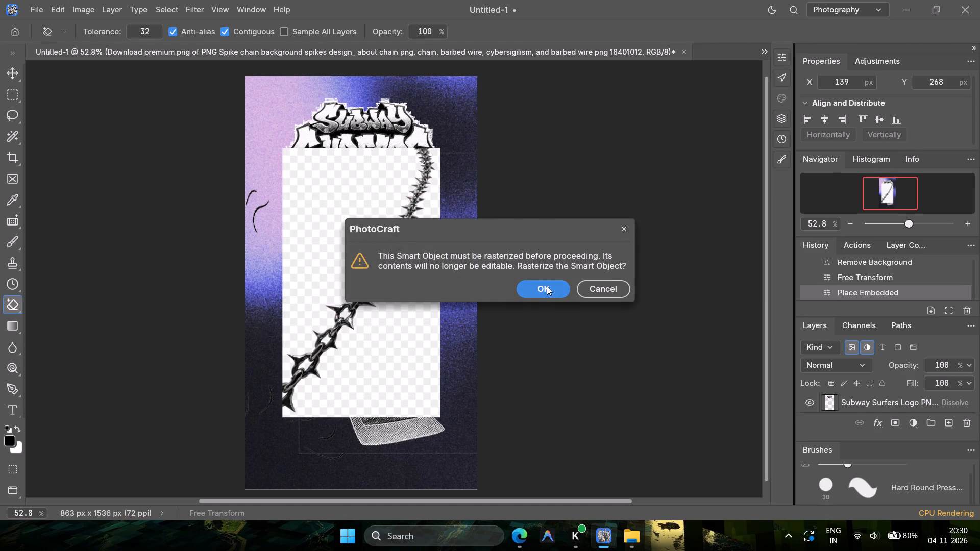
{"action": "left_click", "coordinate": [547, 286]}
{"action": "left_click", "coordinate": [411, 299]}
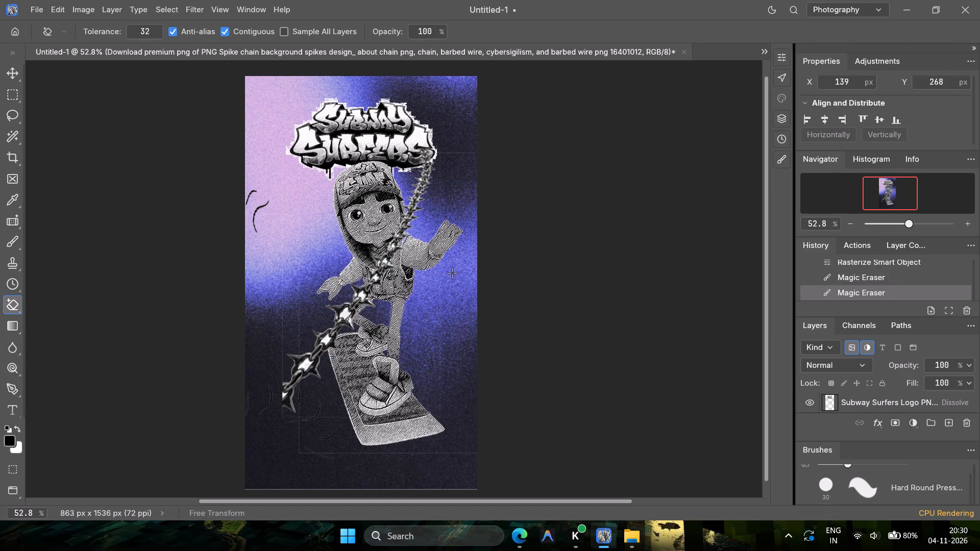
Erase the leftover background patches inside and between the spike chain's links with the Magic Eraser.
{"action": "left_click", "coordinate": [622, 265]}
{"action": "left_click", "coordinate": [307, 362]}
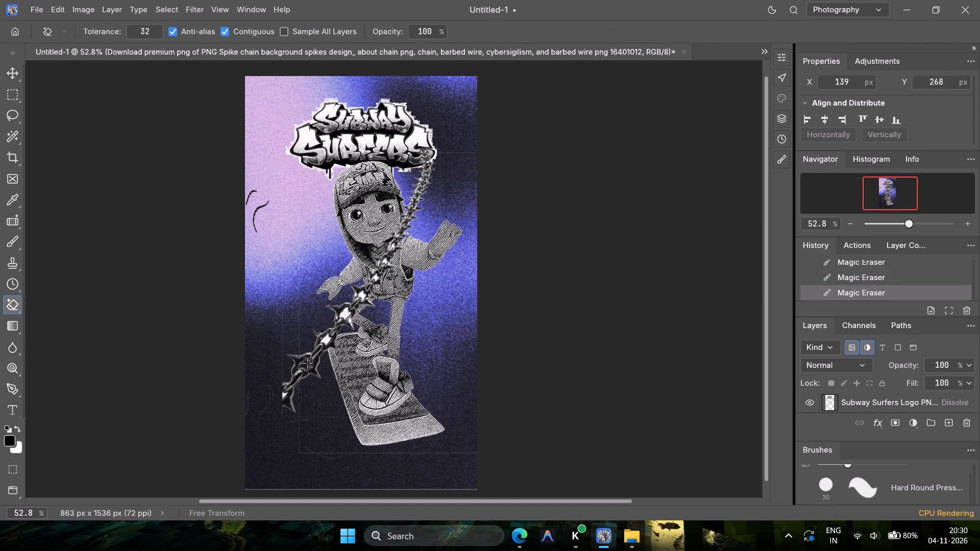
{"action": "left_click", "coordinate": [285, 395]}
{"action": "left_click", "coordinate": [326, 341]}
{"action": "left_click", "coordinate": [340, 314]}
{"action": "left_click", "coordinate": [347, 312]}
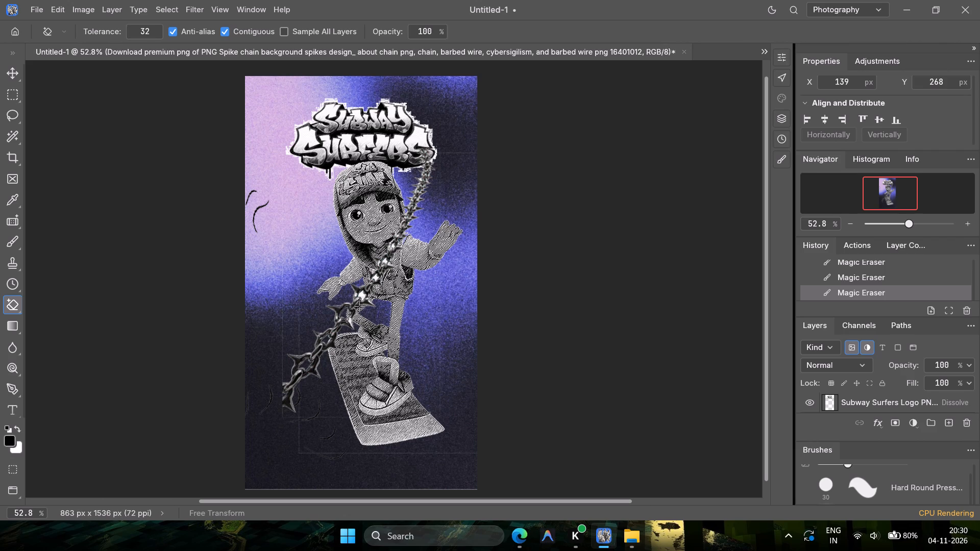
{"action": "left_click", "coordinate": [362, 296]}
{"action": "left_click", "coordinate": [376, 277]}
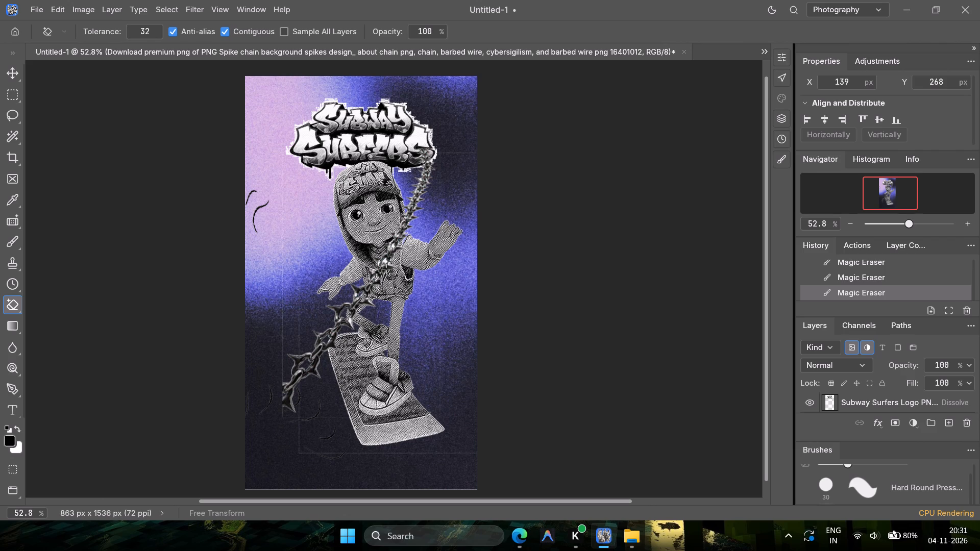
{"action": "left_click", "coordinate": [383, 261]}
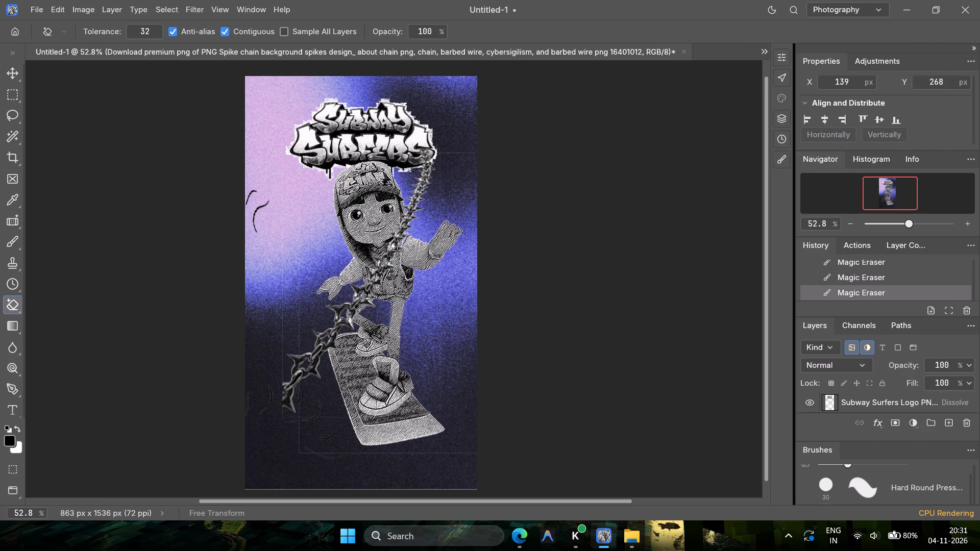
{"action": "left_click", "coordinate": [389, 247]}
{"action": "left_click", "coordinate": [394, 246]}
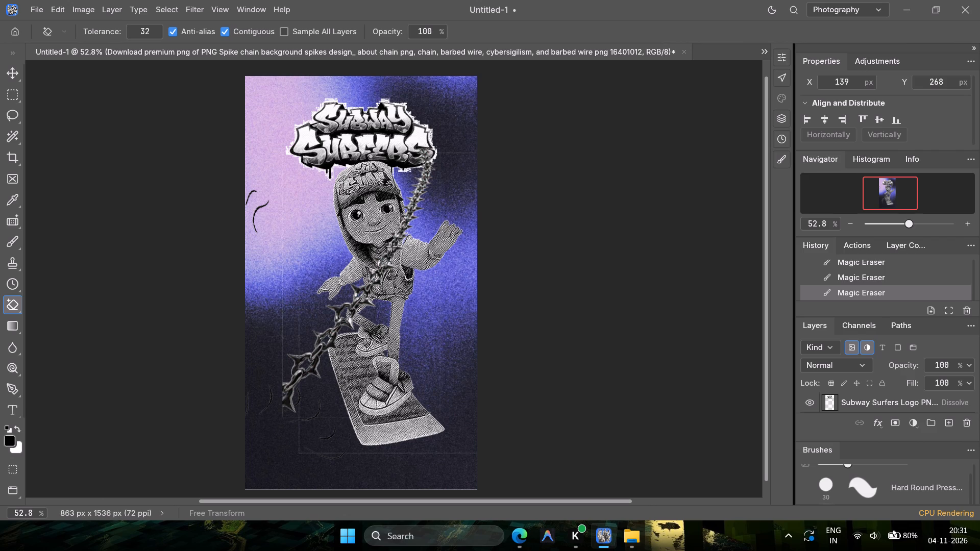
{"action": "left_click", "coordinate": [390, 249]}
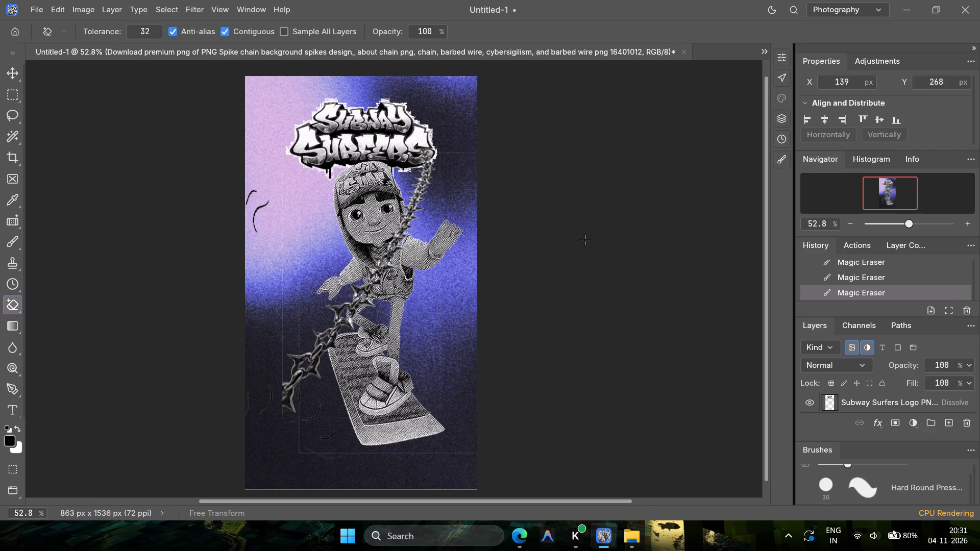
{"action": "left_click", "coordinate": [585, 240]}
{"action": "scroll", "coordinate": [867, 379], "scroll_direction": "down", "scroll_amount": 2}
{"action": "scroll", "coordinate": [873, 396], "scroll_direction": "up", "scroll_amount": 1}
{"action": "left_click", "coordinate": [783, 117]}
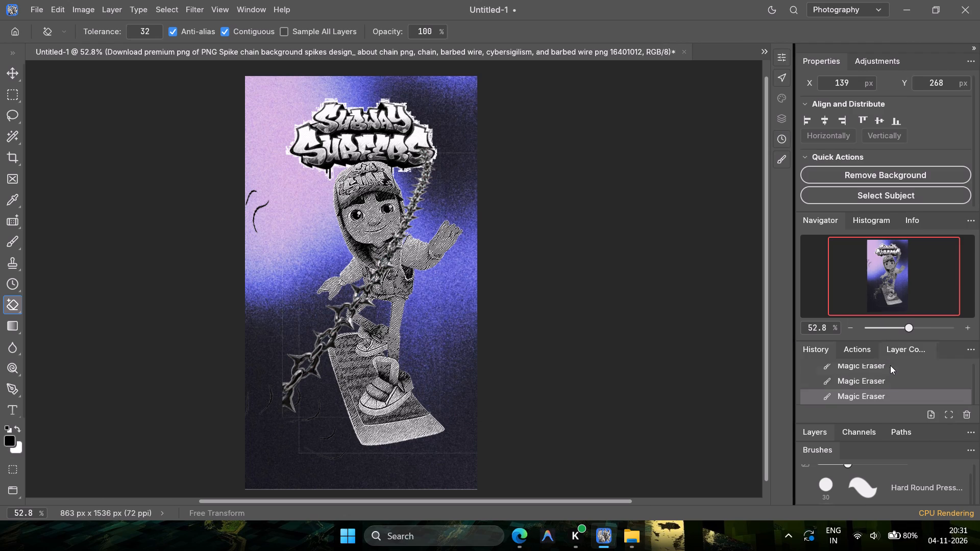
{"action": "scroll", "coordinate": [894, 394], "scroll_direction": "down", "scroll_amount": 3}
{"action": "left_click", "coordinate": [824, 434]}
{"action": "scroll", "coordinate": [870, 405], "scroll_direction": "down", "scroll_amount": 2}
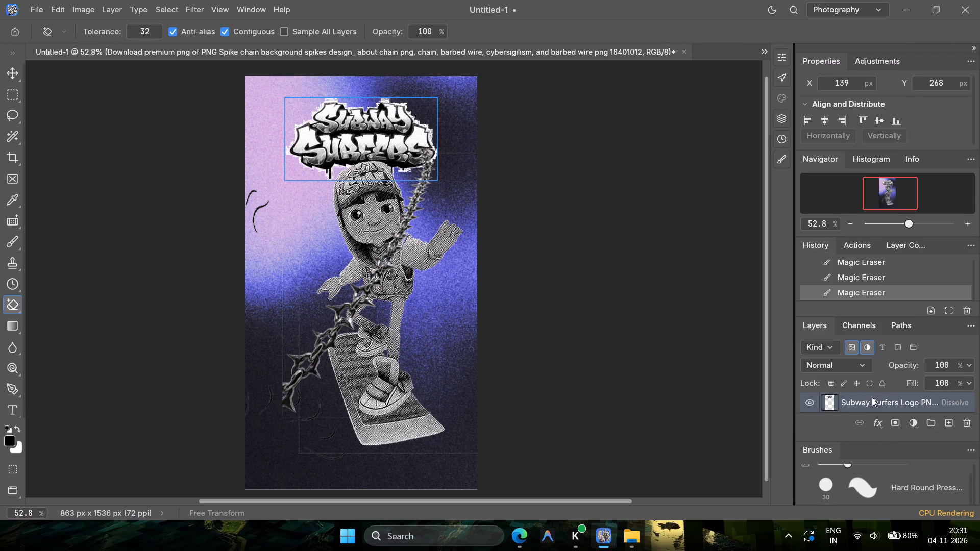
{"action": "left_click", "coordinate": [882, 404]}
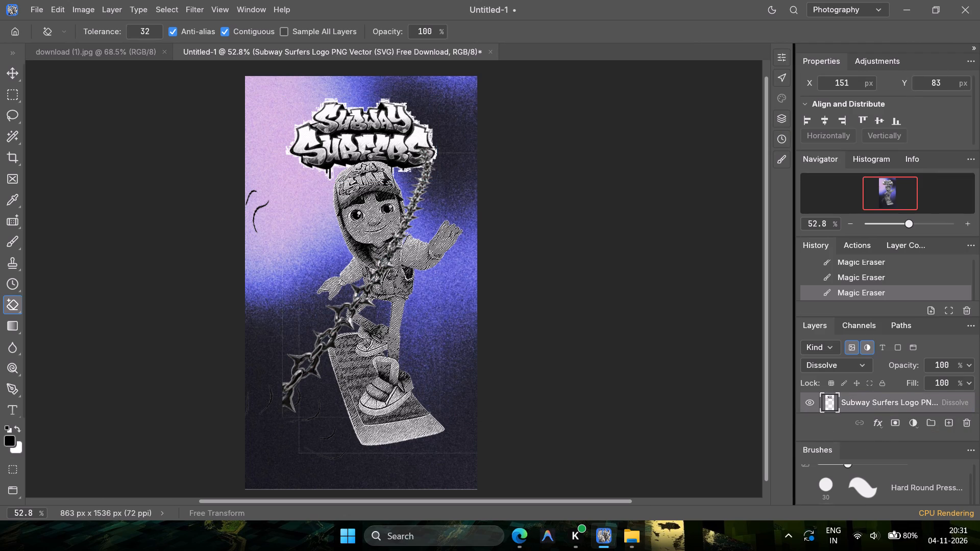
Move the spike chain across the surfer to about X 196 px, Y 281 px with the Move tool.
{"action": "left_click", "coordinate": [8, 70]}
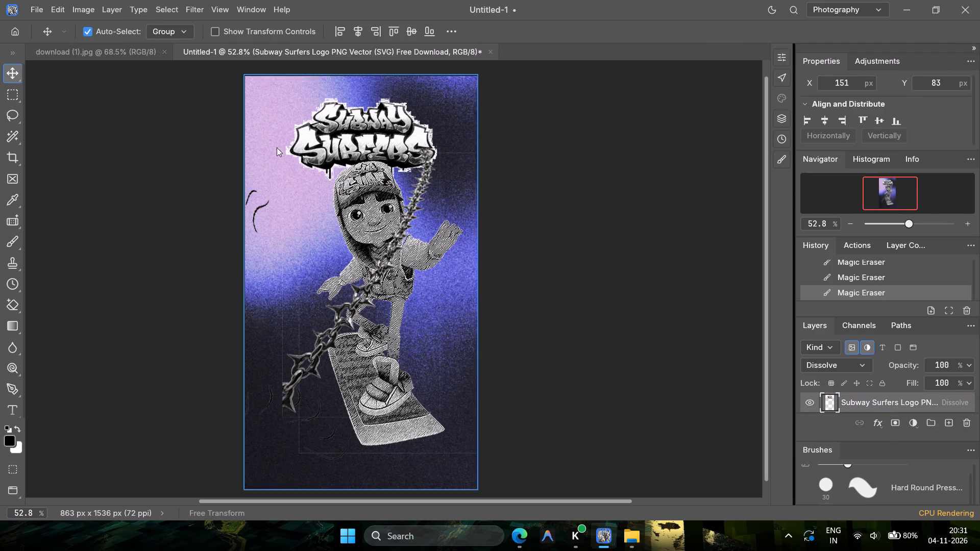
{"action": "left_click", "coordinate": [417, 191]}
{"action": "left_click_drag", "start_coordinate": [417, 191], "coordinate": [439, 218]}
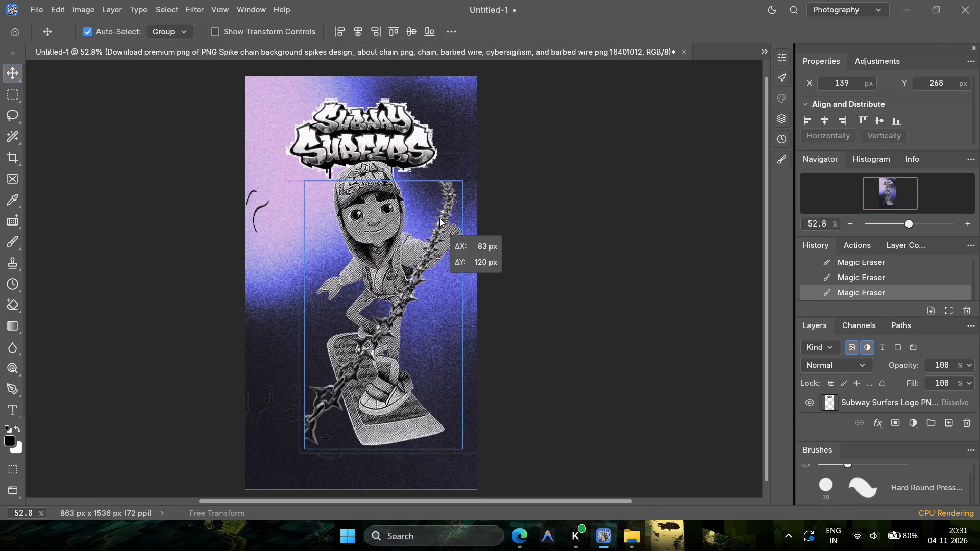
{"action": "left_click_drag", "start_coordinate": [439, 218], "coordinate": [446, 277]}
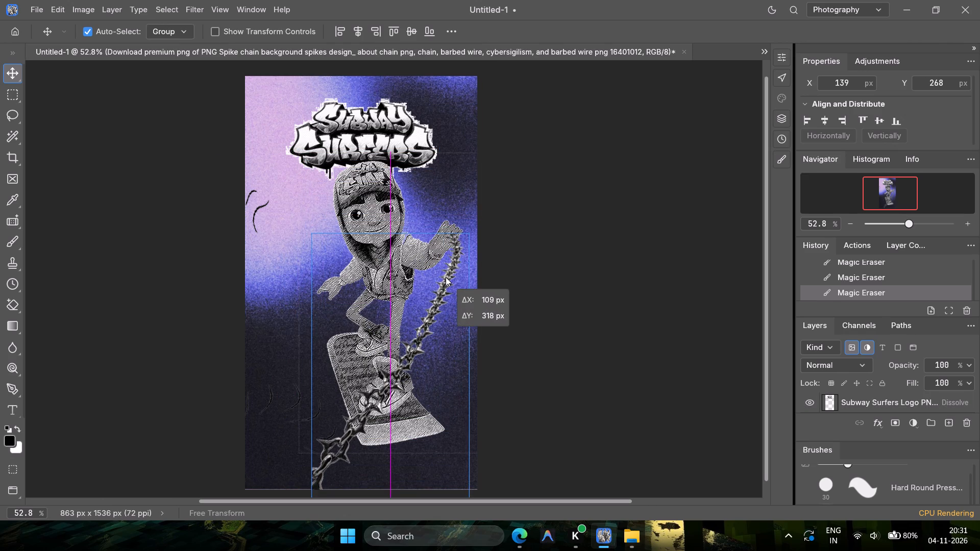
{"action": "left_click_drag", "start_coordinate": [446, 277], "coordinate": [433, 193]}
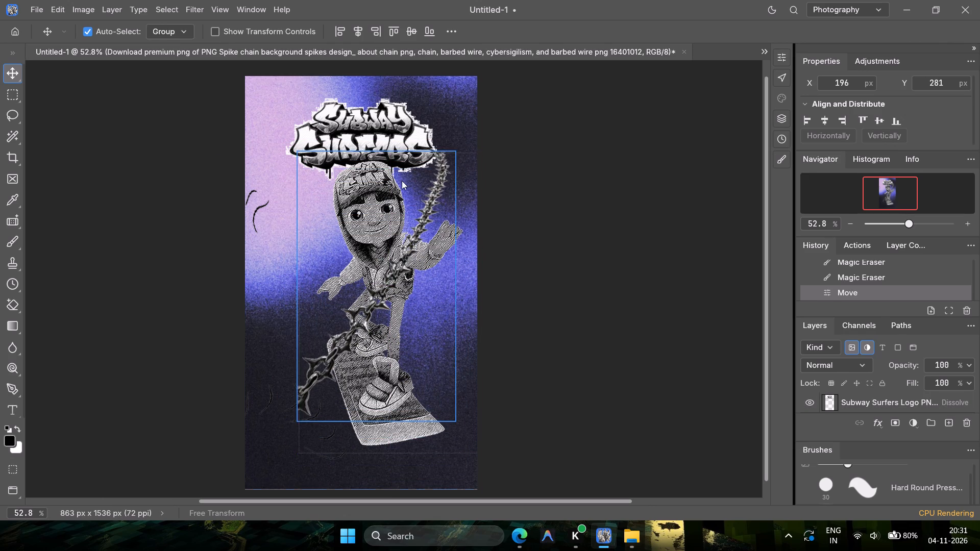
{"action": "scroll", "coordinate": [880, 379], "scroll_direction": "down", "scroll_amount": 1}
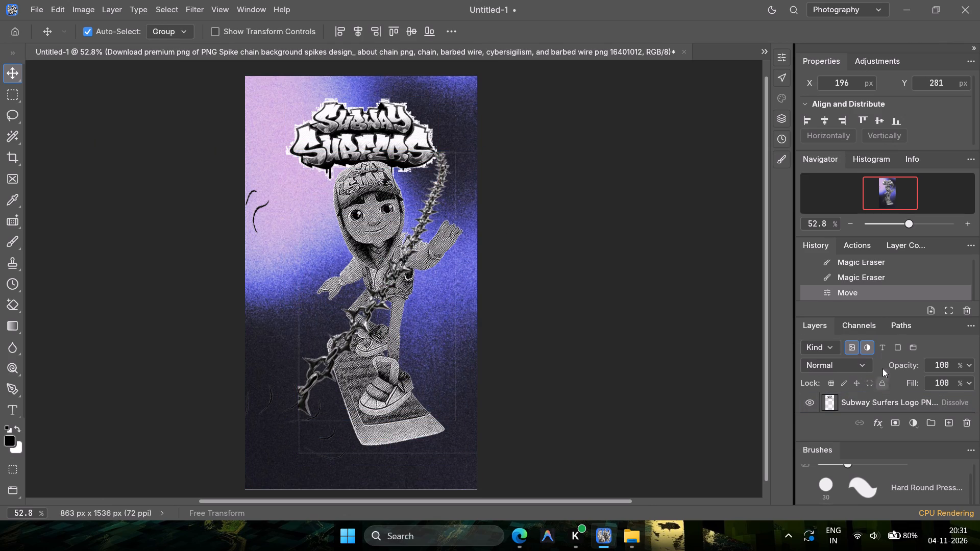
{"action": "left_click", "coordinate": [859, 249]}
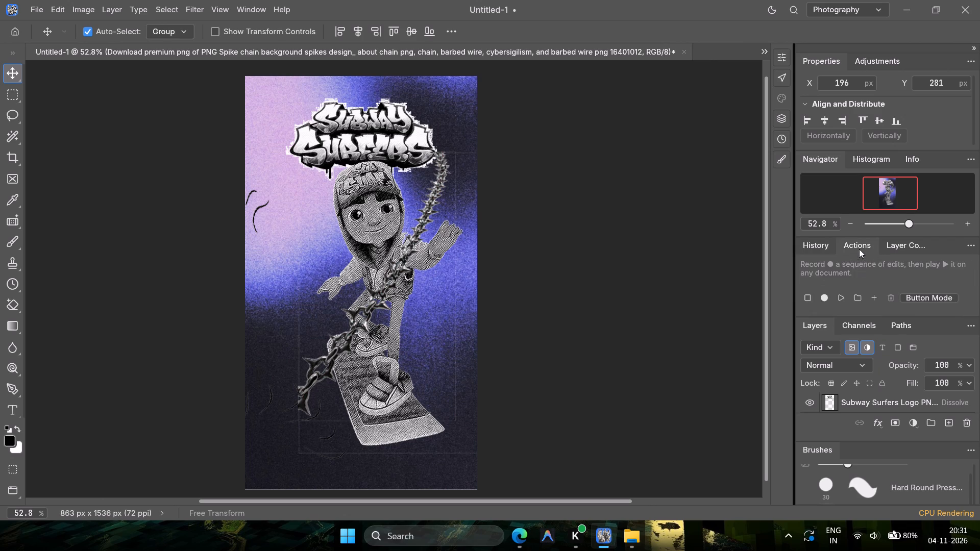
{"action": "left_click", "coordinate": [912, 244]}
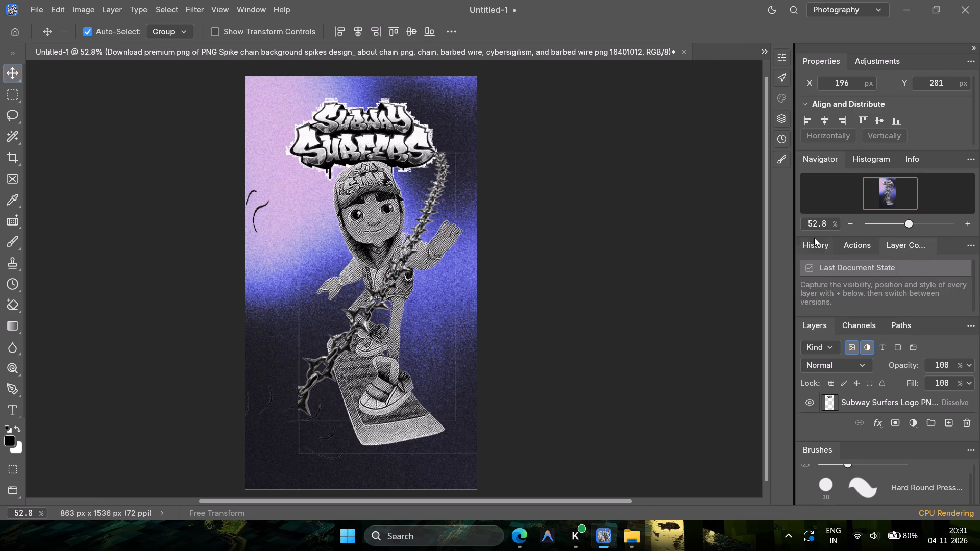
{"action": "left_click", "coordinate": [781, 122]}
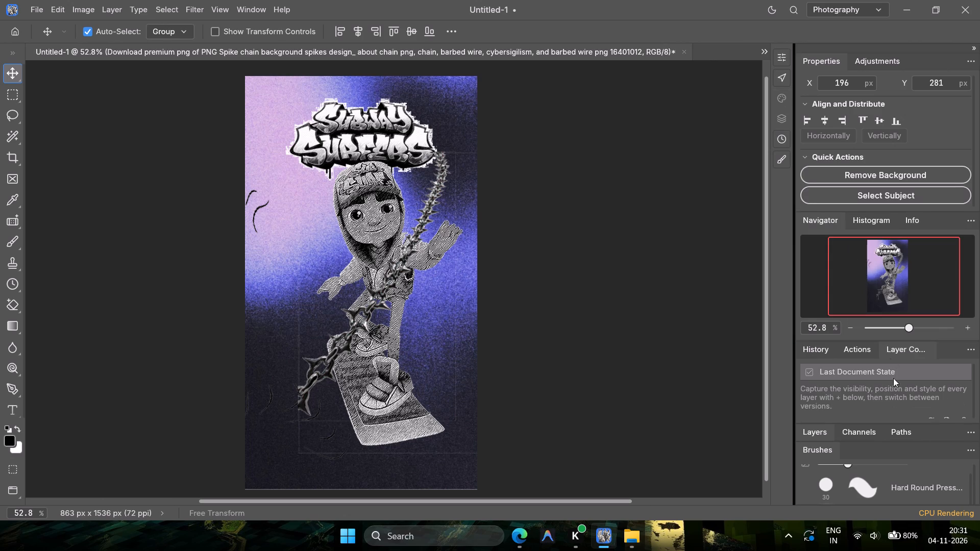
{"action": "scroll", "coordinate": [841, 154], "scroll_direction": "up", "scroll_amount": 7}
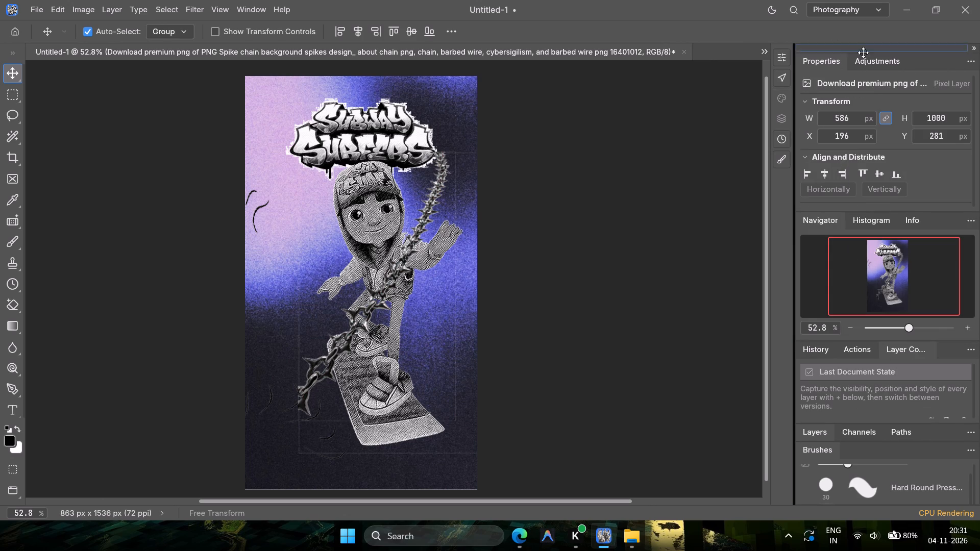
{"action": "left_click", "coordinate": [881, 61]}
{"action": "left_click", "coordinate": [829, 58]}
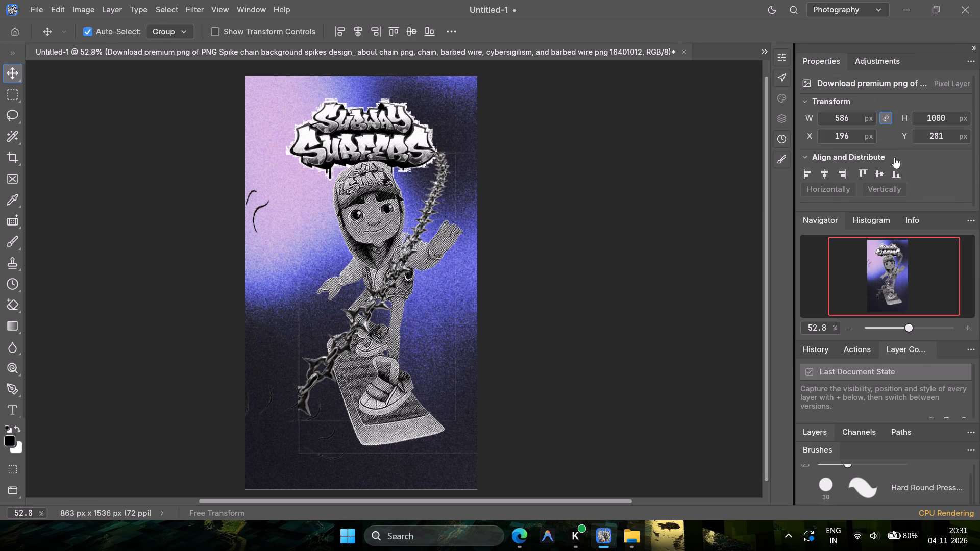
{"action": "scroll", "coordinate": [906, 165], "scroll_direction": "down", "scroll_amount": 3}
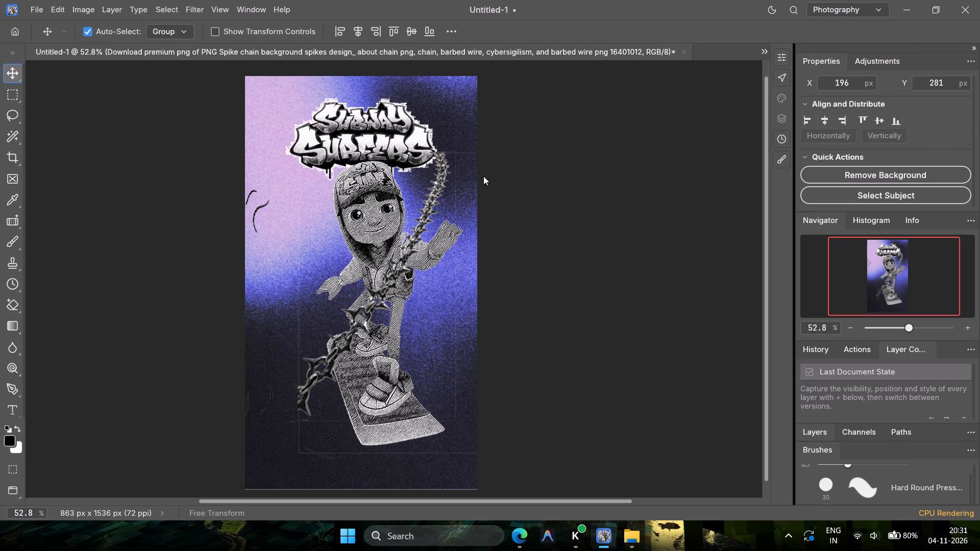
Move the spike chain to the canvas's lower-right corner so it runs off the edges, and deselect it.
{"action": "left_click_drag", "start_coordinate": [423, 215], "coordinate": [436, 304]}
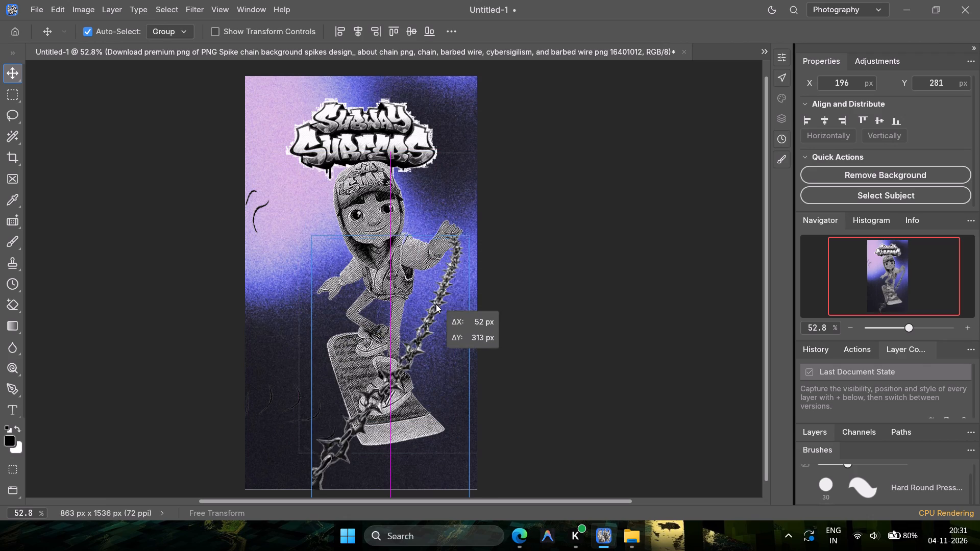
{"action": "left_click_drag", "start_coordinate": [436, 304], "coordinate": [496, 390]}
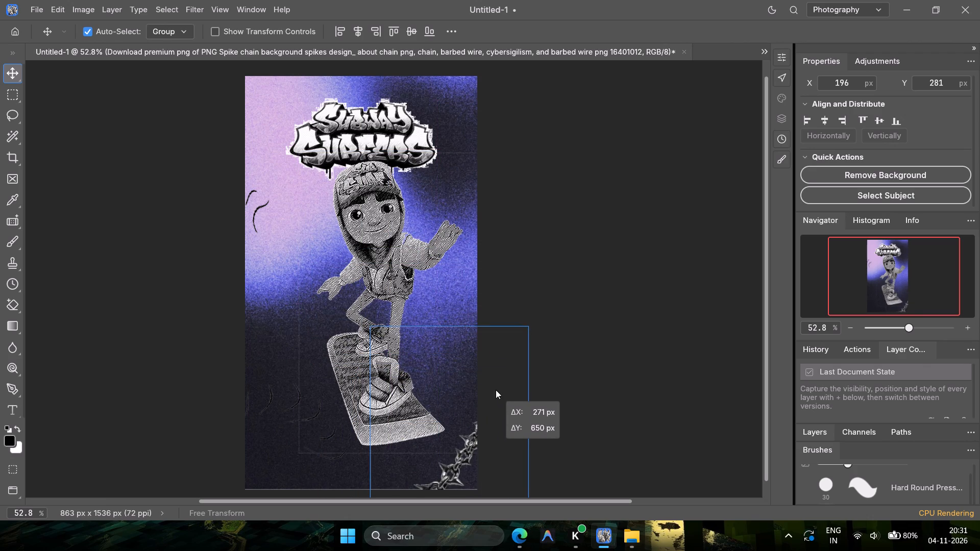
{"action": "left_click_drag", "start_coordinate": [496, 390], "coordinate": [496, 377]}
{"action": "left_click", "coordinate": [679, 369]}
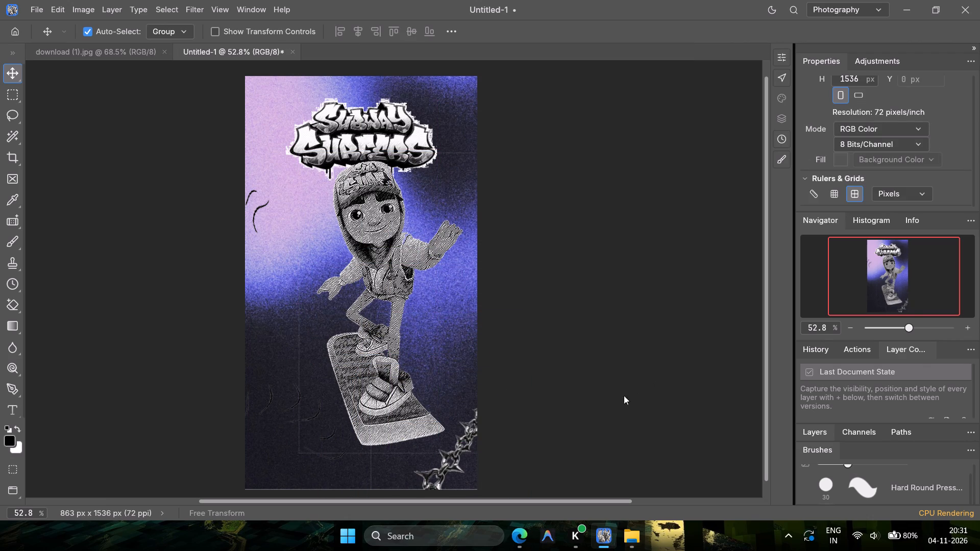
Switch to Pinterest in Microsoft Edge and search for "computer vision asset".
{"action": "left_click", "coordinate": [526, 538]}
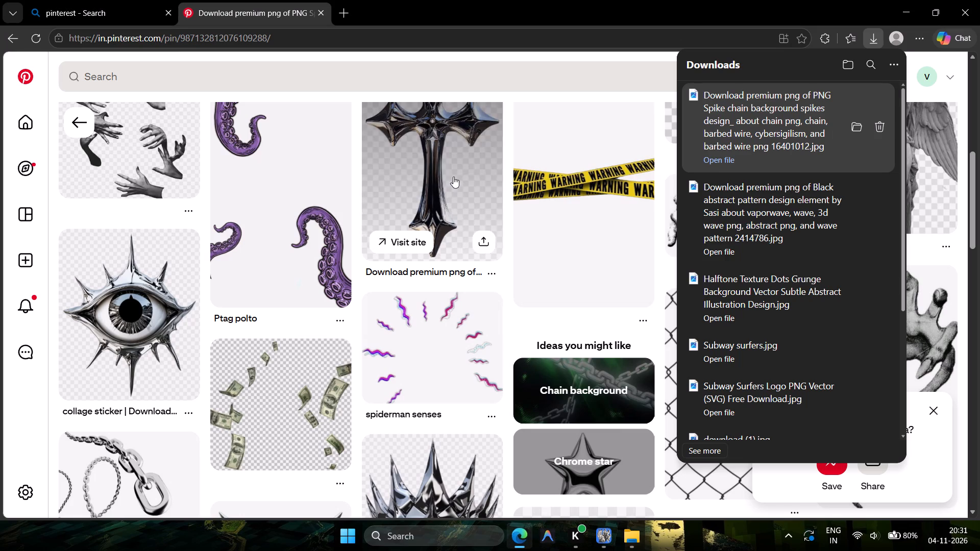
{"action": "left_click", "coordinate": [271, 74]}
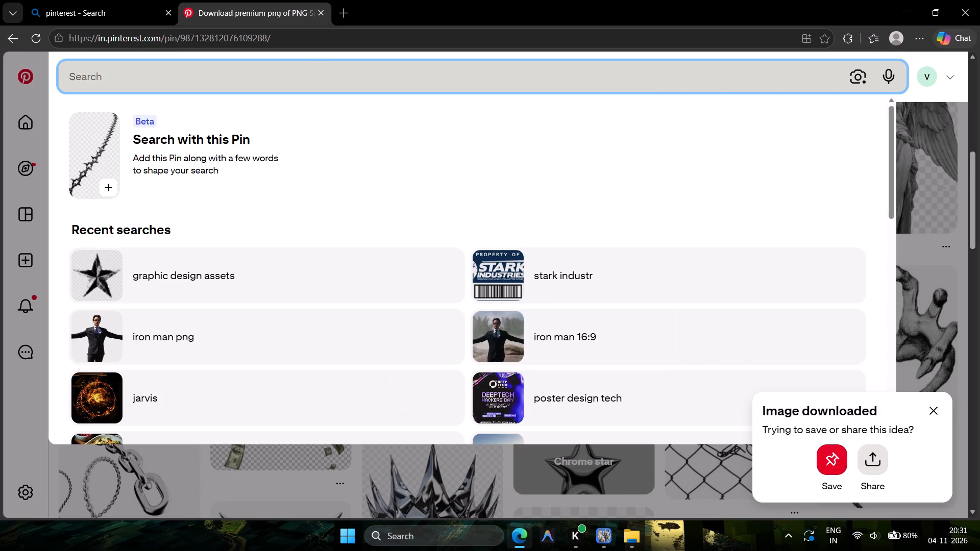
{"action": "type", "text": "computer visiom"}
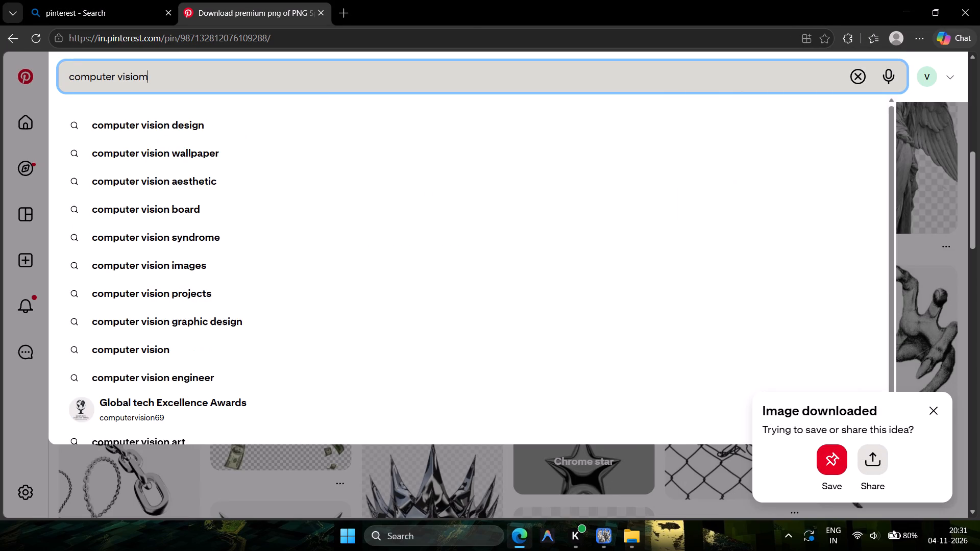
{"action": "key", "text": "equal"}
{"action": "key", "text": "BackSpace"}
{"action": "key", "text": "BackSpace"}
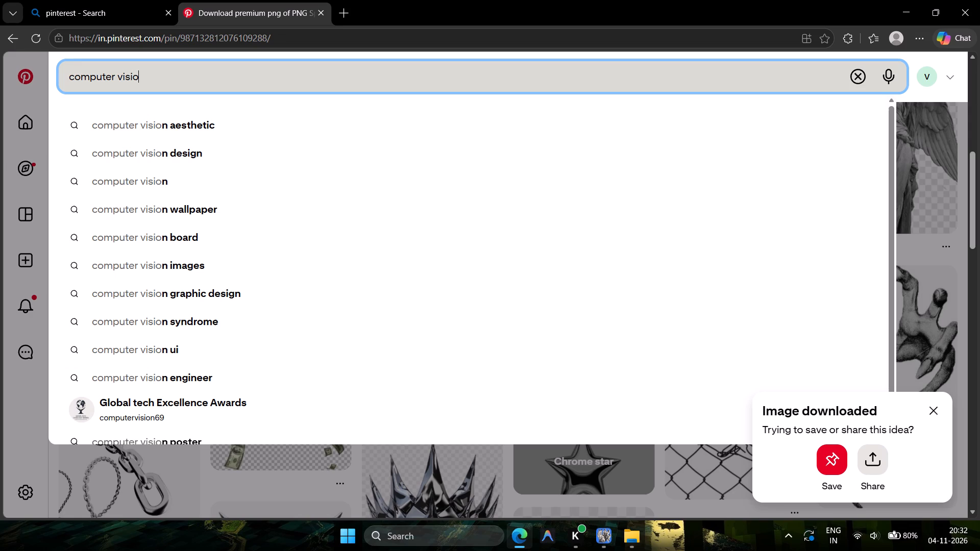
{"action": "type", "text": "n asset"}
{"action": "key", "text": "Return"}
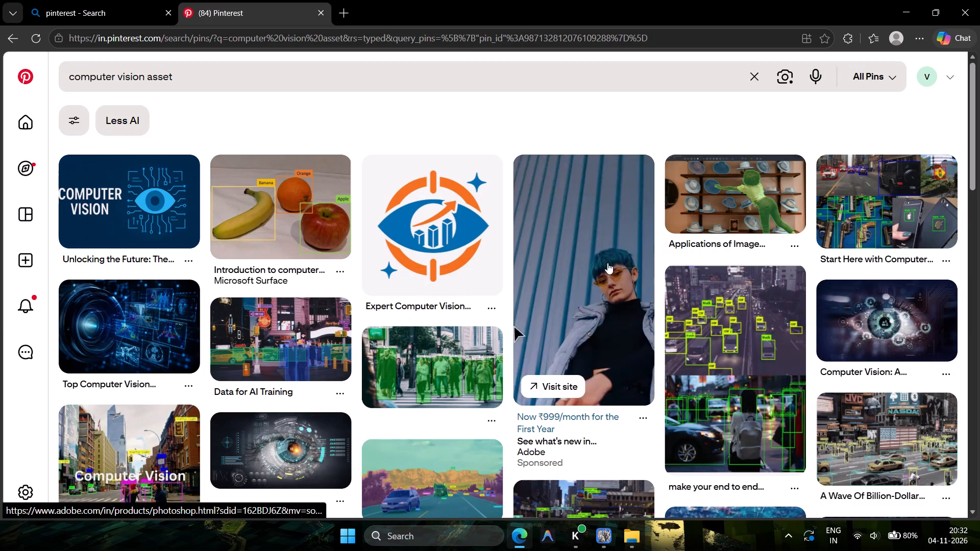
Browse the computer vision pins for a graphic that could decorate the Subway Surfers design.
{"action": "scroll", "coordinate": [524, 278], "scroll_direction": "down", "scroll_amount": 1}
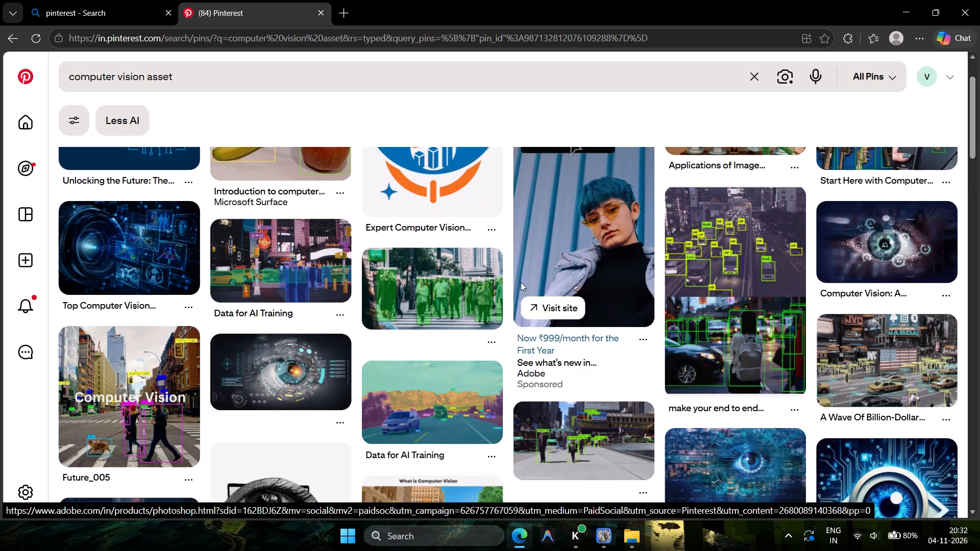
{"action": "scroll", "coordinate": [519, 285], "scroll_direction": "down", "scroll_amount": 2}
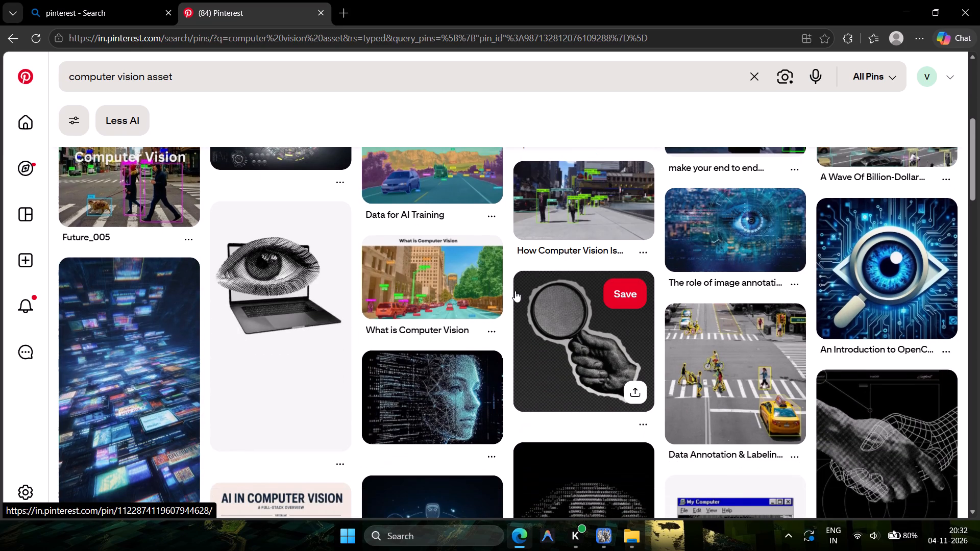
{"action": "scroll", "coordinate": [515, 291], "scroll_direction": "down", "scroll_amount": 2}
{"action": "scroll", "coordinate": [515, 291], "scroll_direction": "up", "scroll_amount": 1}
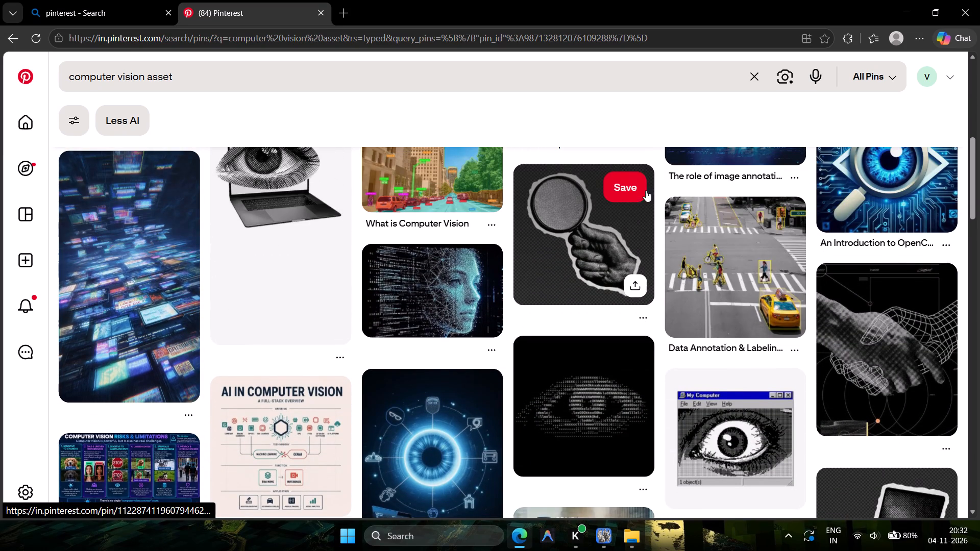
{"action": "scroll", "coordinate": [795, 362], "scroll_direction": "down", "scroll_amount": 2}
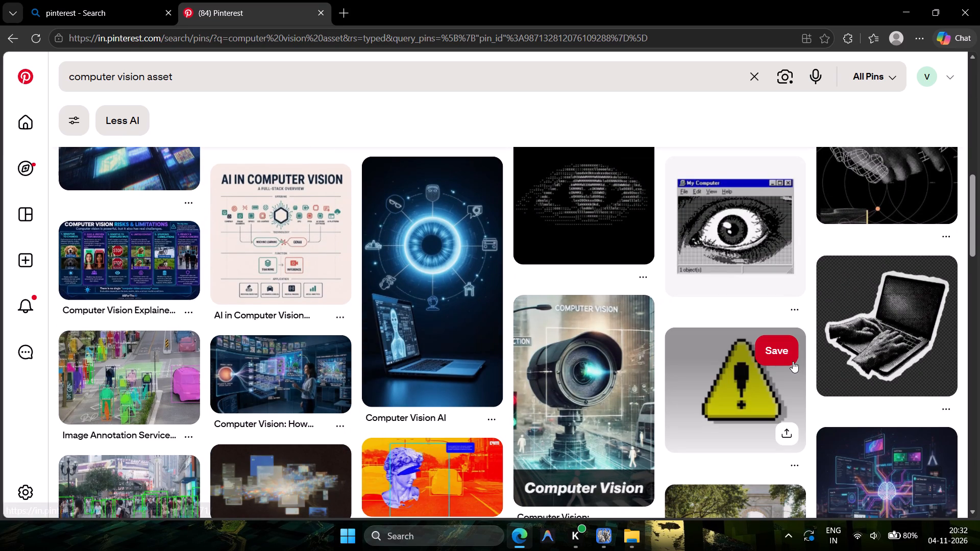
{"action": "scroll", "coordinate": [729, 336], "scroll_direction": "down", "scroll_amount": 4}
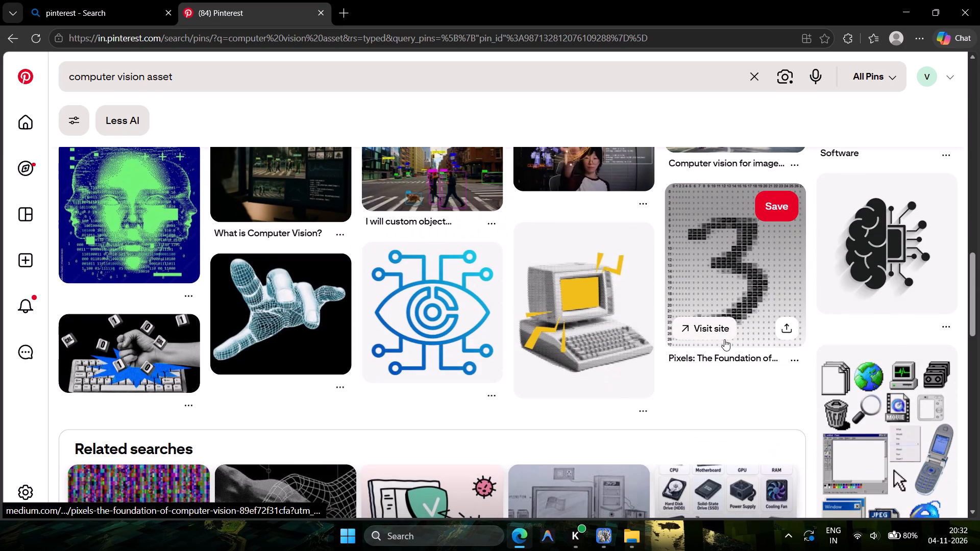
{"action": "scroll", "coordinate": [724, 339], "scroll_direction": "up", "scroll_amount": 1}
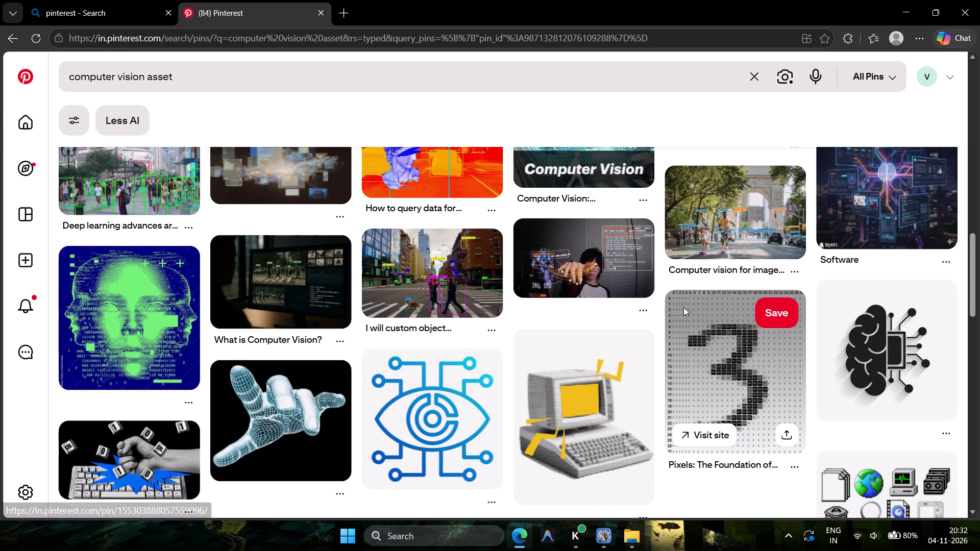
{"action": "scroll", "coordinate": [683, 314], "scroll_direction": "down", "scroll_amount": 6}
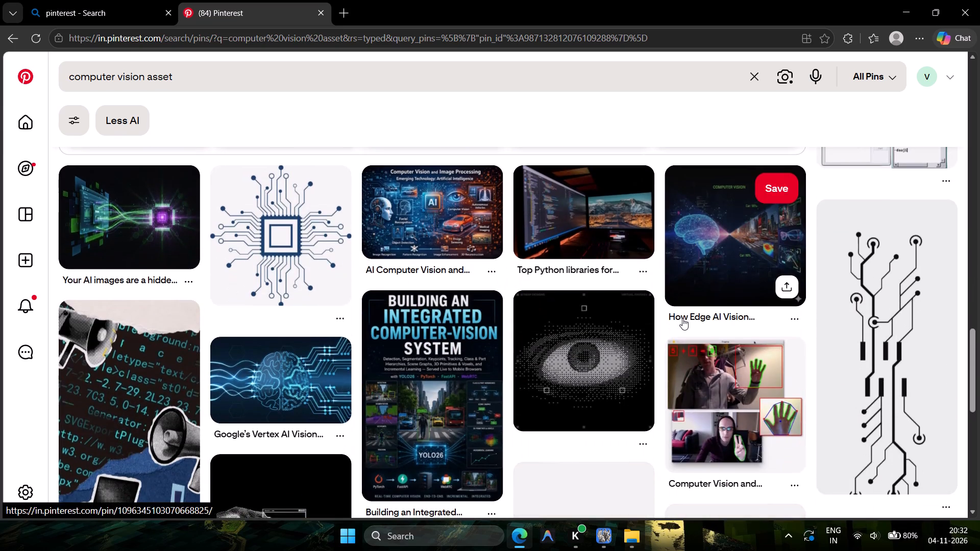
{"action": "scroll", "coordinate": [682, 318], "scroll_direction": "down", "scroll_amount": 6}
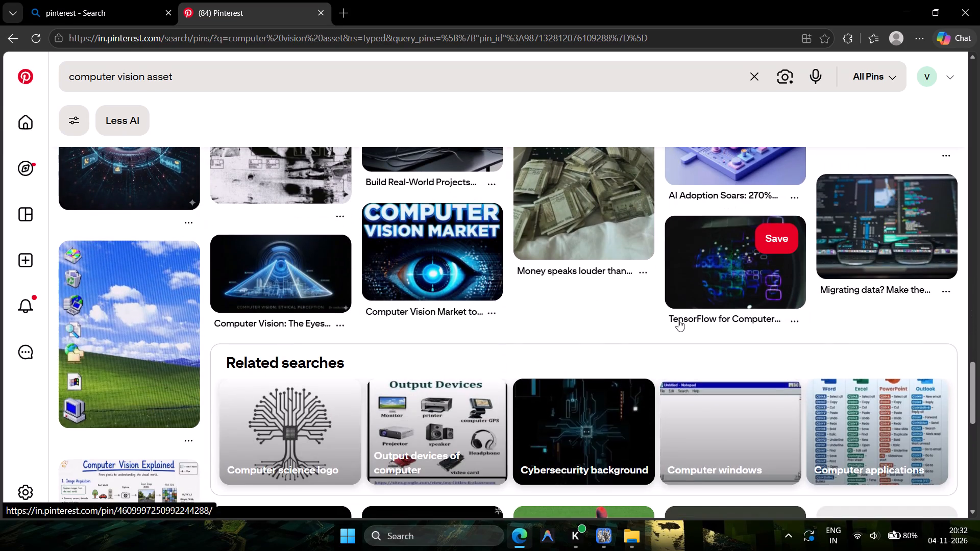
{"action": "scroll", "coordinate": [678, 320], "scroll_direction": "down", "scroll_amount": 3}
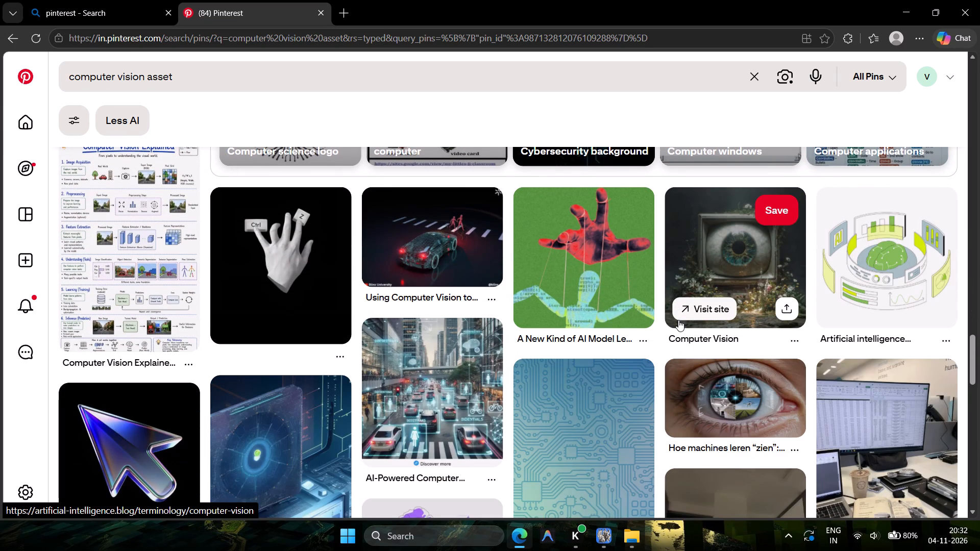
{"action": "scroll", "coordinate": [752, 359], "scroll_direction": "down", "scroll_amount": 2}
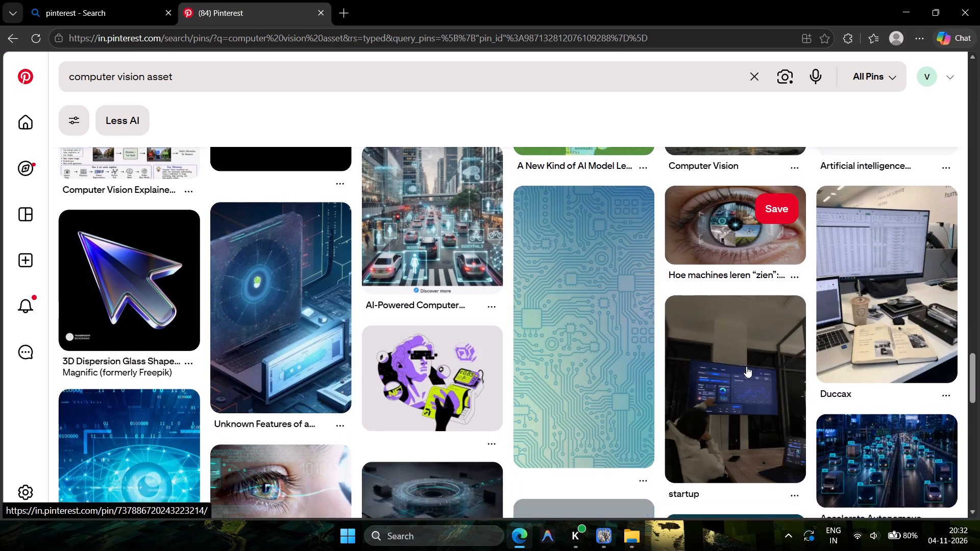
{"action": "scroll", "coordinate": [694, 338], "scroll_direction": "down", "scroll_amount": 7}
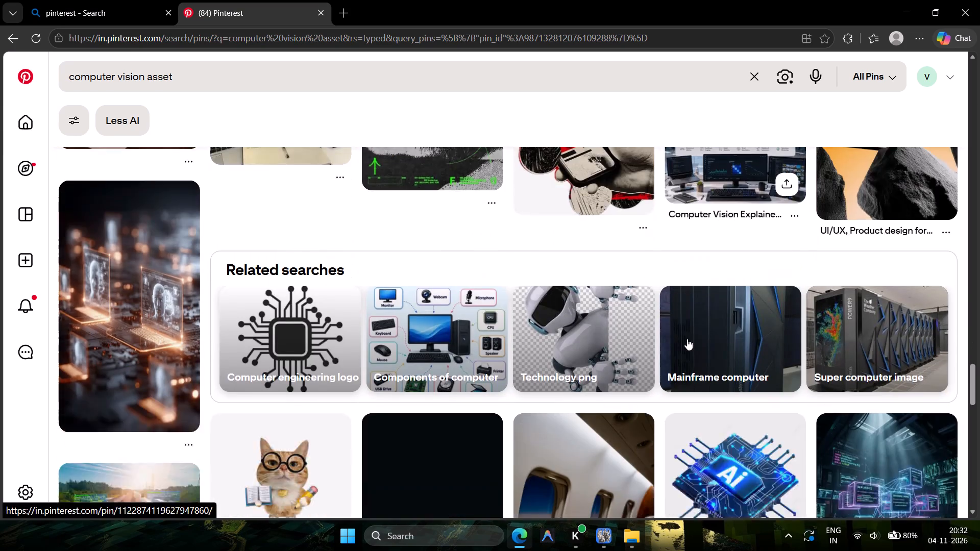
{"action": "scroll", "coordinate": [685, 337], "scroll_direction": "down", "scroll_amount": 7}
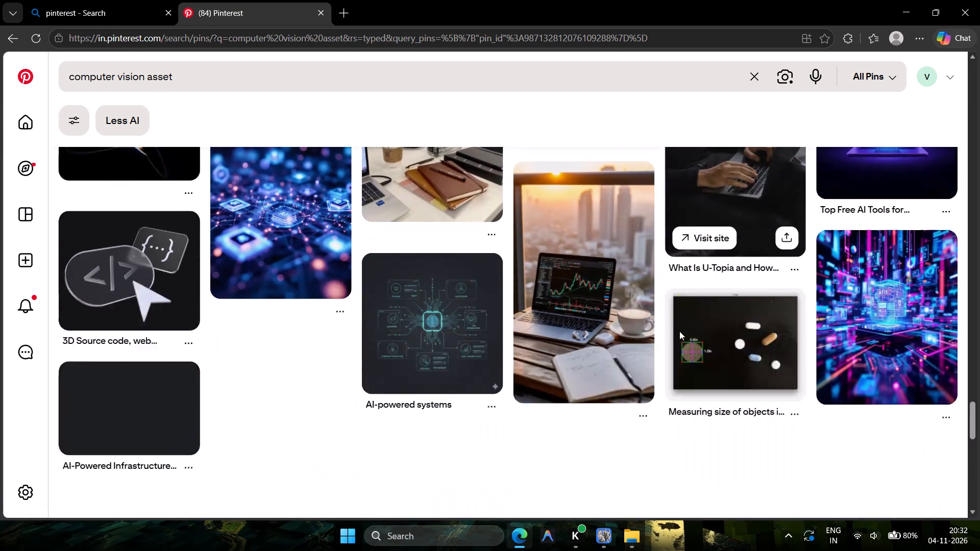
Search the web in a new browser tab for "what was the computer vision hand gesture called".
{"action": "left_click", "coordinate": [388, 74]}
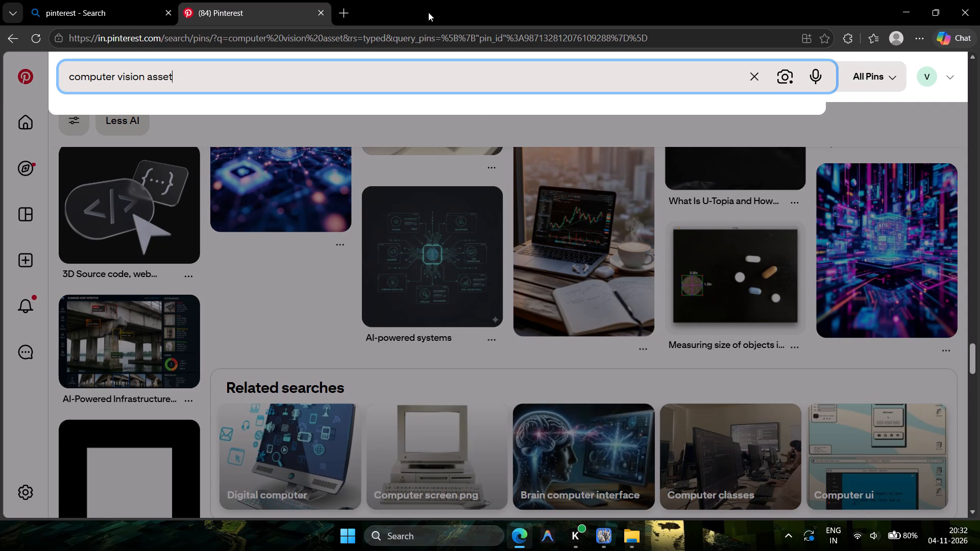
{"action": "left_click", "coordinate": [347, 9]}
{"action": "type", "text": "what was the computer vision"}
{"action": "key", "text": "space"}
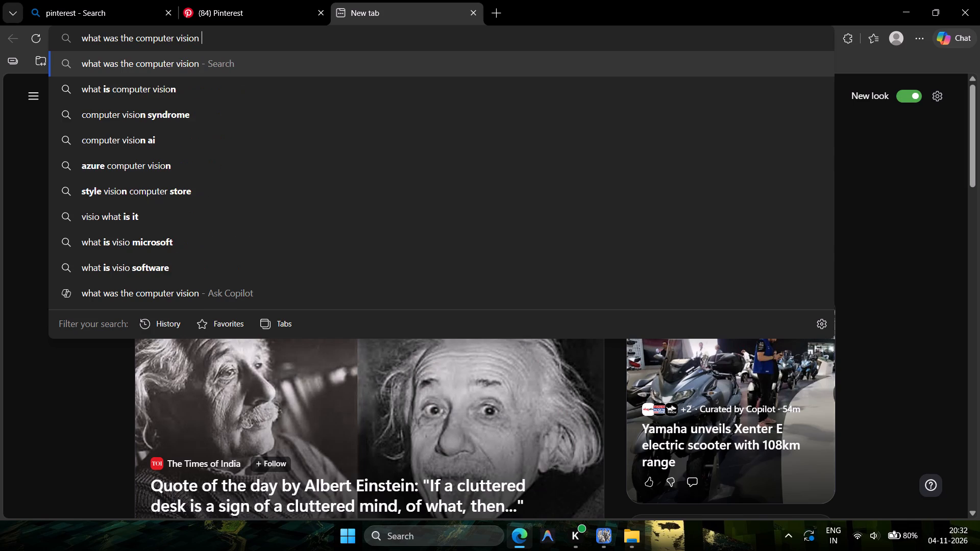
{"action": "type", "text": "hand"}
{"action": "key", "text": "space"}
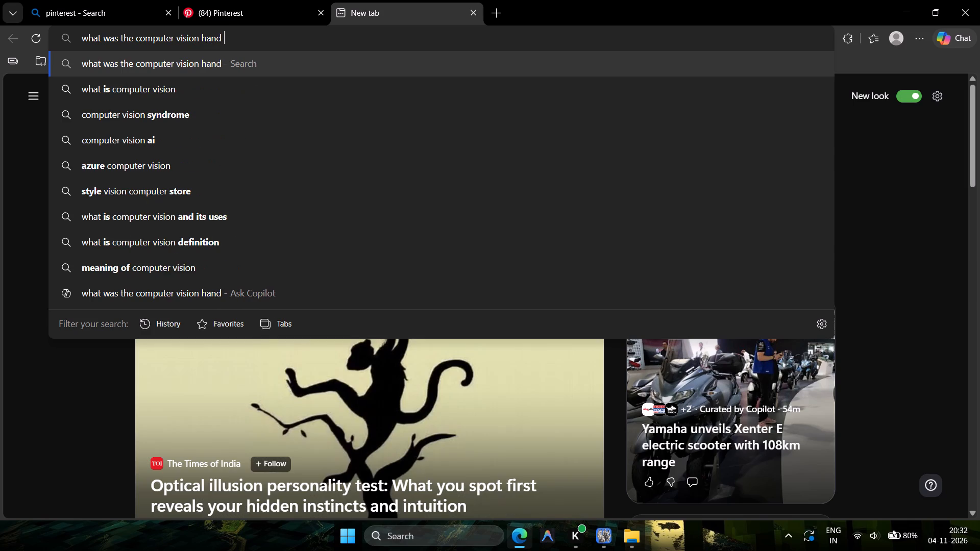
{"action": "type", "text": "gesture called"}
{"action": "key", "text": "Return"}
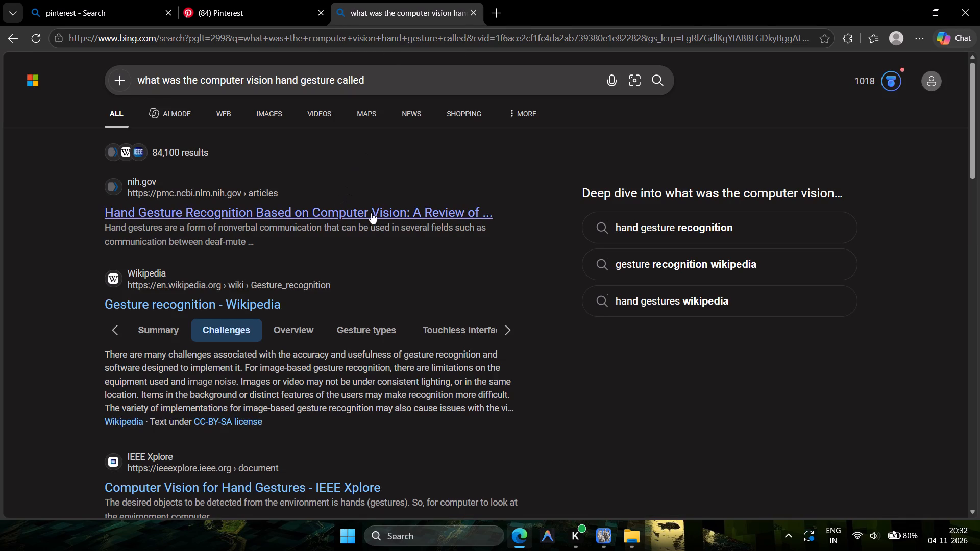
Return to Pinterest and extend the search with "hand gesture" before the word "asset".
{"action": "left_click", "coordinate": [282, 5]}
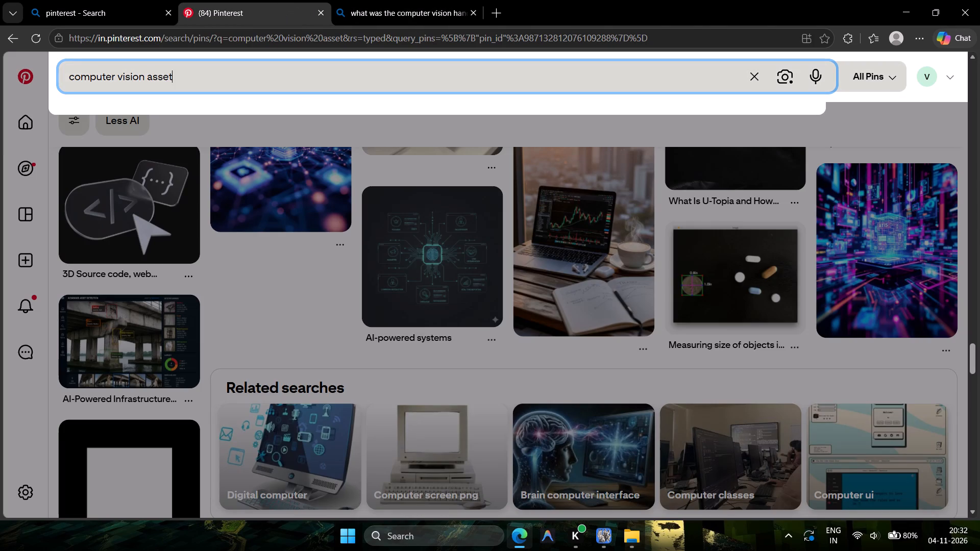
{"action": "key", "text": "Left"}
{"action": "key", "text": "Left"}
{"action": "key", "text": "Left"}
{"action": "key", "text": "Left"}
{"action": "key", "text": "Left"}
{"action": "type", "text": "hand gesture"}
{"action": "key", "text": "Return"}
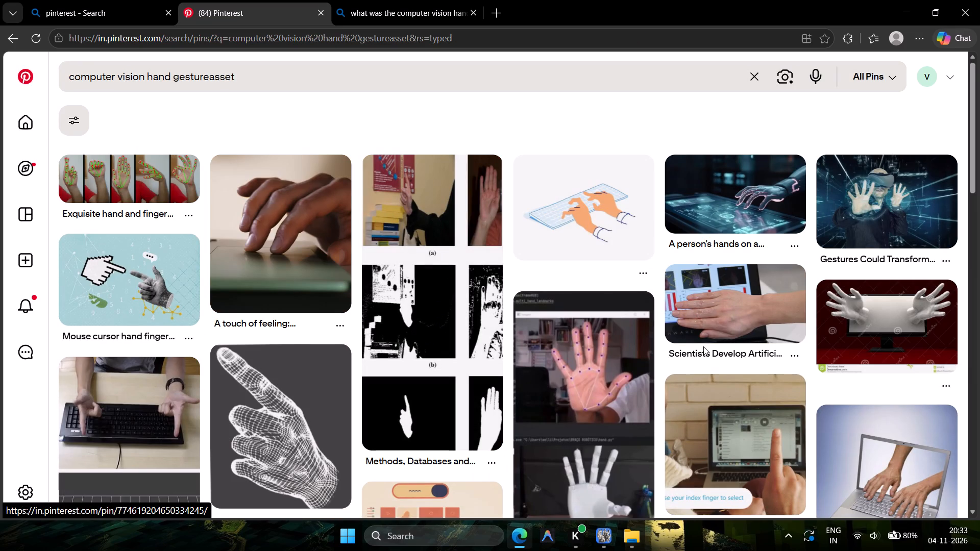
Open the pointing wireframe hand pin and download the related image of an open wireframe hand on black.
{"action": "scroll", "coordinate": [703, 346], "scroll_direction": "up", "scroll_amount": 1}
{"action": "scroll", "coordinate": [688, 349], "scroll_direction": "down", "scroll_amount": 1}
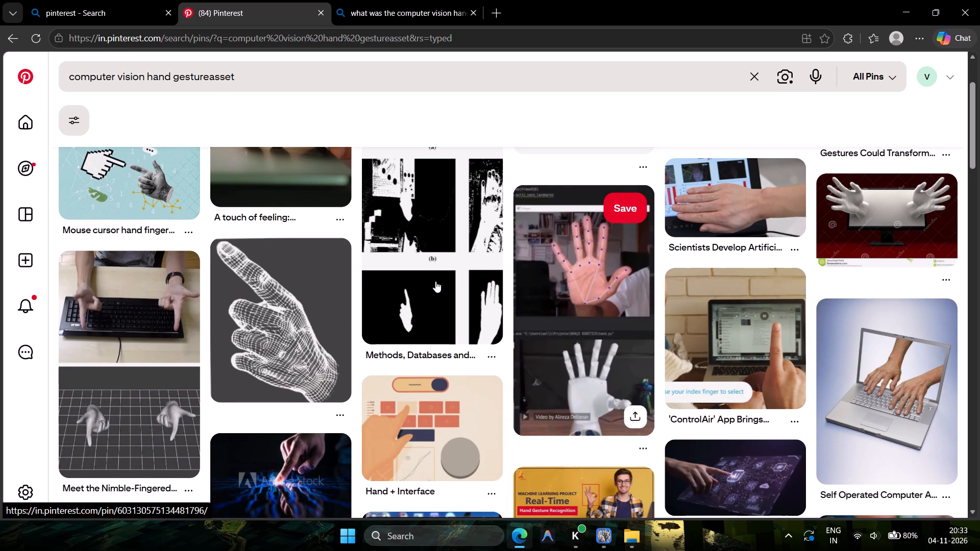
{"action": "left_click", "coordinate": [292, 313]}
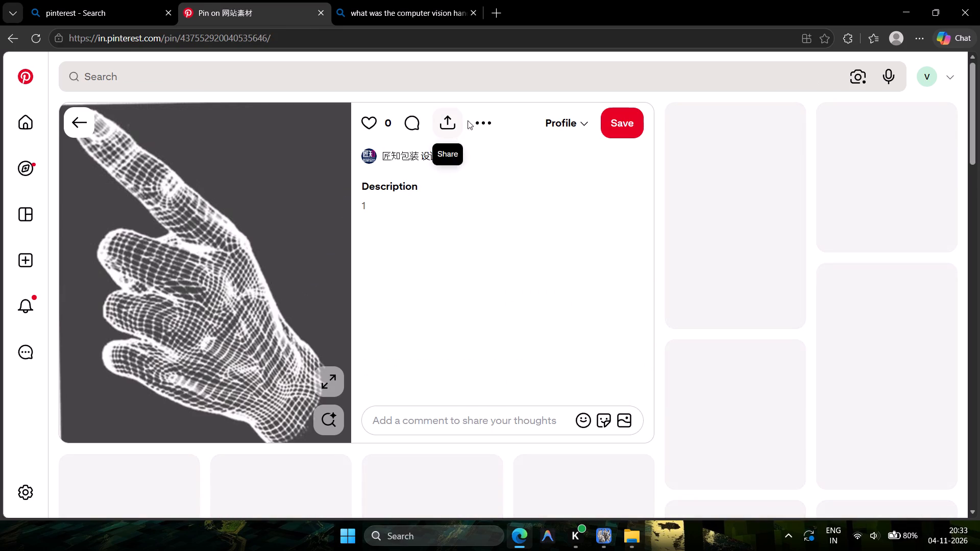
{"action": "left_click", "coordinate": [485, 114]}
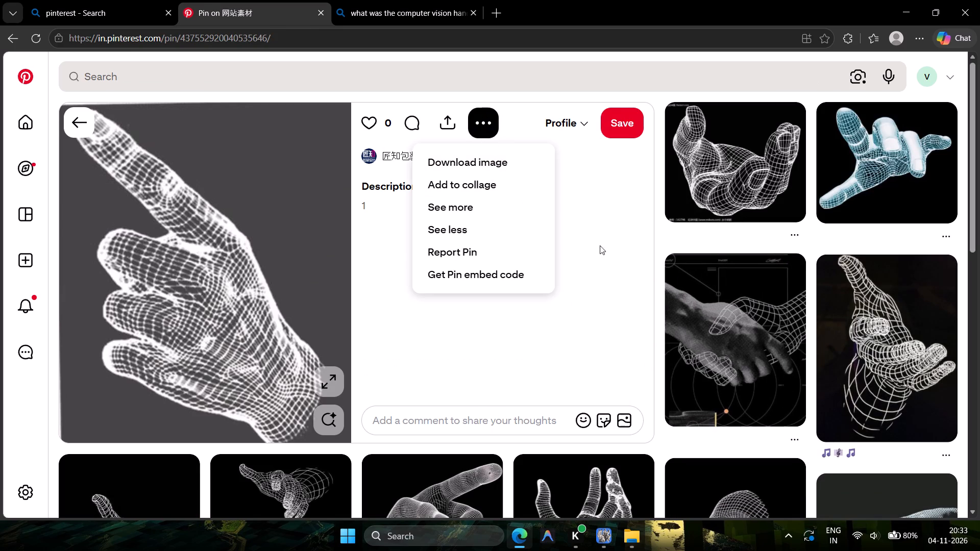
{"action": "scroll", "coordinate": [686, 317], "scroll_direction": "down", "scroll_amount": 2}
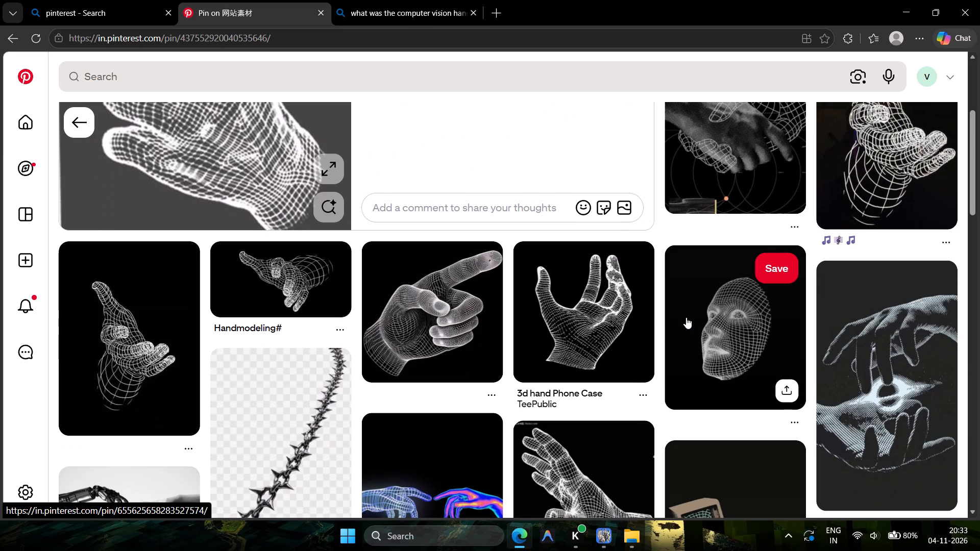
{"action": "scroll", "coordinate": [686, 317], "scroll_direction": "down", "scroll_amount": 1}
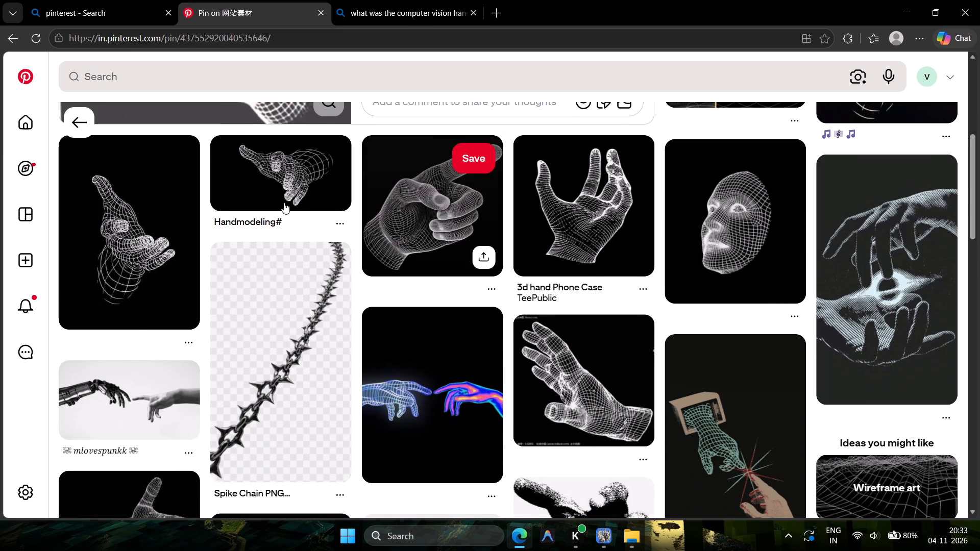
{"action": "left_click", "coordinate": [154, 207]}
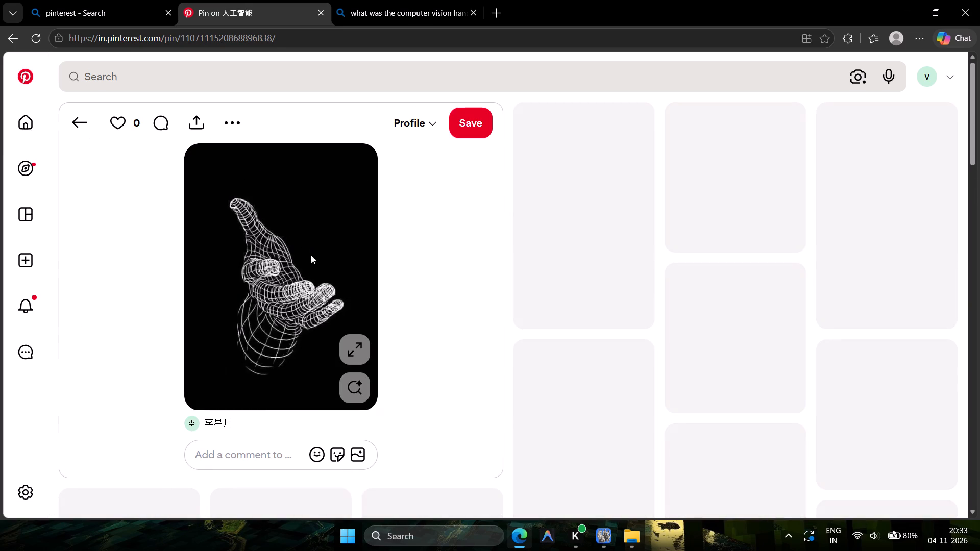
{"action": "left_click", "coordinate": [233, 123]}
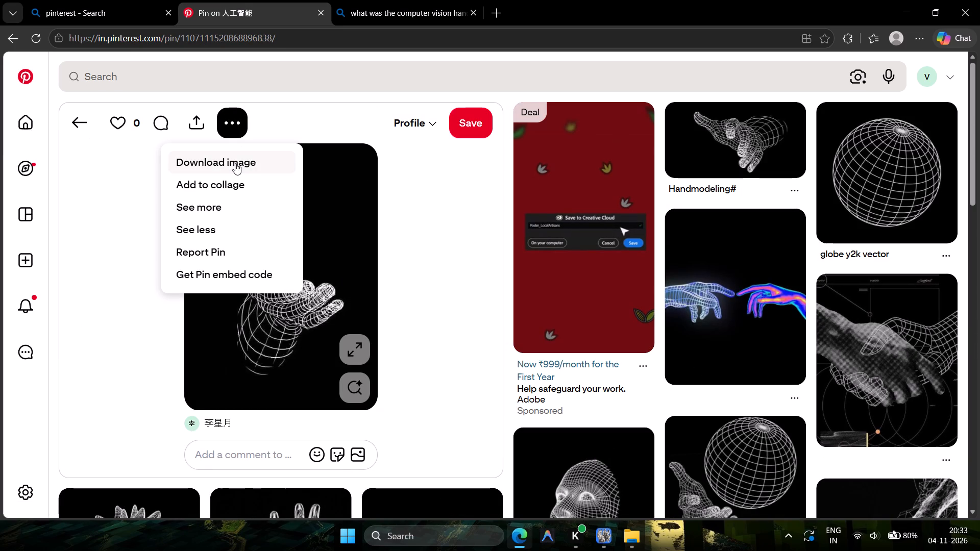
{"action": "left_click", "coordinate": [235, 163]}
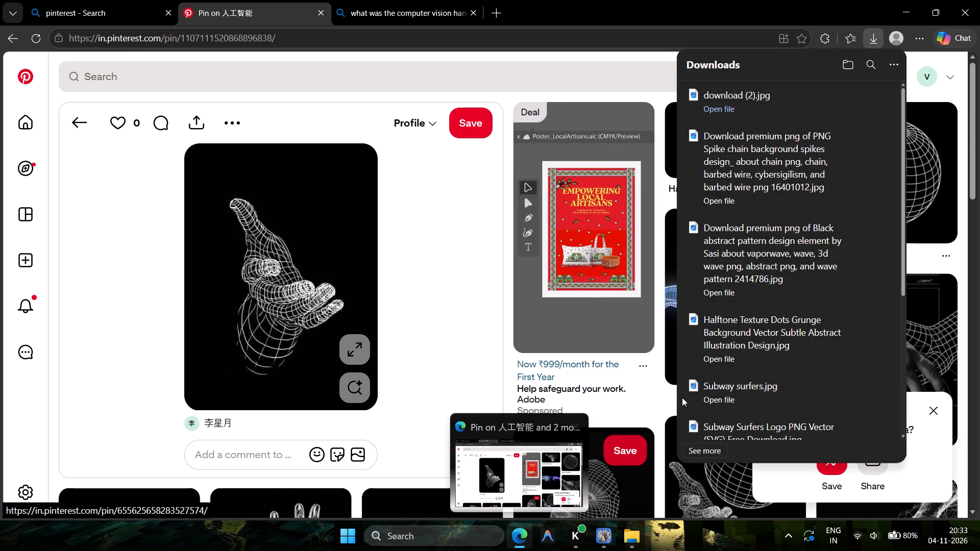
Place the downloaded open wireframe hand image in the PhotoCraft Subway Surfers design, scaled to about 142.6% and positioned over the surfer's lower body.
{"action": "left_click_drag", "start_coordinate": [775, 101], "coordinate": [598, 532]}
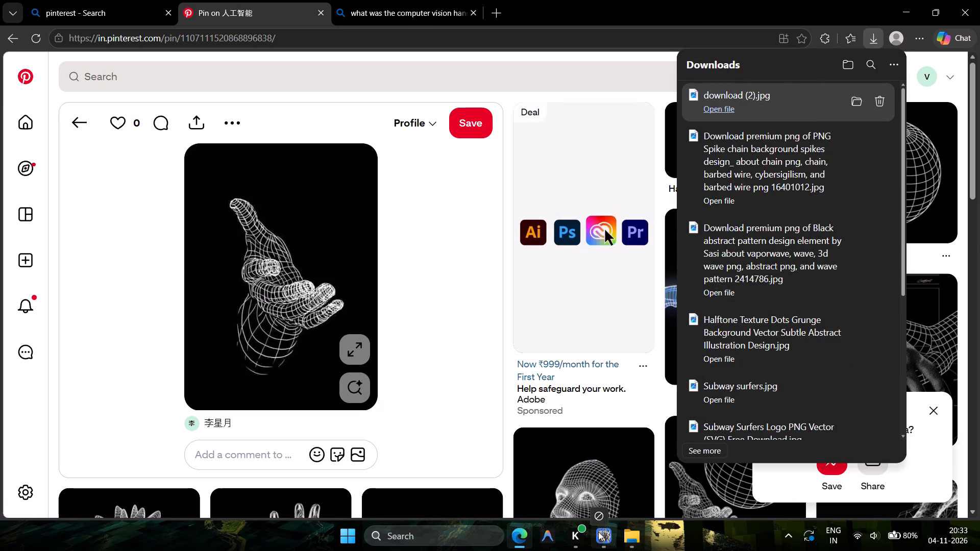
{"action": "left_click_drag", "start_coordinate": [598, 532], "coordinate": [425, 322]}
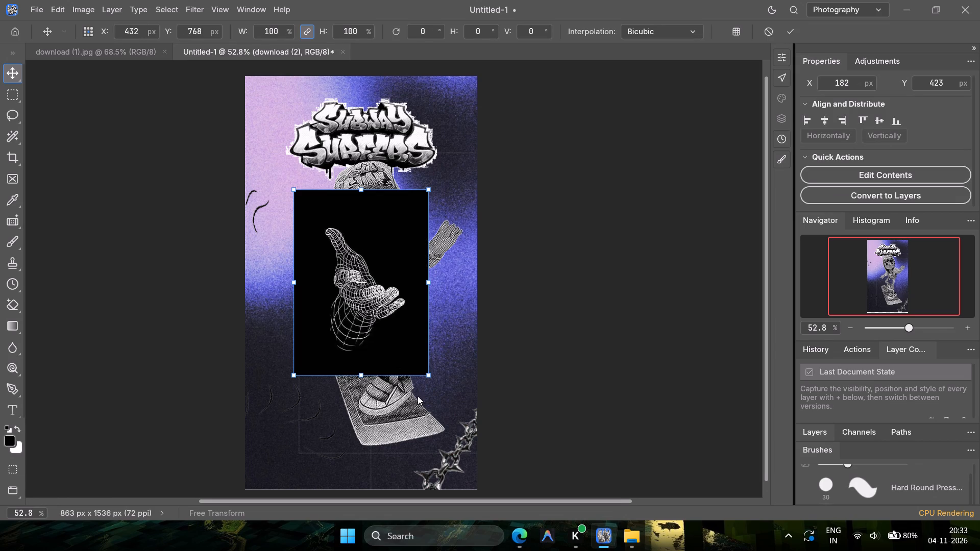
{"action": "left_click_drag", "start_coordinate": [431, 379], "coordinate": [474, 458]}
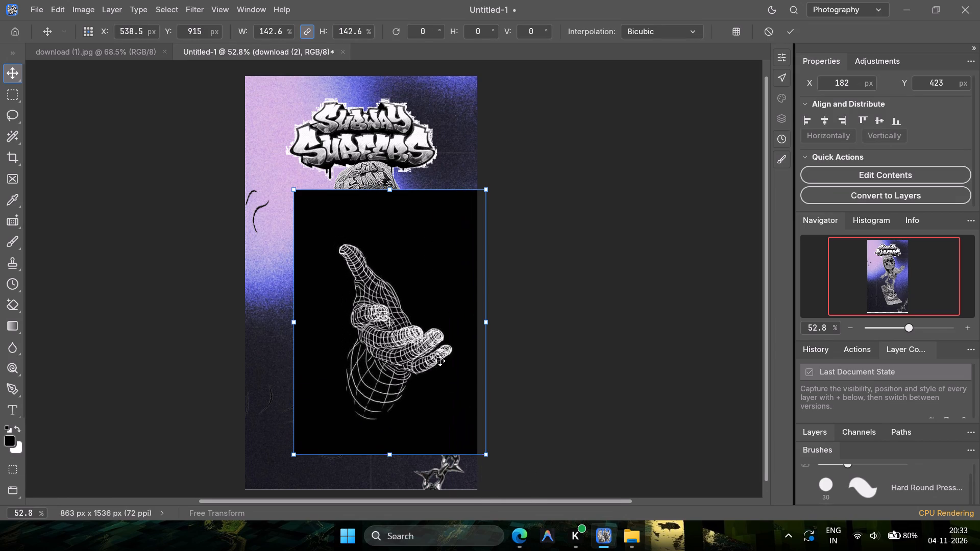
{"action": "left_click_drag", "start_coordinate": [434, 332], "coordinate": [391, 372]}
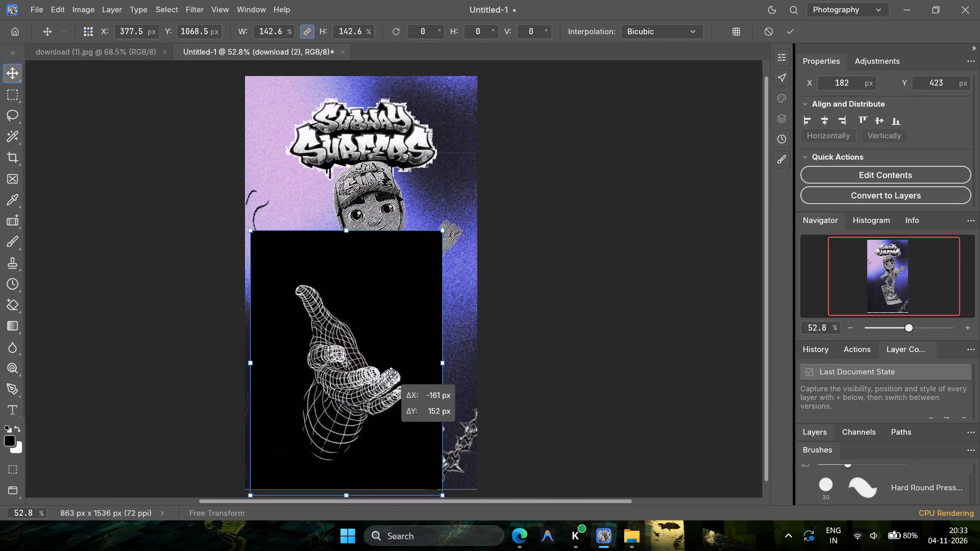
{"action": "left_click_drag", "start_coordinate": [391, 372], "coordinate": [390, 363]}
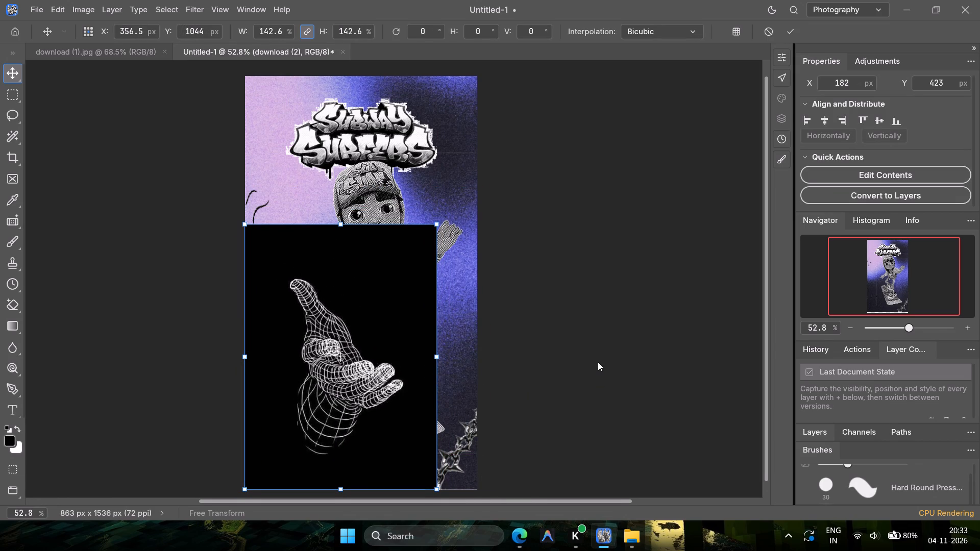
{"action": "left_click", "coordinate": [589, 355]}
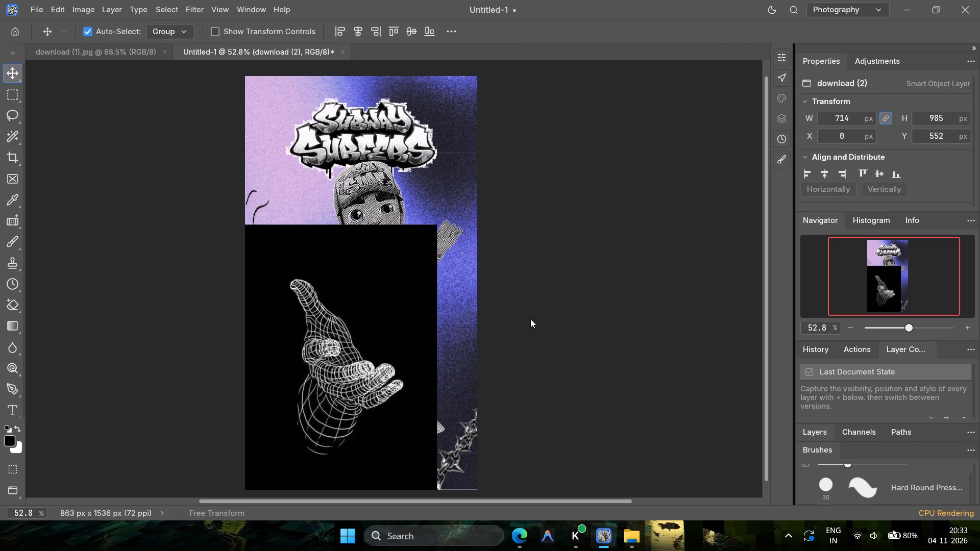
{"action": "left_click", "coordinate": [409, 311]}
{"action": "left_click_drag", "start_coordinate": [391, 299], "coordinate": [417, 287]}
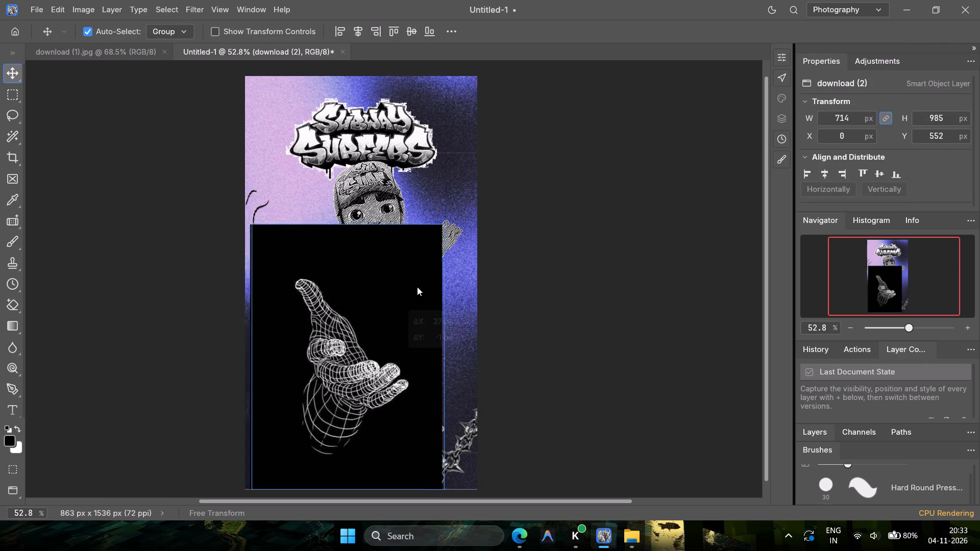
{"action": "left_click_drag", "start_coordinate": [417, 287], "coordinate": [420, 284]}
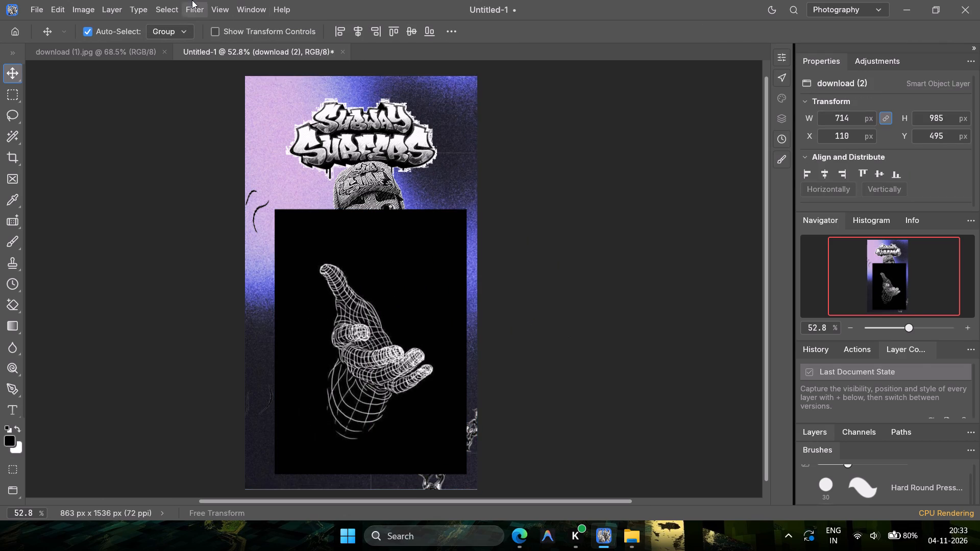
Convert the placed hand image to layers and remove its black background.
{"action": "left_click", "coordinate": [122, 1]}
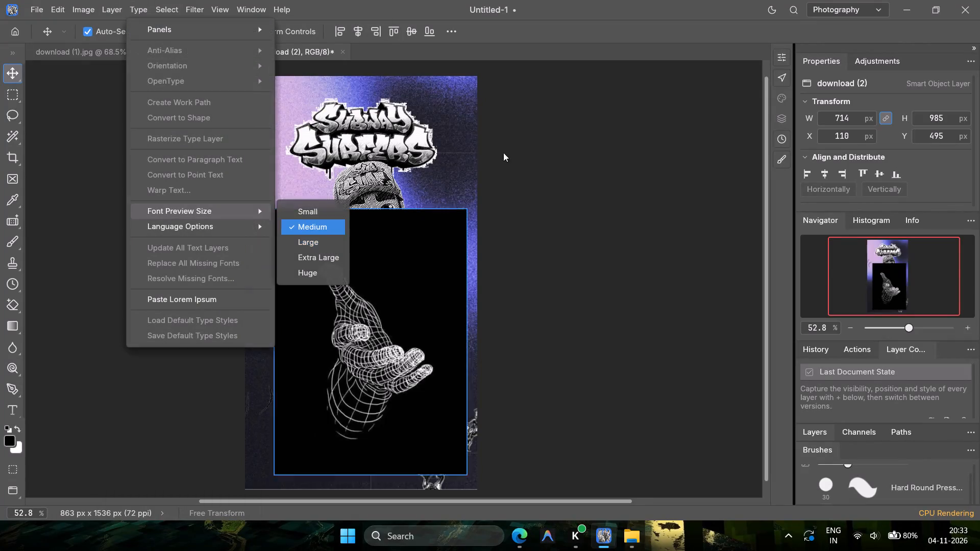
{"action": "scroll", "coordinate": [922, 158], "scroll_direction": "down", "scroll_amount": 2}
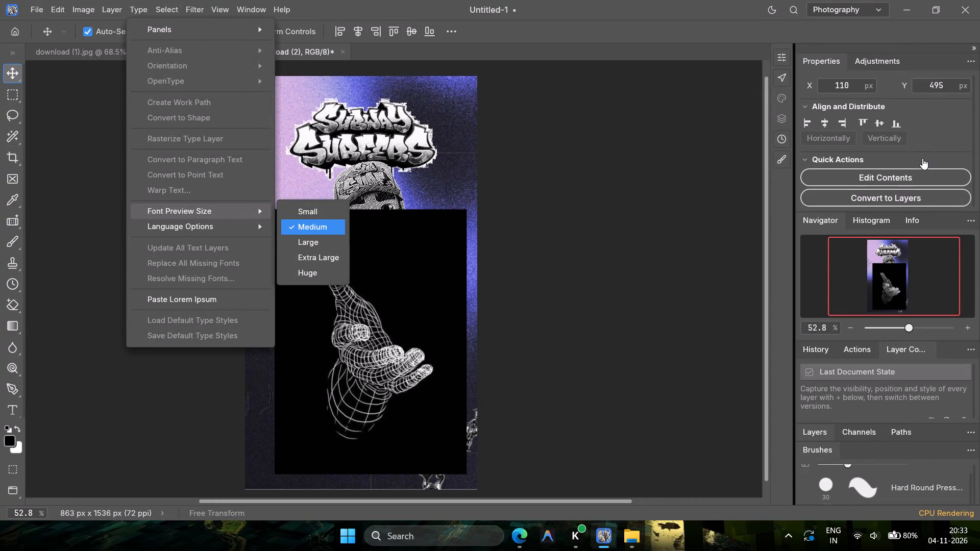
{"action": "scroll", "coordinate": [922, 158], "scroll_direction": "down", "scroll_amount": 1}
{"action": "left_click", "coordinate": [912, 194]}
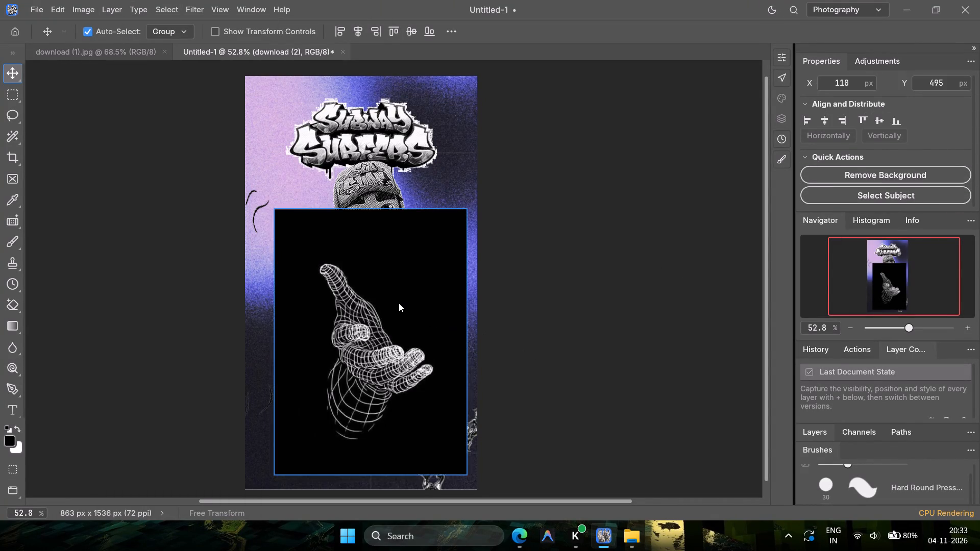
{"action": "left_click", "coordinate": [398, 303]}
{"action": "scroll", "coordinate": [893, 176], "scroll_direction": "down", "scroll_amount": 1}
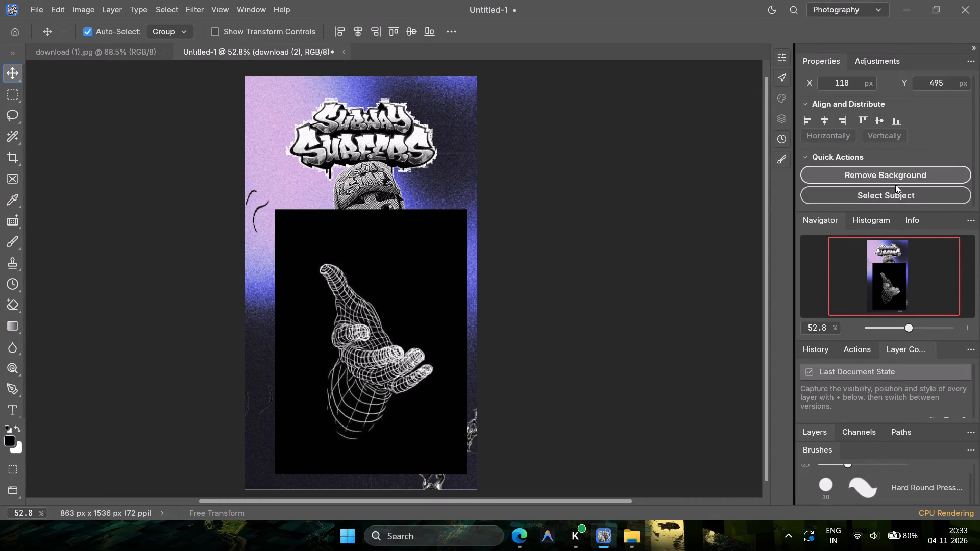
{"action": "left_click", "coordinate": [902, 174]}
Move the wireframe hand cutout to the canvas's lower left edge, at about X -173, Y 553 px.
{"action": "left_click", "coordinate": [367, 366]}
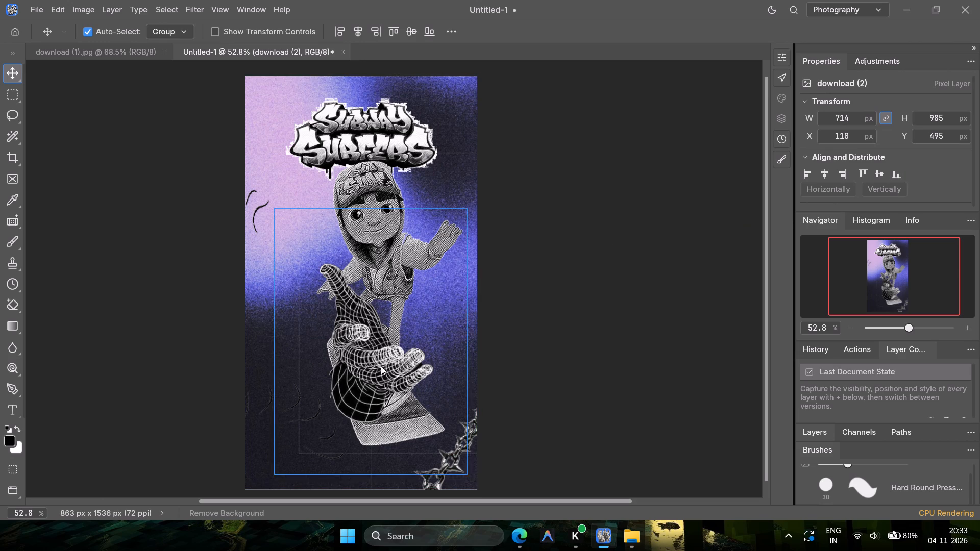
{"action": "left_click", "coordinate": [617, 341]}
{"action": "left_click_drag", "start_coordinate": [369, 367], "coordinate": [310, 328]}
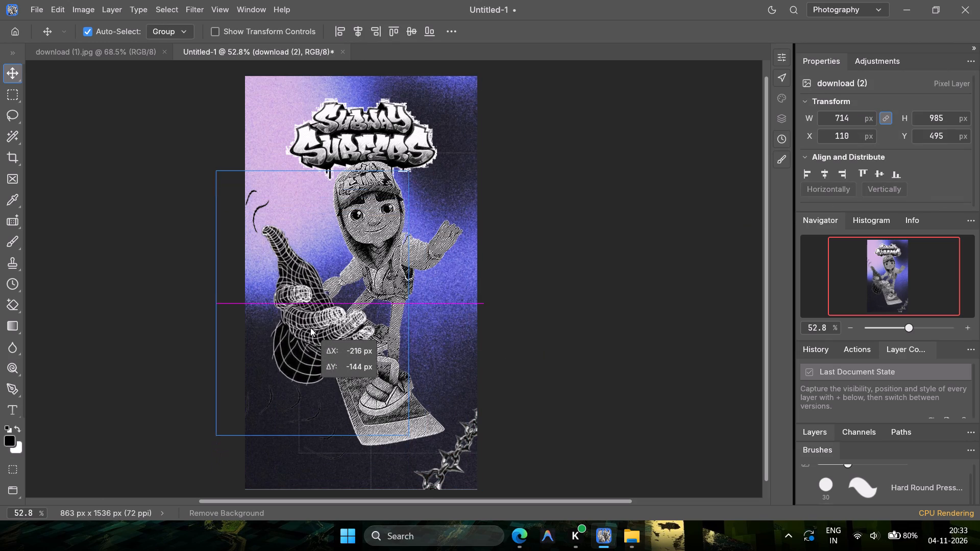
{"action": "left_click_drag", "start_coordinate": [310, 328], "coordinate": [292, 347]}
{"action": "left_click_drag", "start_coordinate": [292, 347], "coordinate": [288, 388]}
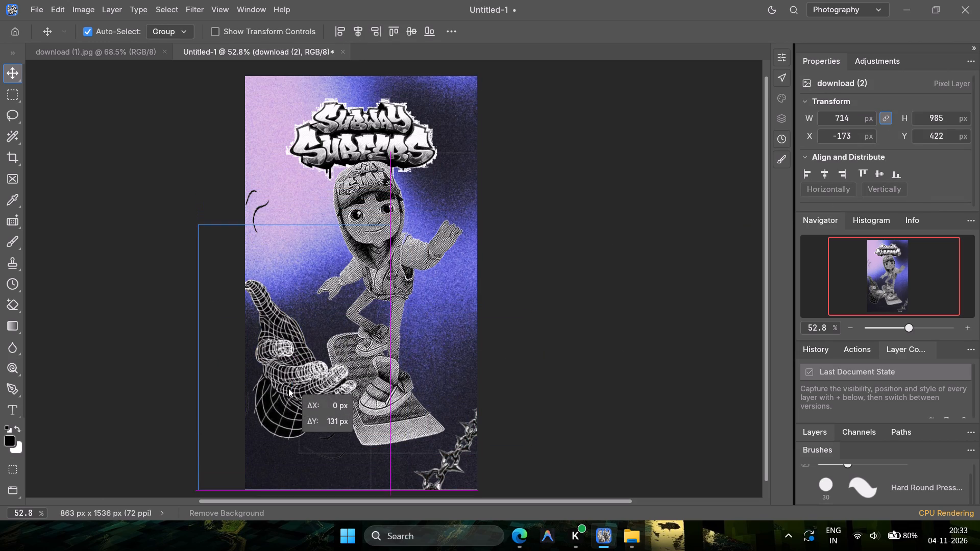
{"action": "left_click_drag", "start_coordinate": [288, 388], "coordinate": [279, 389]}
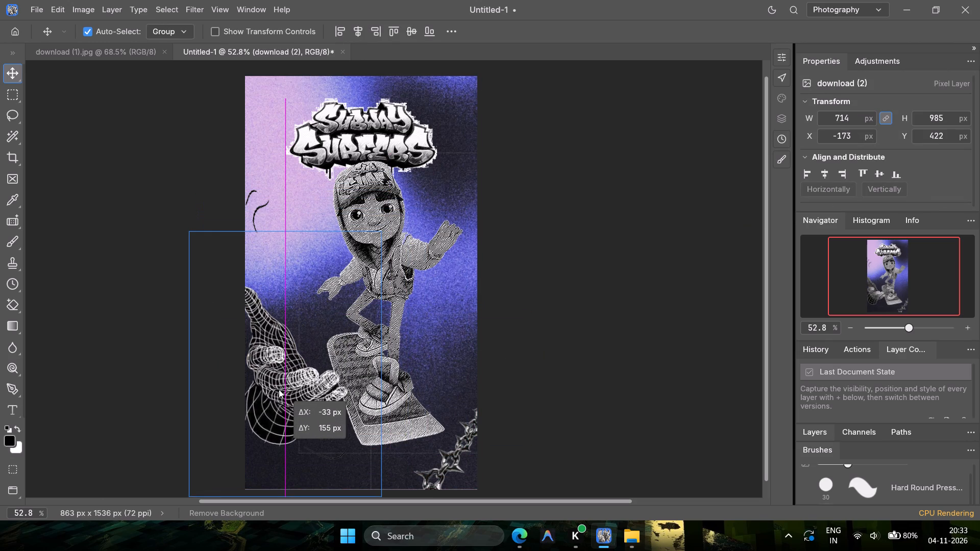
{"action": "left_click_drag", "start_coordinate": [279, 389], "coordinate": [292, 384]}
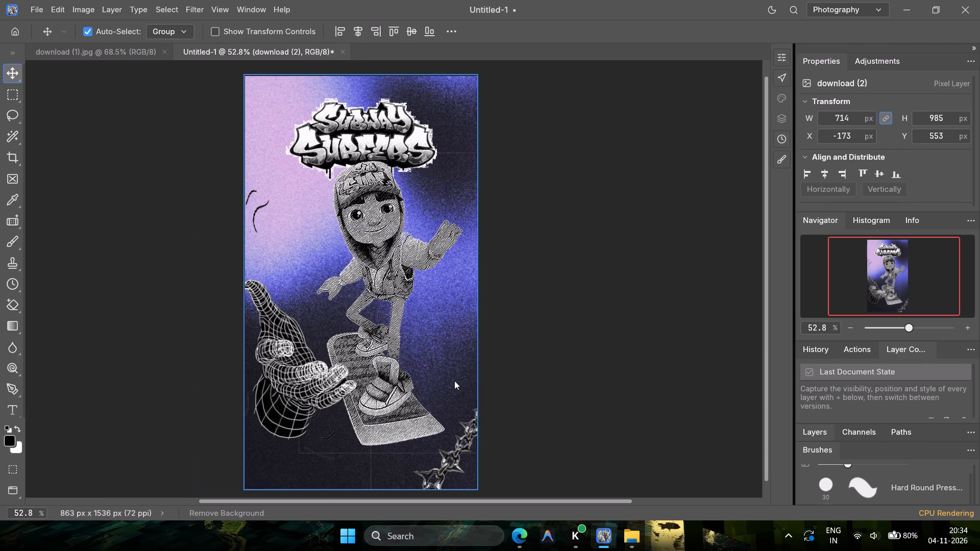
Duplicate the wireframe hand, place the copy on the canvas's right side at about X 467, Y 553 px, and remove its black background.
{"action": "key", "text": "ctrl+c"}
{"action": "key", "text": "ctrl+v"}
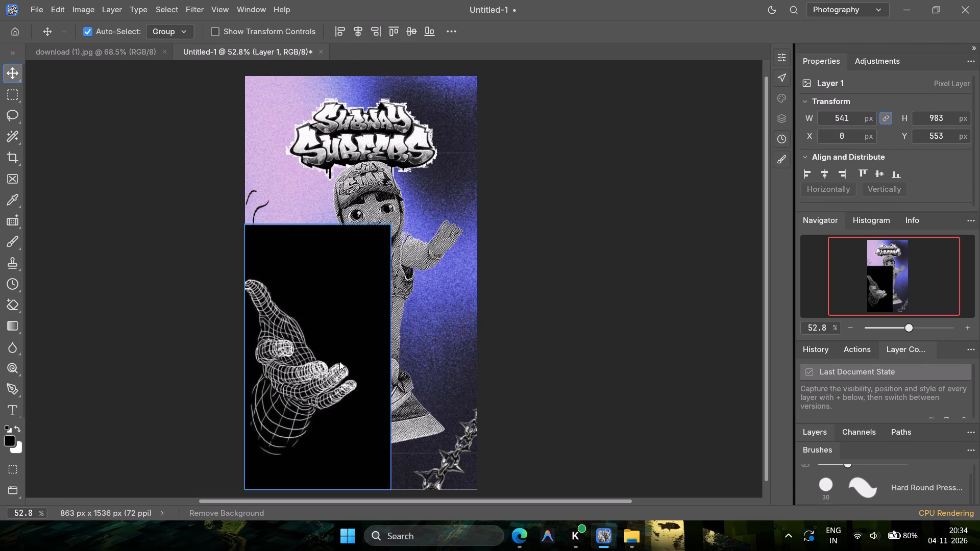
{"action": "left_click_drag", "start_coordinate": [354, 340], "coordinate": [478, 336]}
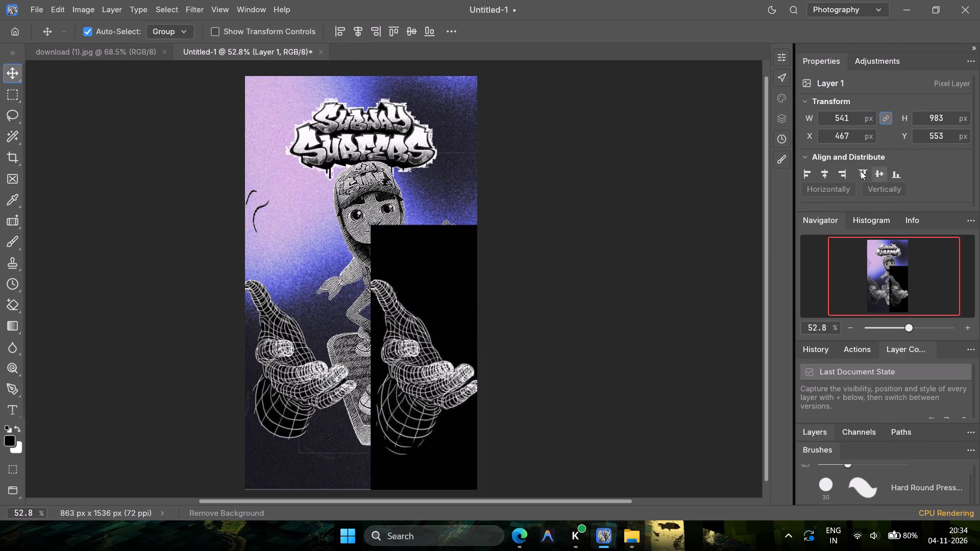
{"action": "scroll", "coordinate": [849, 162], "scroll_direction": "down", "scroll_amount": 1}
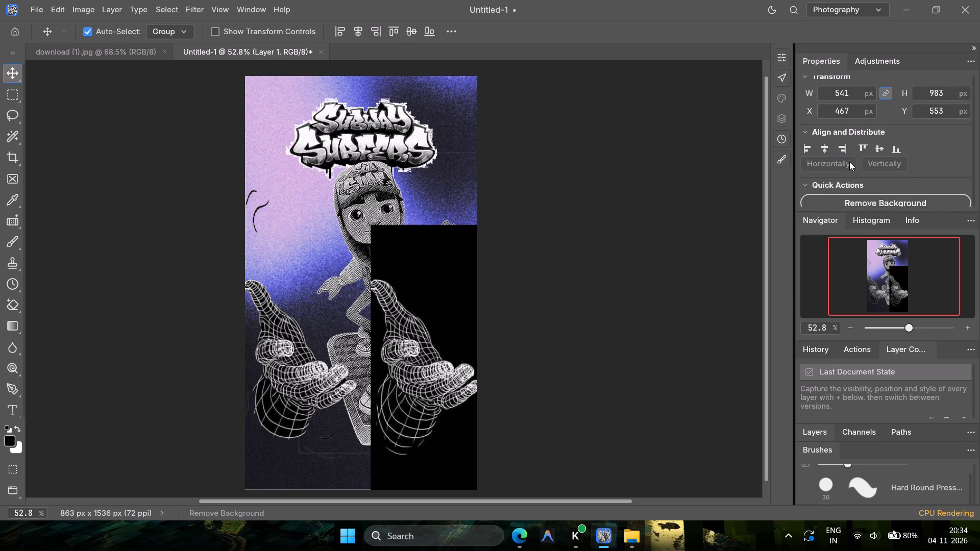
{"action": "scroll", "coordinate": [849, 162], "scroll_direction": "down", "scroll_amount": 1}
{"action": "left_click", "coordinate": [880, 168]}
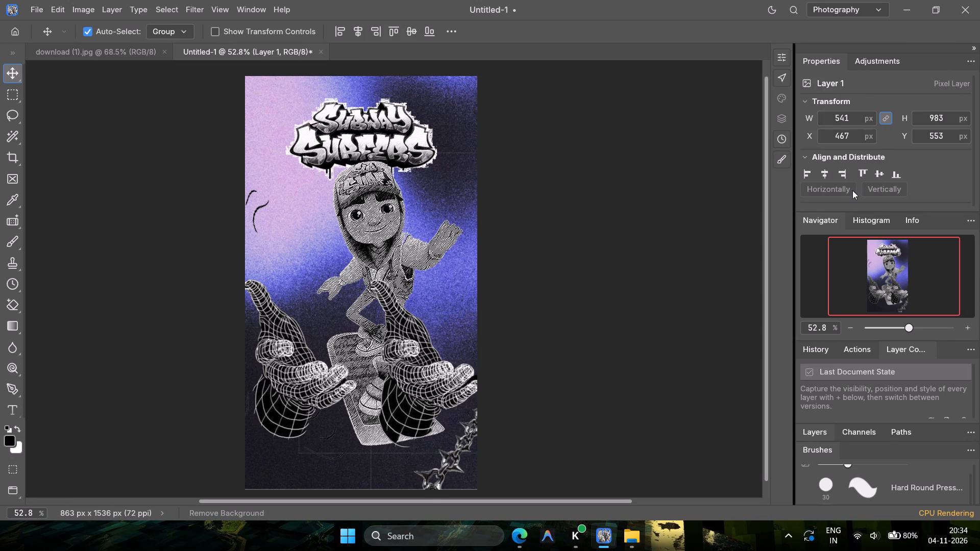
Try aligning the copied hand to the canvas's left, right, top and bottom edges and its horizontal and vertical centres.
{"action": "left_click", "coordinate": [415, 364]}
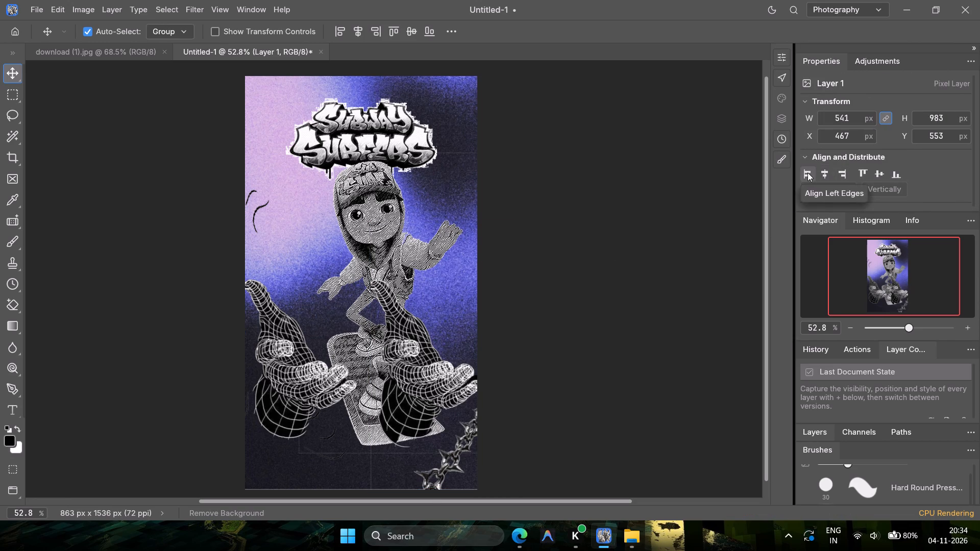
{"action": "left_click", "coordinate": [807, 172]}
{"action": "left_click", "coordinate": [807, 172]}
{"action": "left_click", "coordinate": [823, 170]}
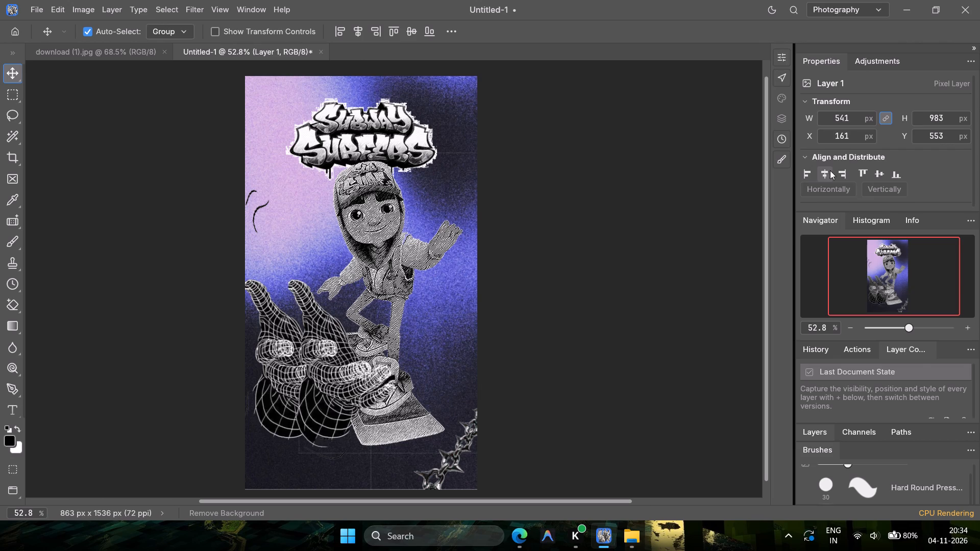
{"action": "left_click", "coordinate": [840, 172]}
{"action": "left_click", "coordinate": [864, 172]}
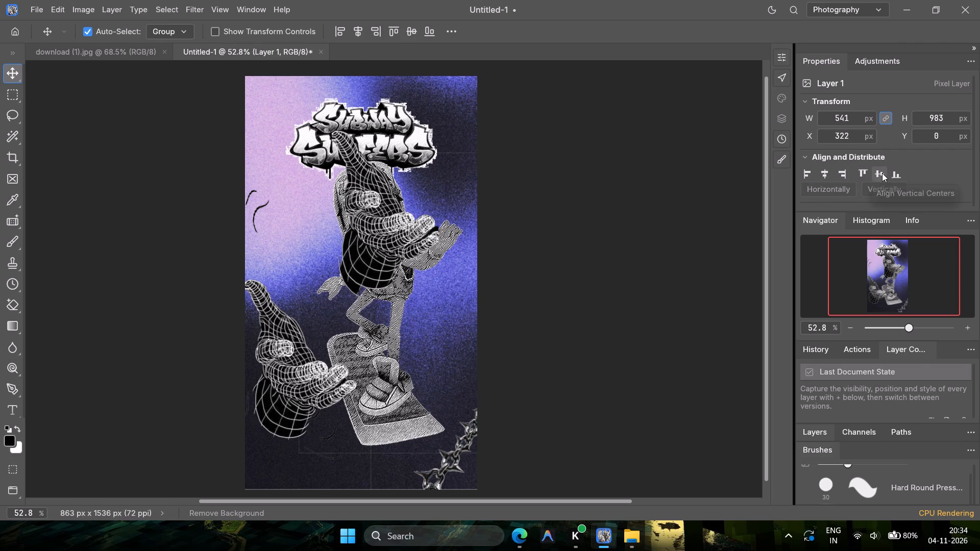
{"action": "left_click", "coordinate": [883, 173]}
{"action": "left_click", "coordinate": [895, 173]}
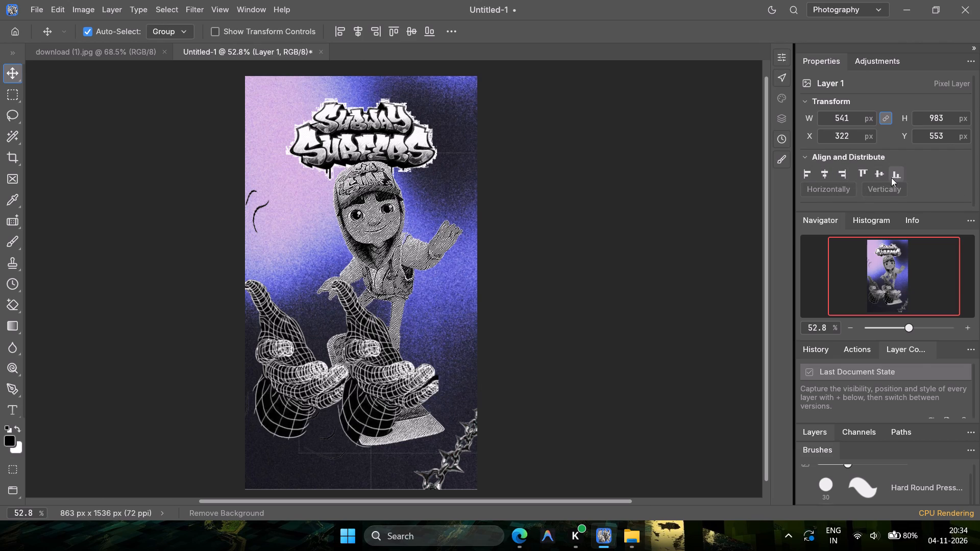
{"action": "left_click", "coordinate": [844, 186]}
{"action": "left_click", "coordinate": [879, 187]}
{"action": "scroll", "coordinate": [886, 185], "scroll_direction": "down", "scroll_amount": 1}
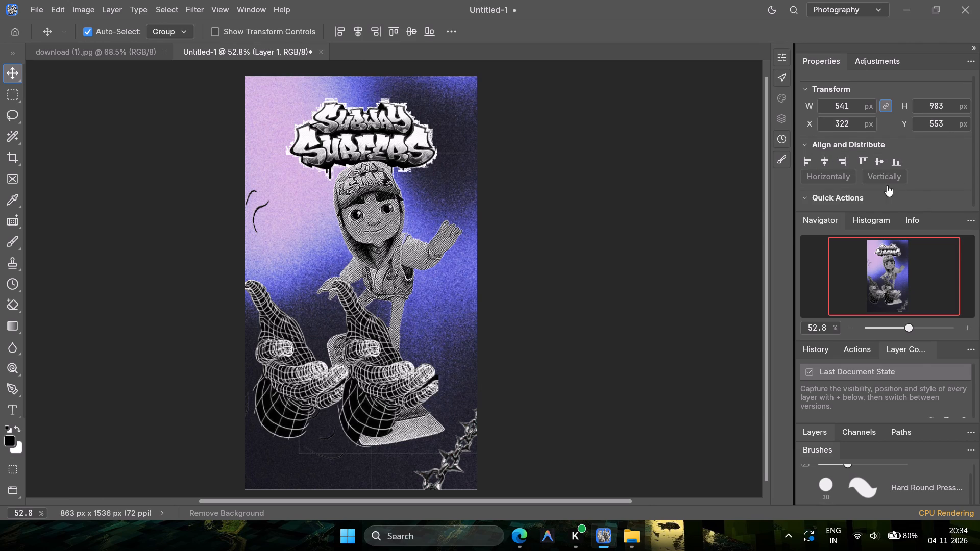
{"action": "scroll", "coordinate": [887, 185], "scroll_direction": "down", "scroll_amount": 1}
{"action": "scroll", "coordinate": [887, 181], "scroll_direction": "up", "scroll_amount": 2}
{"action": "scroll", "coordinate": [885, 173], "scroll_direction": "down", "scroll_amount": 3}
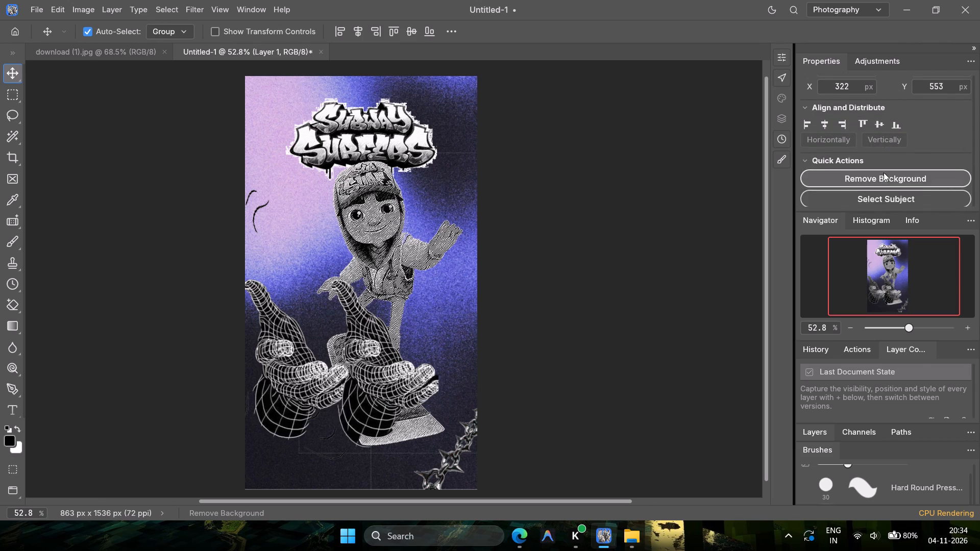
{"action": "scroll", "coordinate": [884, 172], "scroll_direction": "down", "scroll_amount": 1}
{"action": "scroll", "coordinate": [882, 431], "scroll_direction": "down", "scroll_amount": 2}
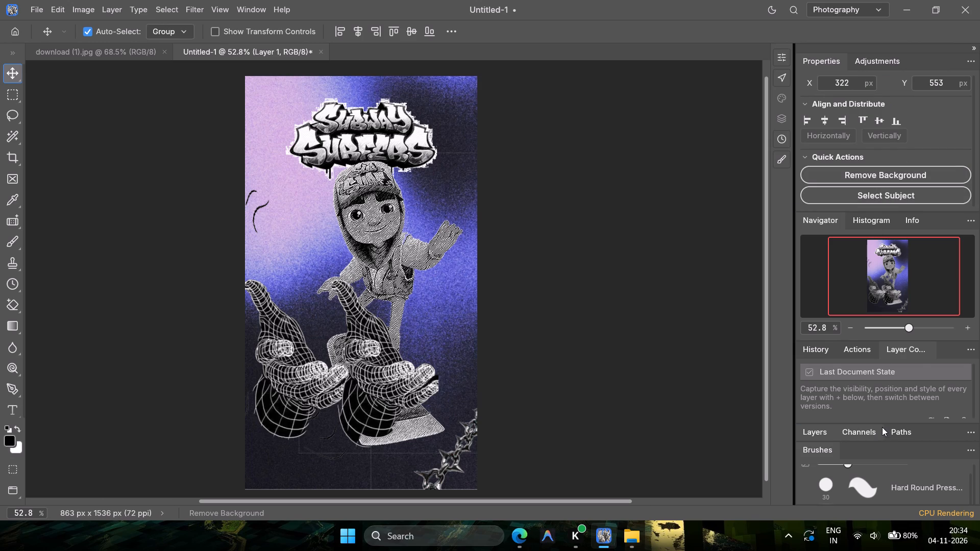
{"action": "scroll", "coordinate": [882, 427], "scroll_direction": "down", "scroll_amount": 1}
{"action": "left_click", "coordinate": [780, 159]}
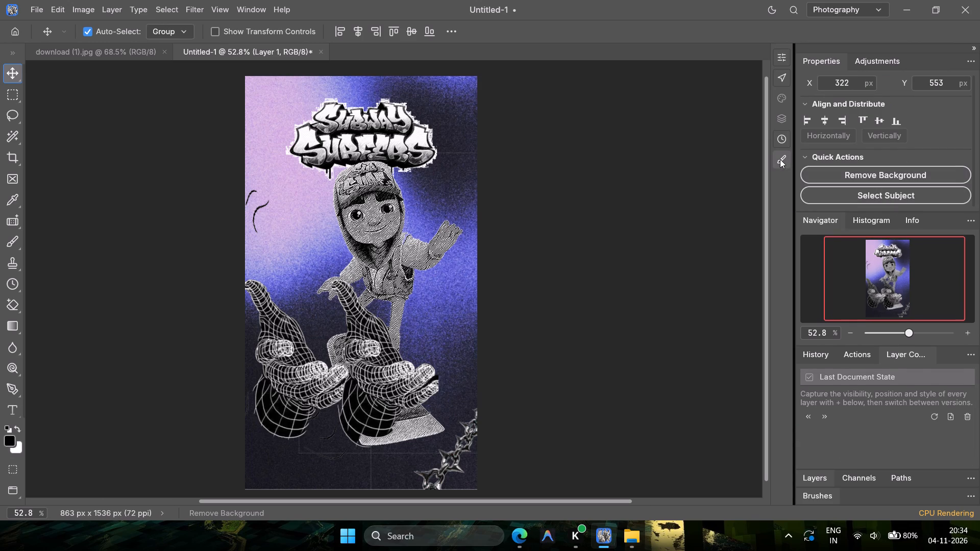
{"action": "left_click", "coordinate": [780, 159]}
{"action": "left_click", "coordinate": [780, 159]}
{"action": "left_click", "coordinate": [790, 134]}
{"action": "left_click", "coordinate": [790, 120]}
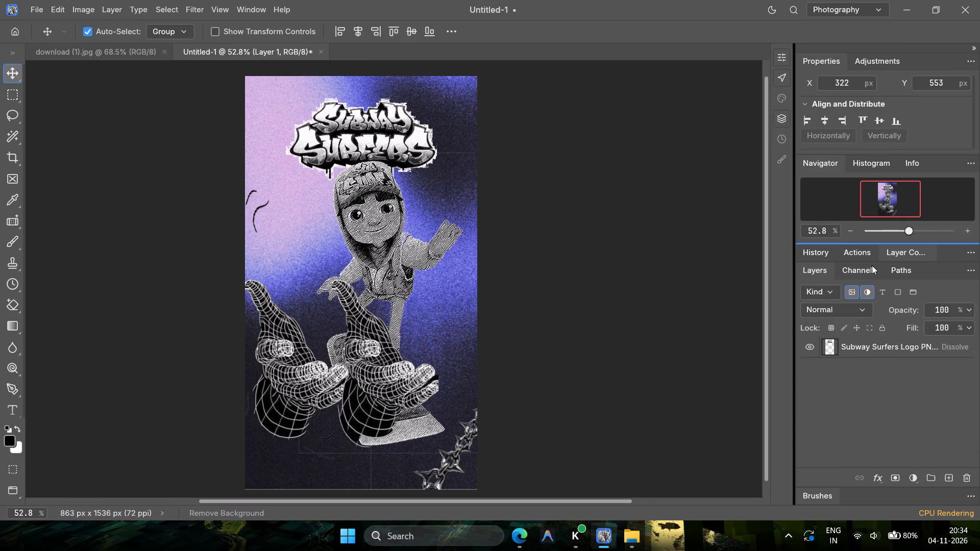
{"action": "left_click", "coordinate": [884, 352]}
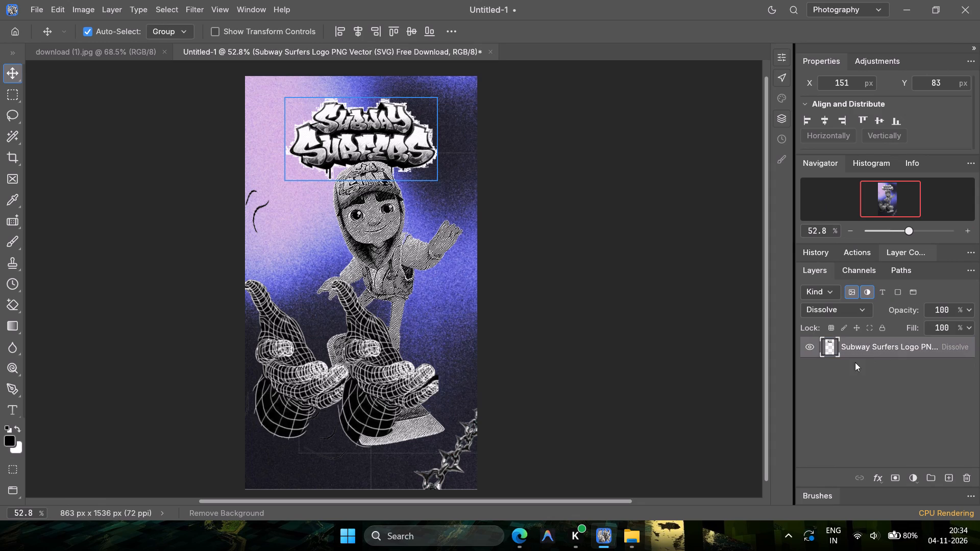
Move the copied wireframe hand back to the canvas's right side, at about X 490, Y 521 px.
{"action": "left_click_drag", "start_coordinate": [381, 363], "coordinate": [424, 355]}
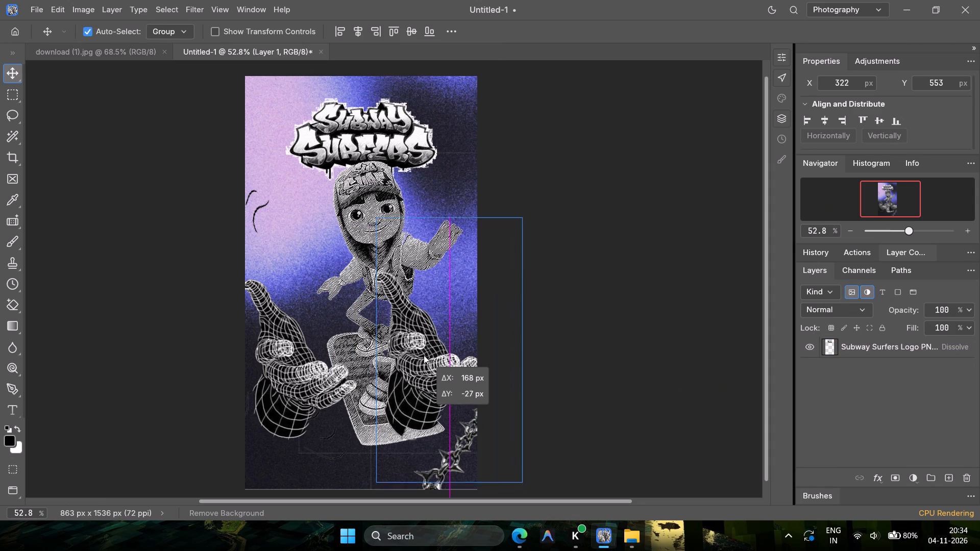
{"action": "left_click_drag", "start_coordinate": [424, 355], "coordinate": [424, 354]}
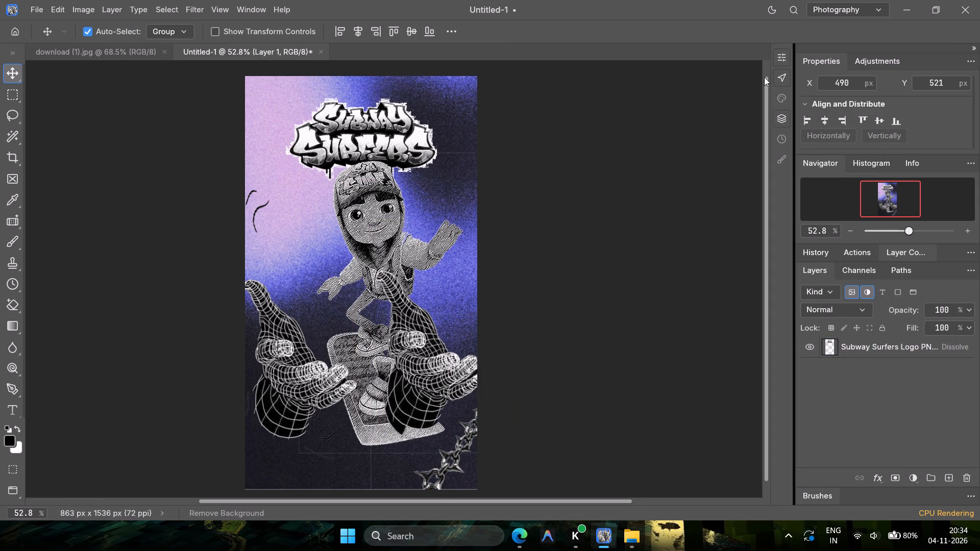
{"action": "left_click", "coordinate": [780, 77]}
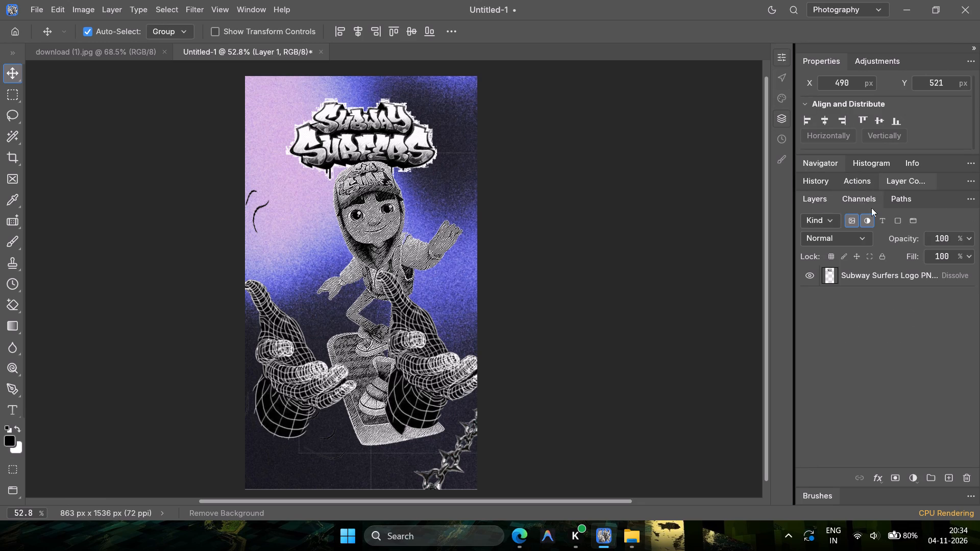
Switch to Edge and search the web in a new tab for "how do i flip an object in photoshop command".
{"action": "left_click", "coordinate": [438, 370]}
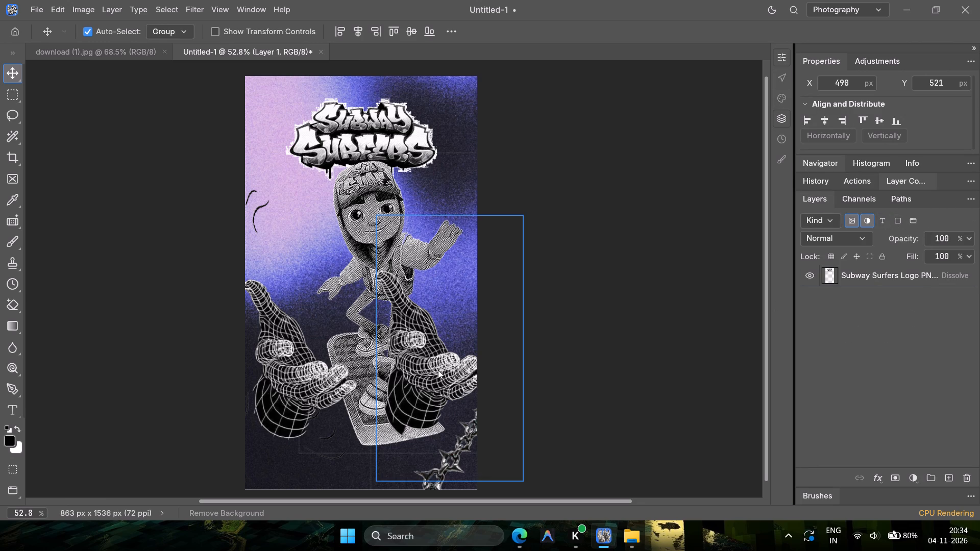
{"action": "left_click", "coordinate": [525, 535]}
{"action": "left_click", "coordinate": [335, 42]}
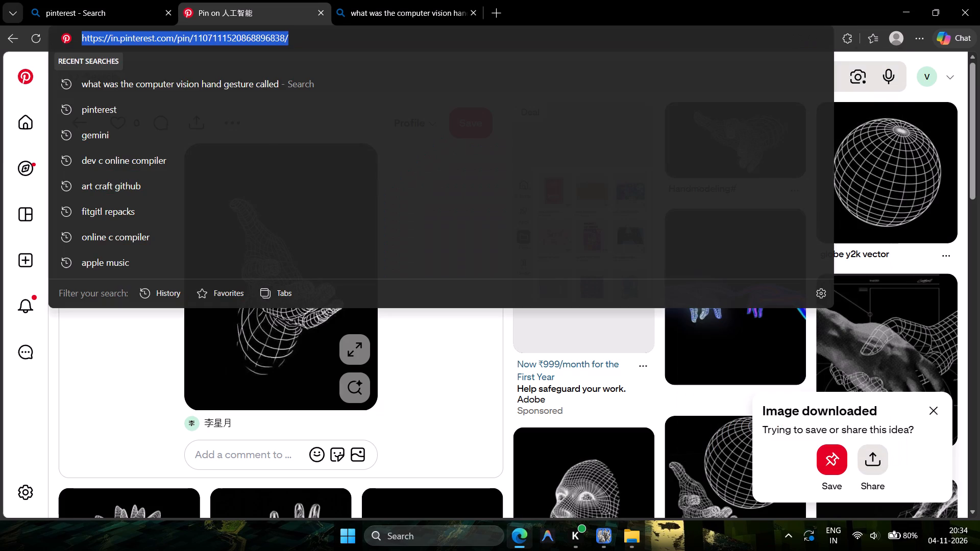
{"action": "type", "text": "how"}
{"action": "key", "text": "space"}
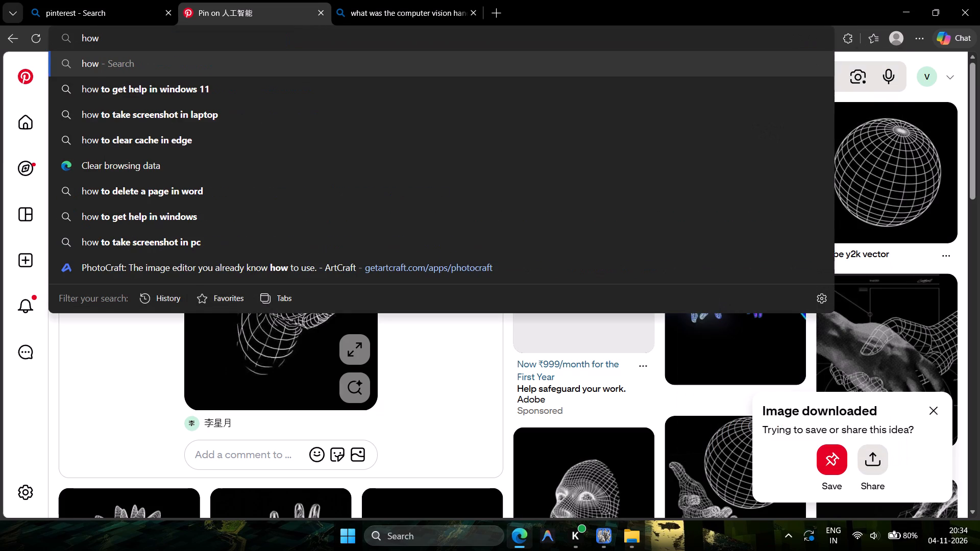
{"action": "left_click", "coordinate": [722, 4]}
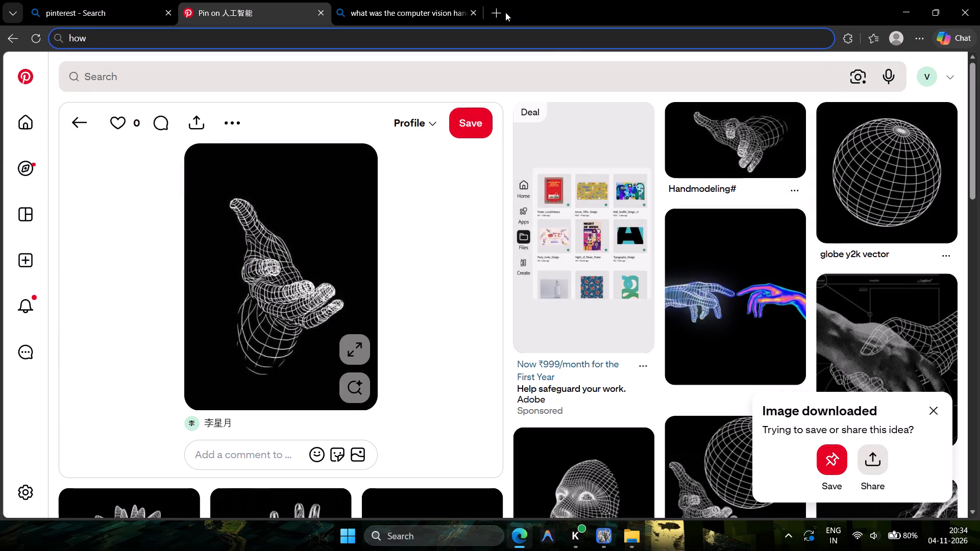
{"action": "left_click", "coordinate": [499, 8]}
{"action": "type", "text": "how do i flip an object in"}
{"action": "key", "text": "space"}
{"action": "type", "text": "photoshop"}
{"action": "key", "text": "space"}
{"action": "type", "text": "command"}
{"action": "key", "text": "Return"}
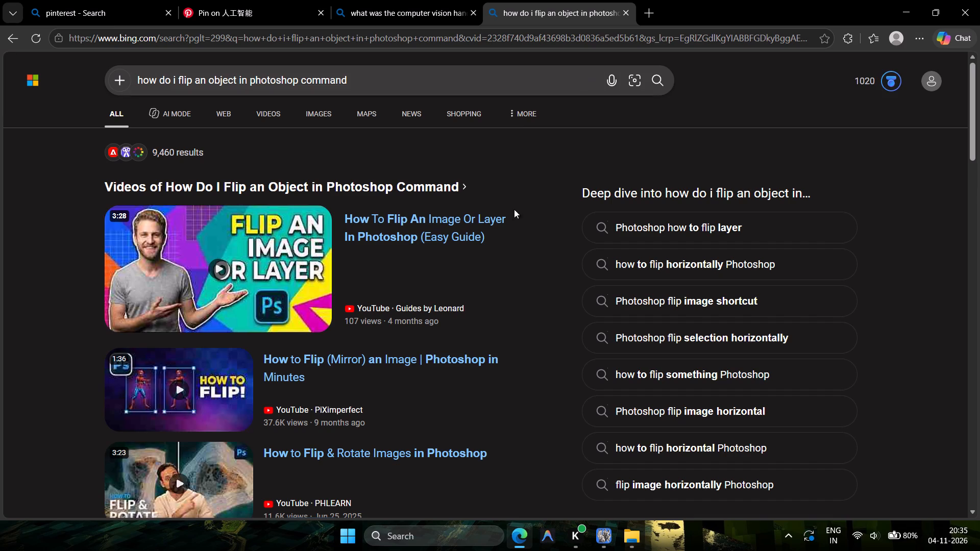
Open Adobe's "Rotate and flip images in Photoshop" help article and read its flip instructions.
{"action": "scroll", "coordinate": [512, 345], "scroll_direction": "down", "scroll_amount": 3}
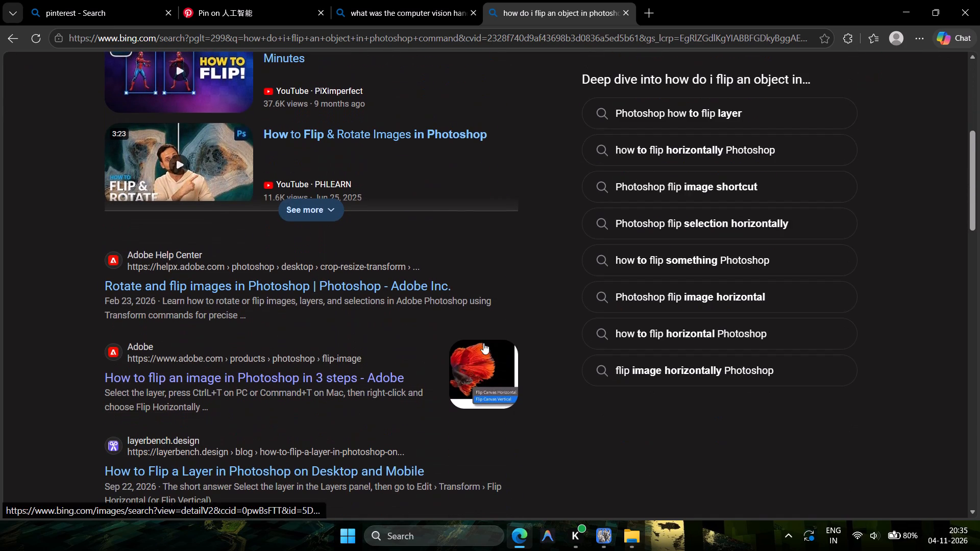
{"action": "left_click", "coordinate": [428, 279]}
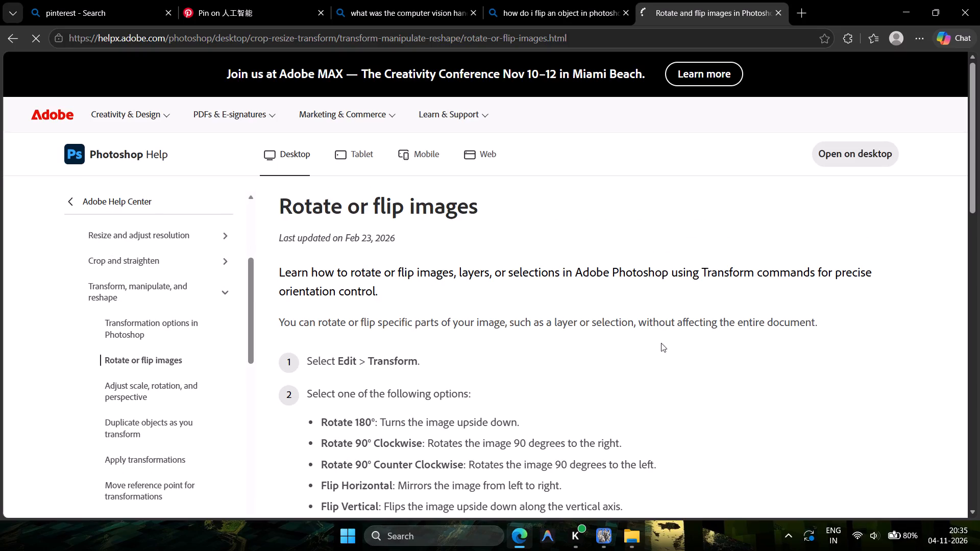
{"action": "scroll", "coordinate": [661, 352], "scroll_direction": "down", "scroll_amount": 1}
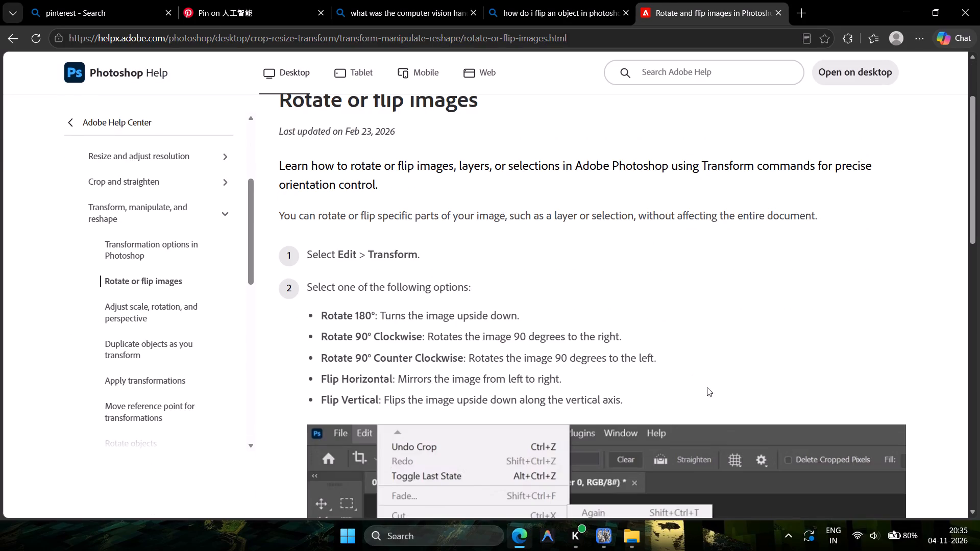
Return to PhotoCraft and look through the crop, lasso and move tool groups for a way to flip the copied hand.
{"action": "left_click", "coordinate": [604, 540]}
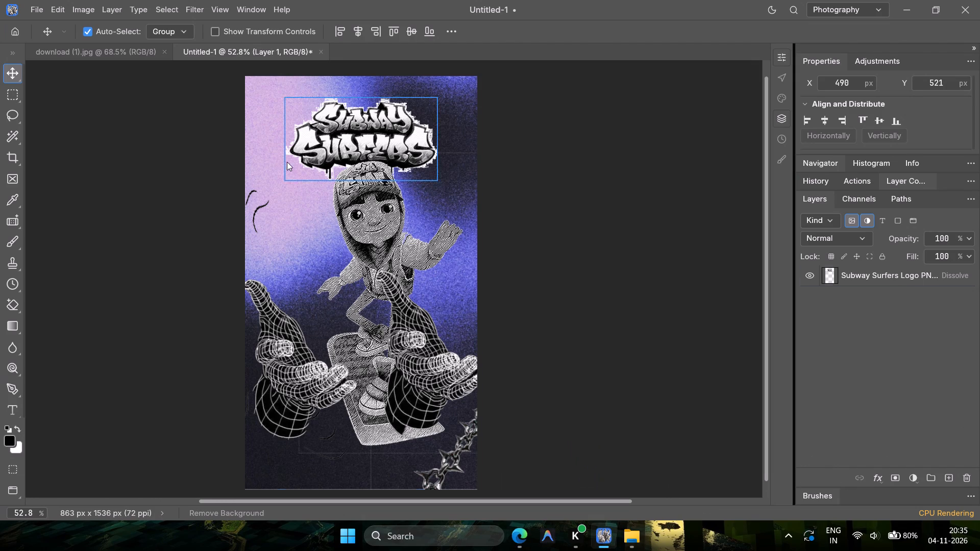
{"action": "left_click", "coordinate": [417, 378]}
{"action": "left_click", "coordinate": [14, 159]}
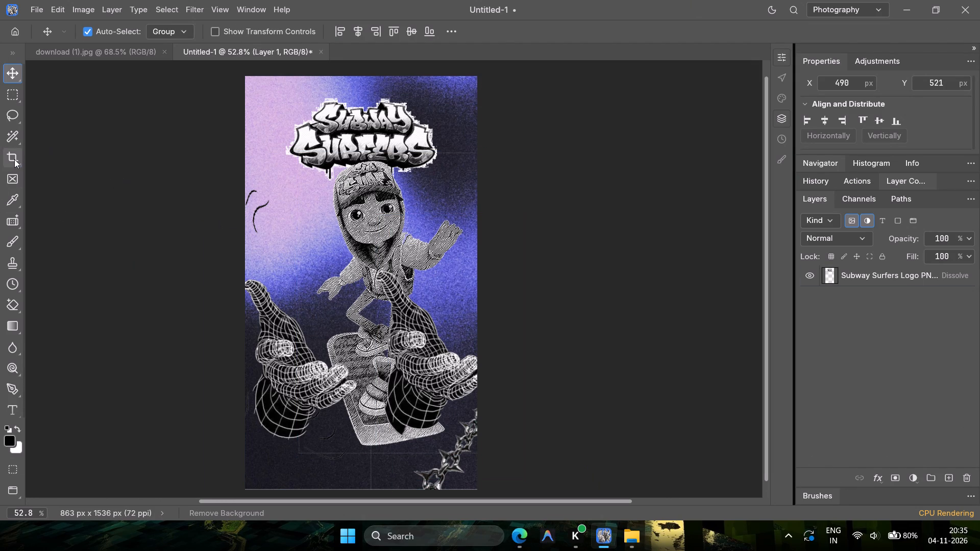
{"action": "right_click", "coordinate": [14, 159]}
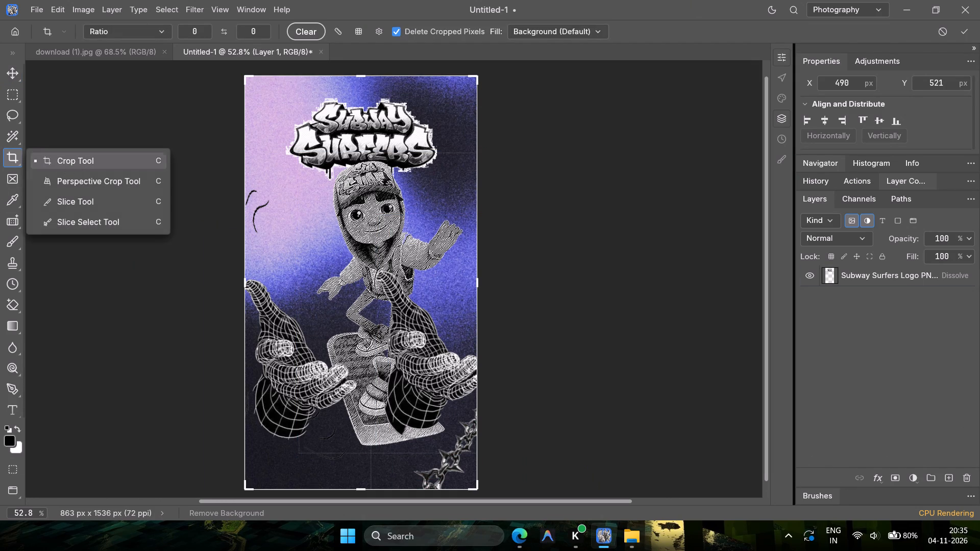
{"action": "right_click", "coordinate": [12, 112]}
{"action": "right_click", "coordinate": [14, 94]}
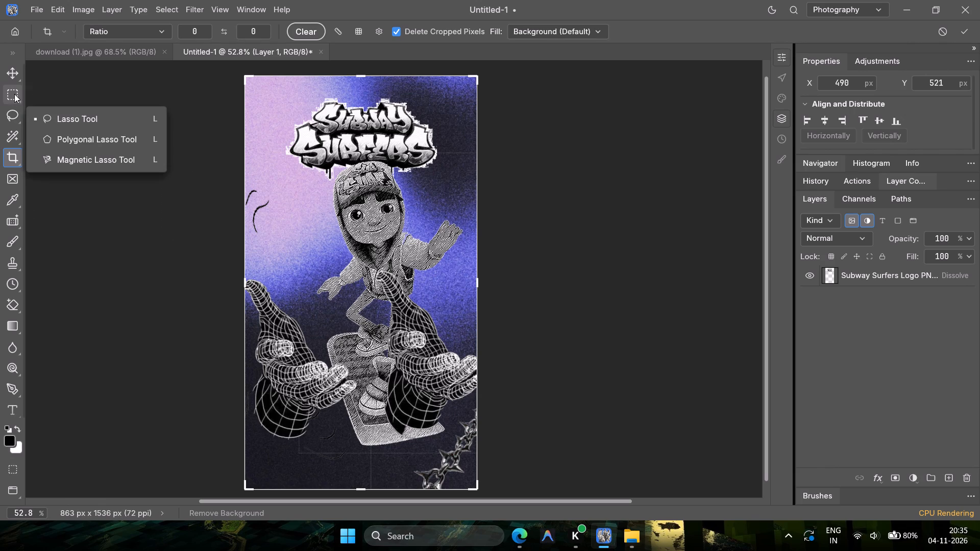
{"action": "right_click", "coordinate": [16, 73]}
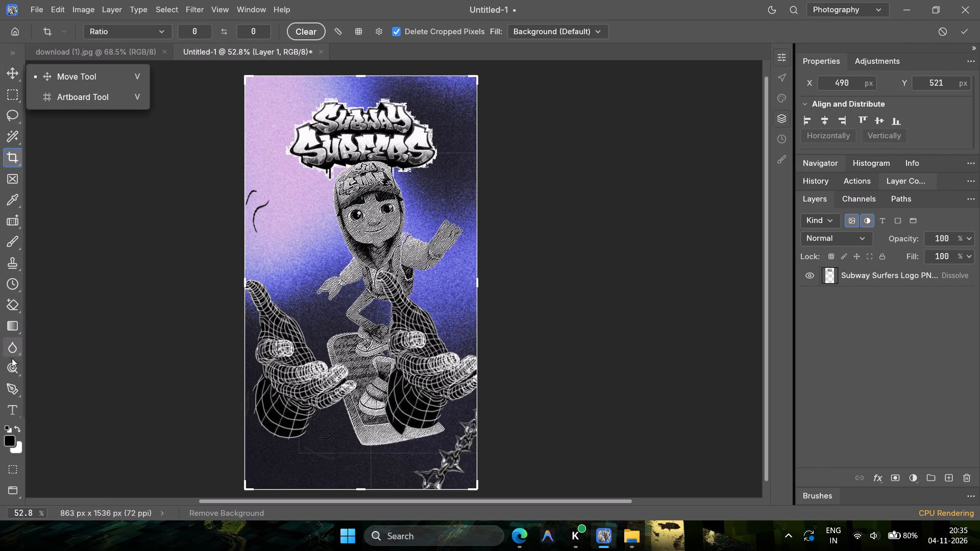
{"action": "scroll", "coordinate": [16, 455], "scroll_direction": "down", "scroll_amount": 2}
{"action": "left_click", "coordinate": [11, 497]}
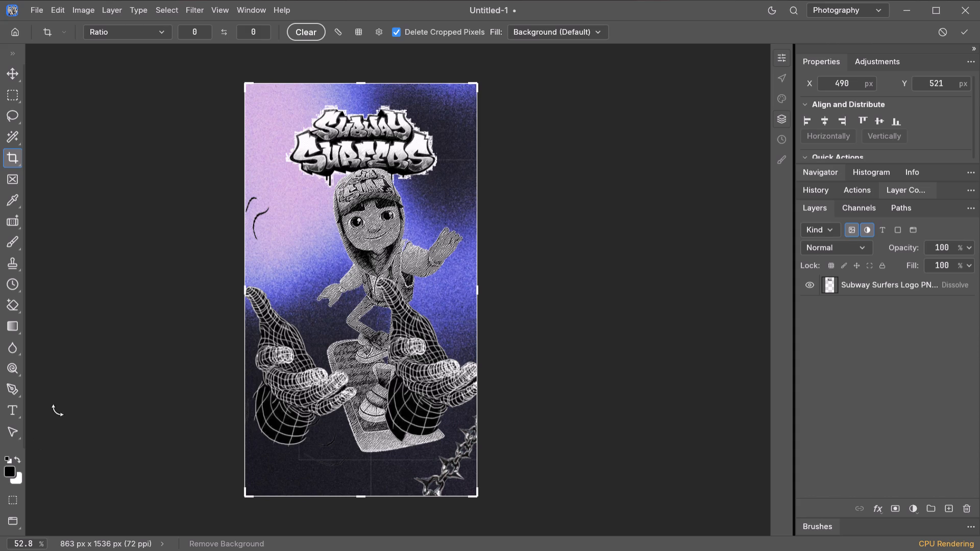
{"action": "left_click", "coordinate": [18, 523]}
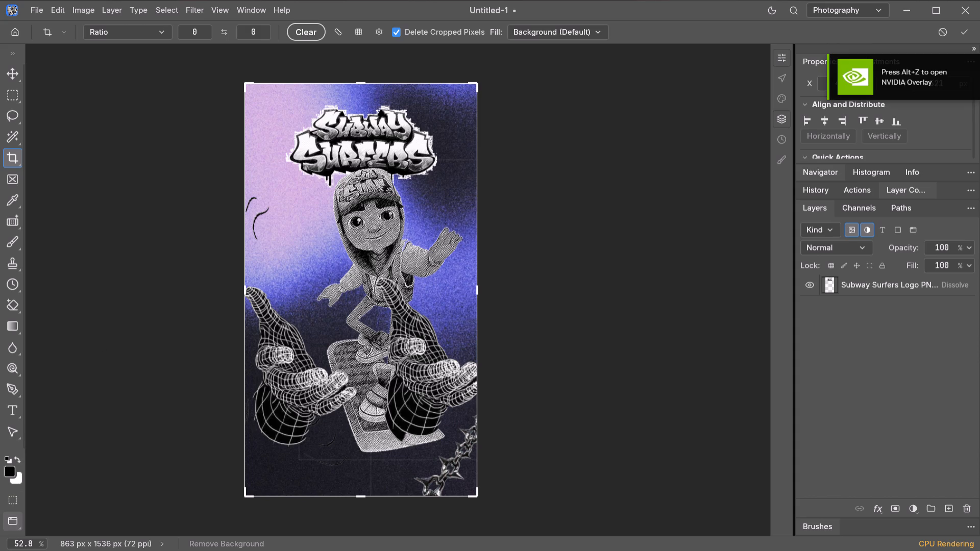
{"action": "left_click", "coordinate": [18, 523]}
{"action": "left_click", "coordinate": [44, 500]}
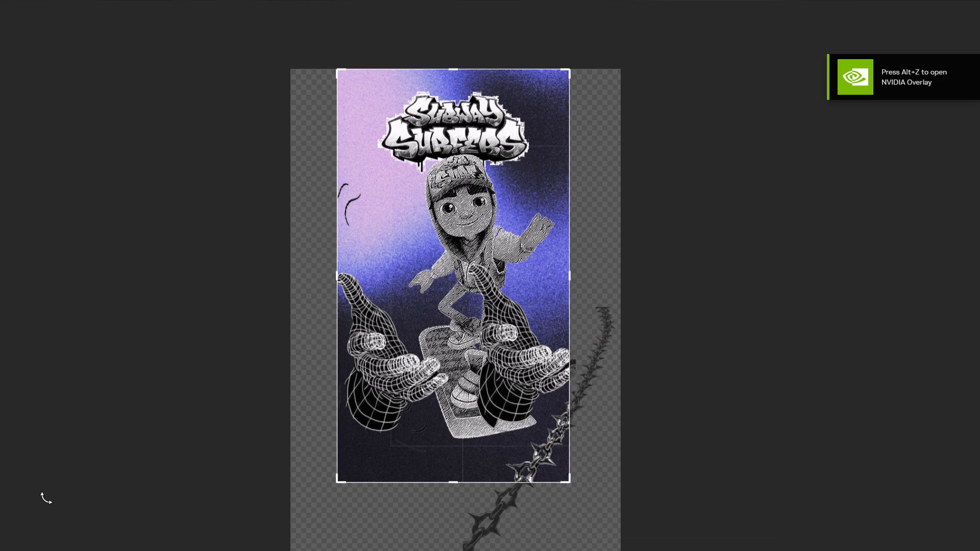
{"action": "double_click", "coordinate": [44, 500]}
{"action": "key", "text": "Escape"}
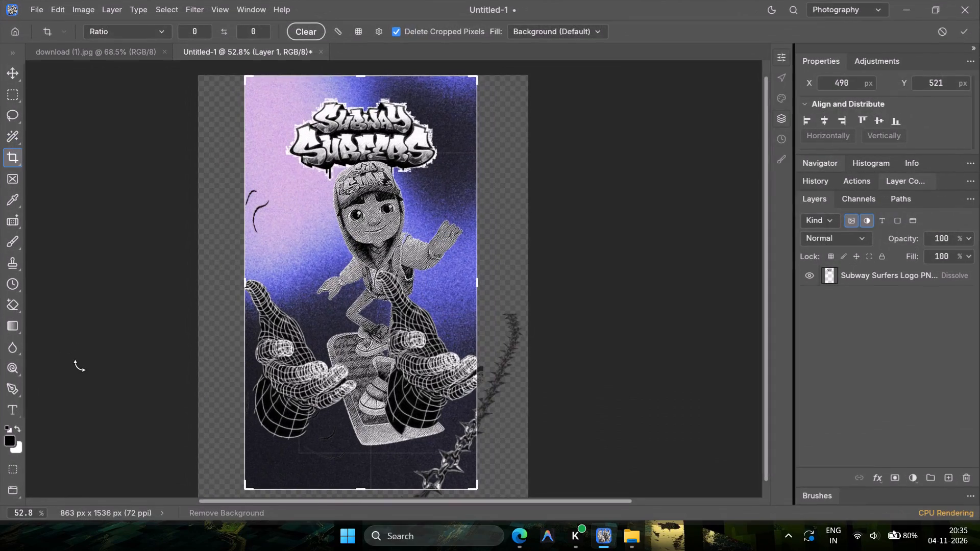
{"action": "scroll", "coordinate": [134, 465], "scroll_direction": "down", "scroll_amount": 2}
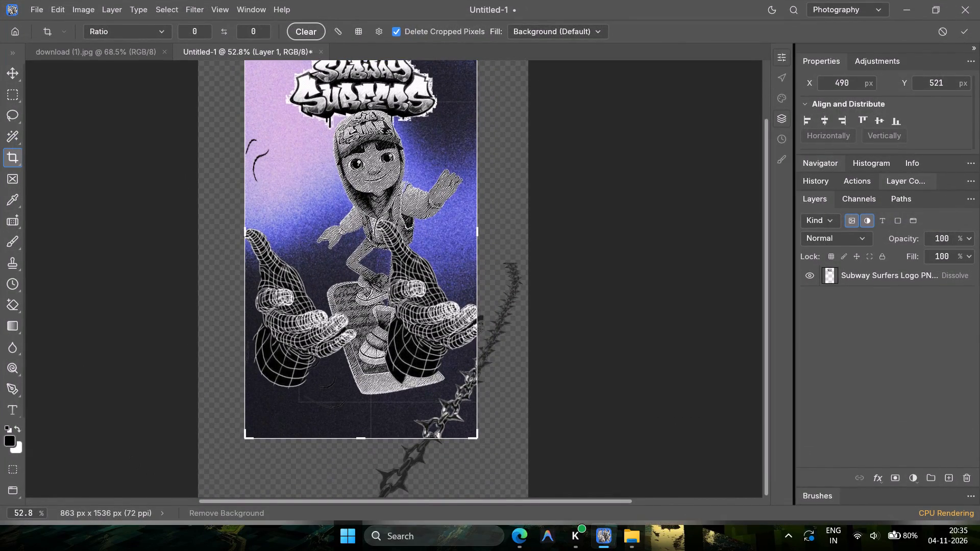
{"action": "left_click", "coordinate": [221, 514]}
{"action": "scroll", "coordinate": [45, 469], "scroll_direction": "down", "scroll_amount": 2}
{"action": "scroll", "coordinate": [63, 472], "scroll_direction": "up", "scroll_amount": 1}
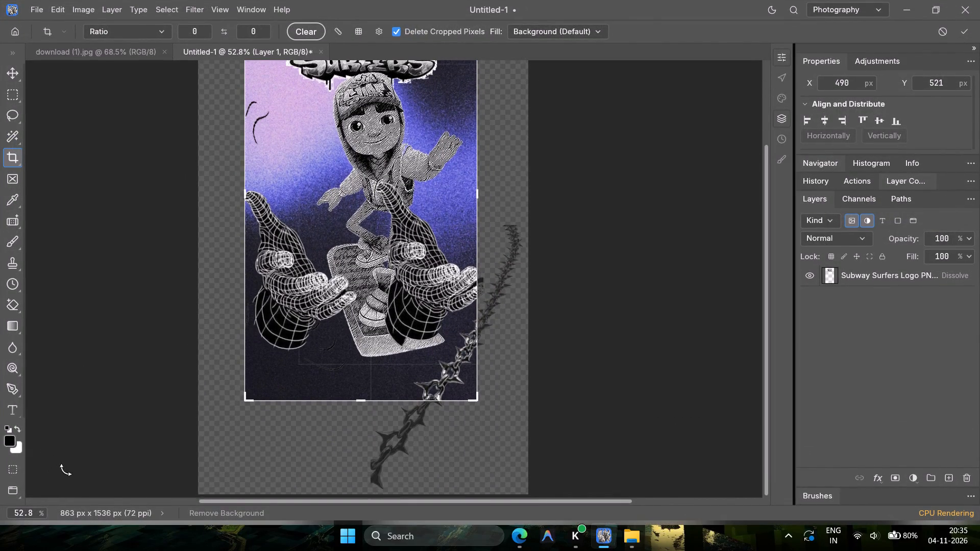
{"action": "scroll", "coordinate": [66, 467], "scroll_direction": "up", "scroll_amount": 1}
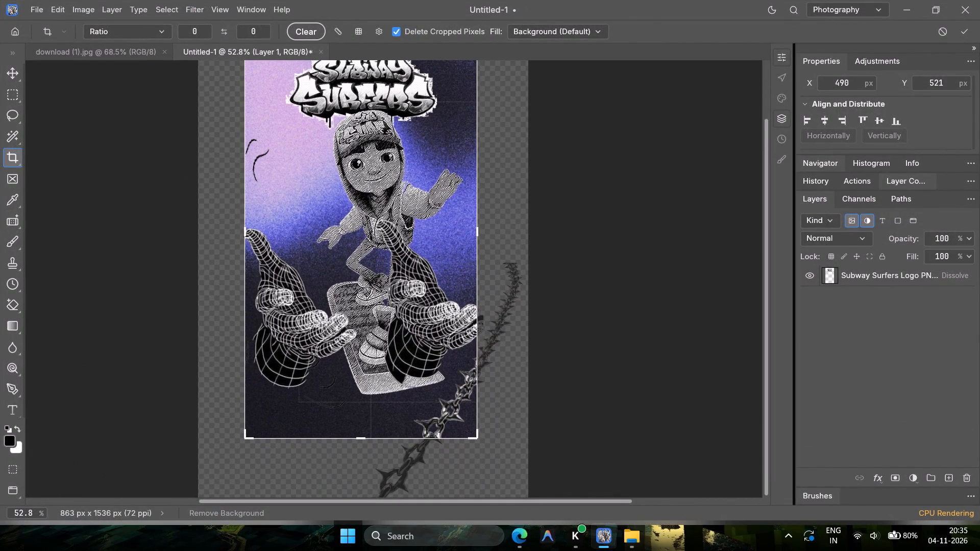
Undo the last two changes to the copied wireframe hand's position.
{"action": "key", "text": "ctrl+z"}
{"action": "key", "text": "ctrl+z"}
{"action": "double_click", "coordinate": [128, 459]}
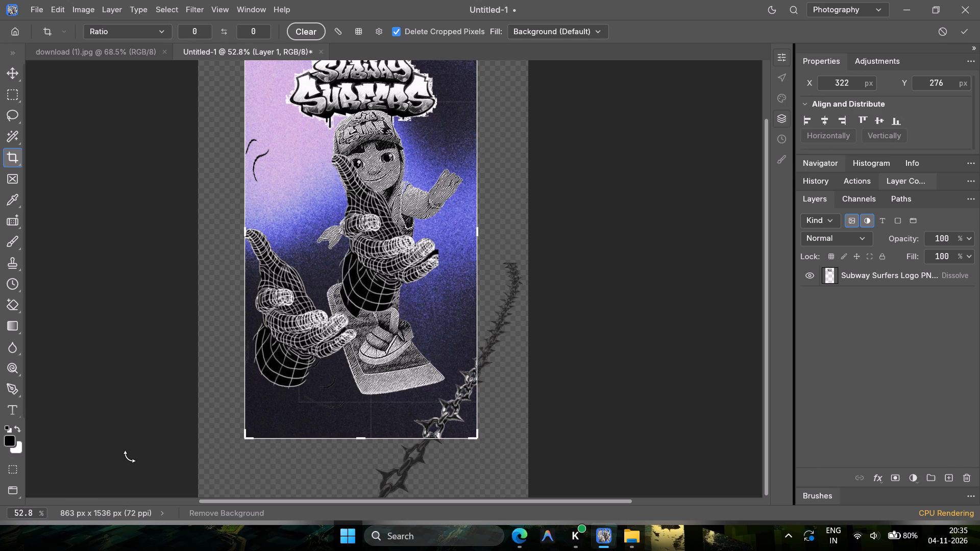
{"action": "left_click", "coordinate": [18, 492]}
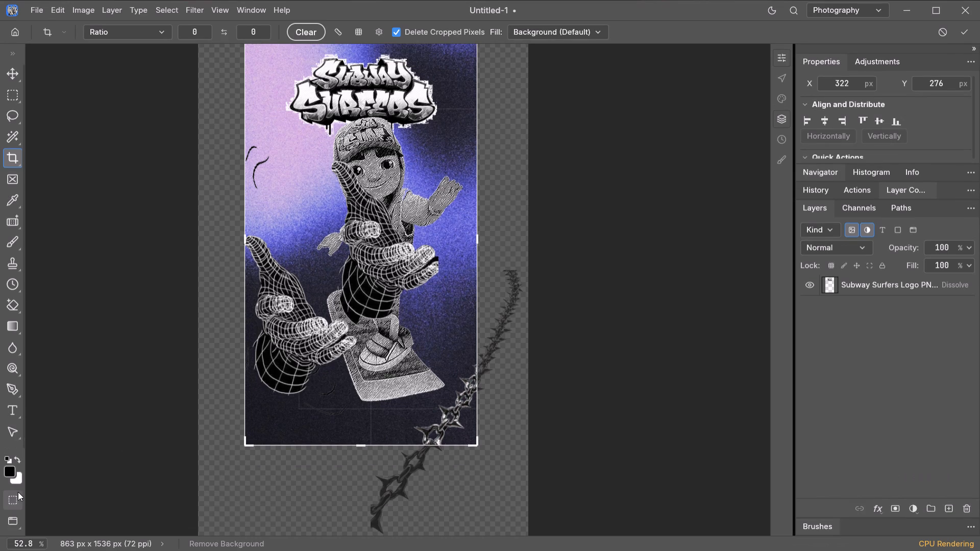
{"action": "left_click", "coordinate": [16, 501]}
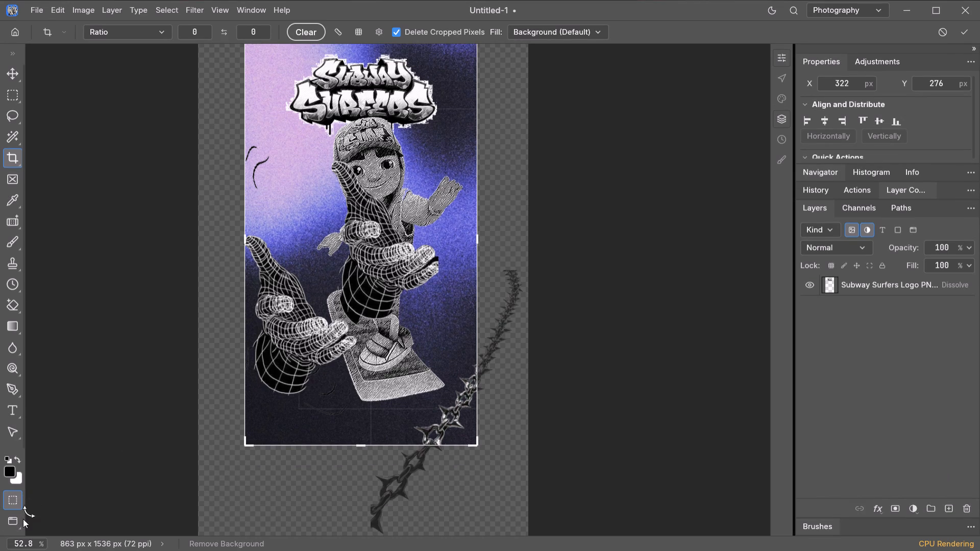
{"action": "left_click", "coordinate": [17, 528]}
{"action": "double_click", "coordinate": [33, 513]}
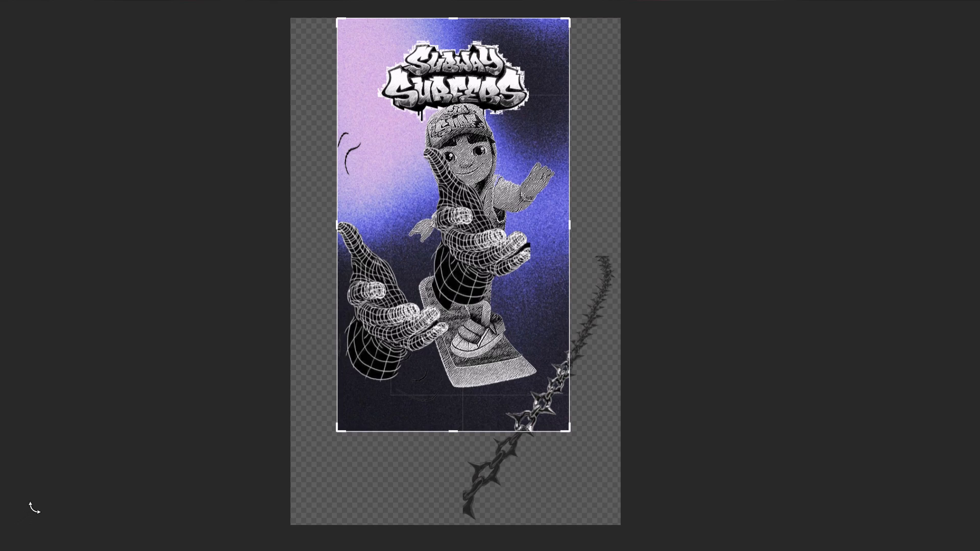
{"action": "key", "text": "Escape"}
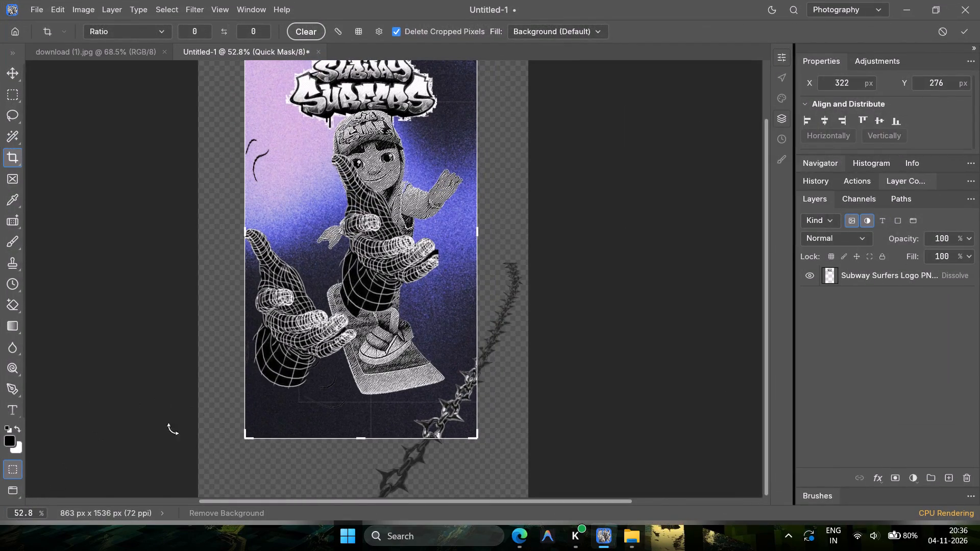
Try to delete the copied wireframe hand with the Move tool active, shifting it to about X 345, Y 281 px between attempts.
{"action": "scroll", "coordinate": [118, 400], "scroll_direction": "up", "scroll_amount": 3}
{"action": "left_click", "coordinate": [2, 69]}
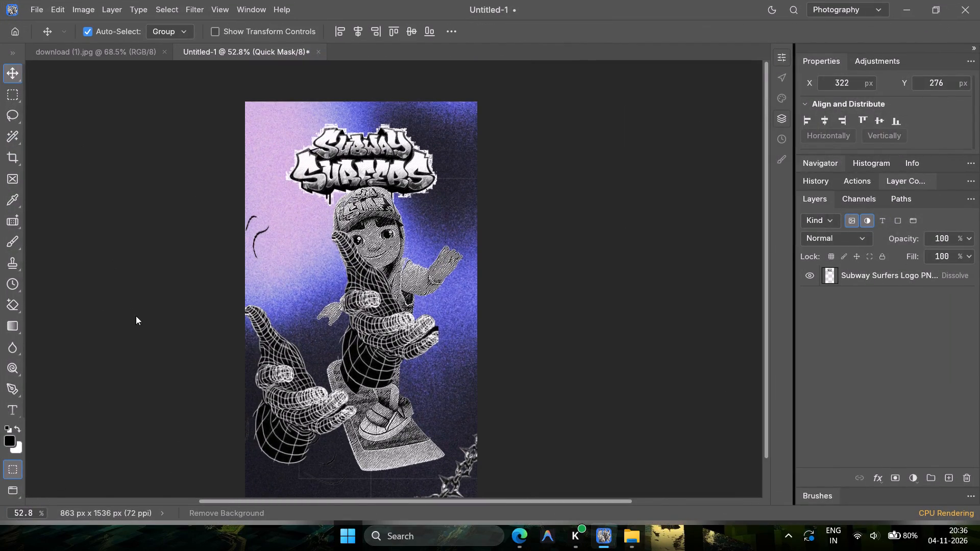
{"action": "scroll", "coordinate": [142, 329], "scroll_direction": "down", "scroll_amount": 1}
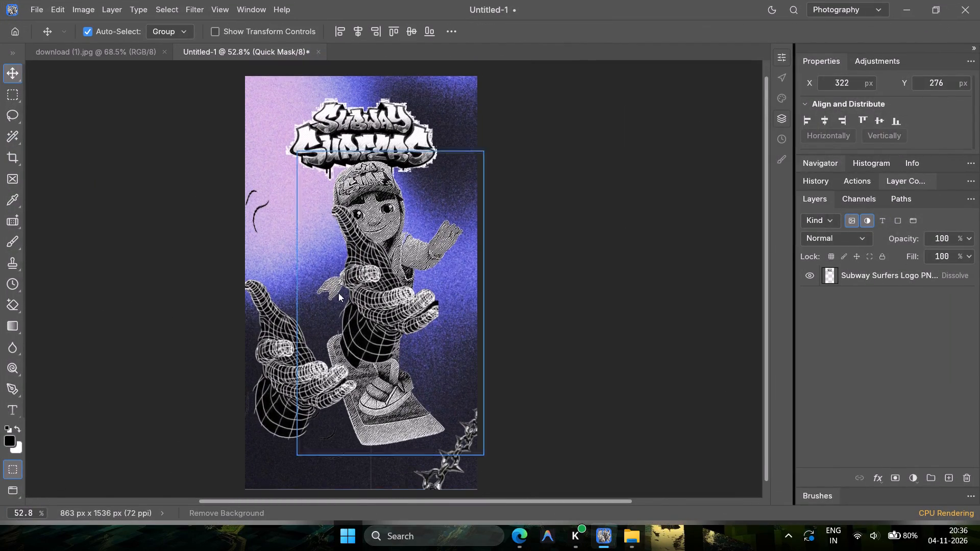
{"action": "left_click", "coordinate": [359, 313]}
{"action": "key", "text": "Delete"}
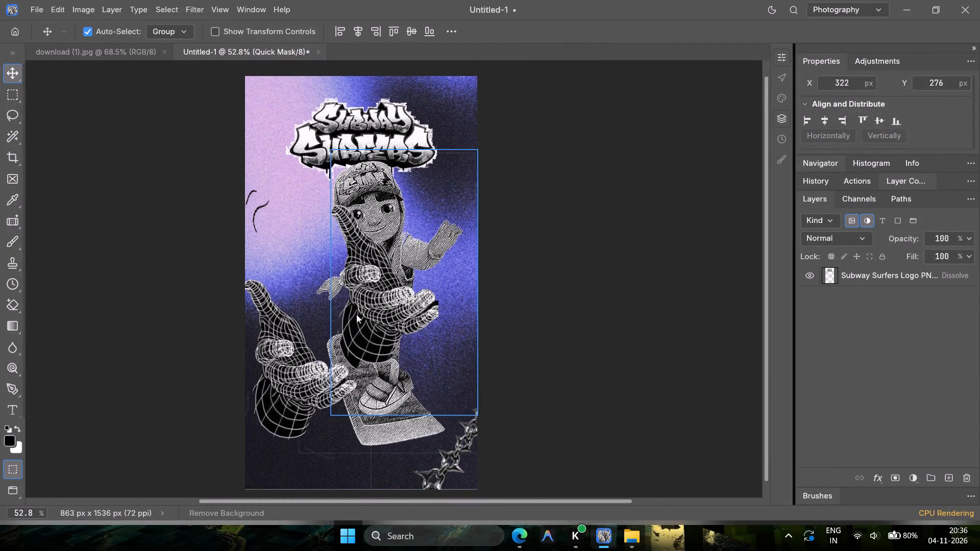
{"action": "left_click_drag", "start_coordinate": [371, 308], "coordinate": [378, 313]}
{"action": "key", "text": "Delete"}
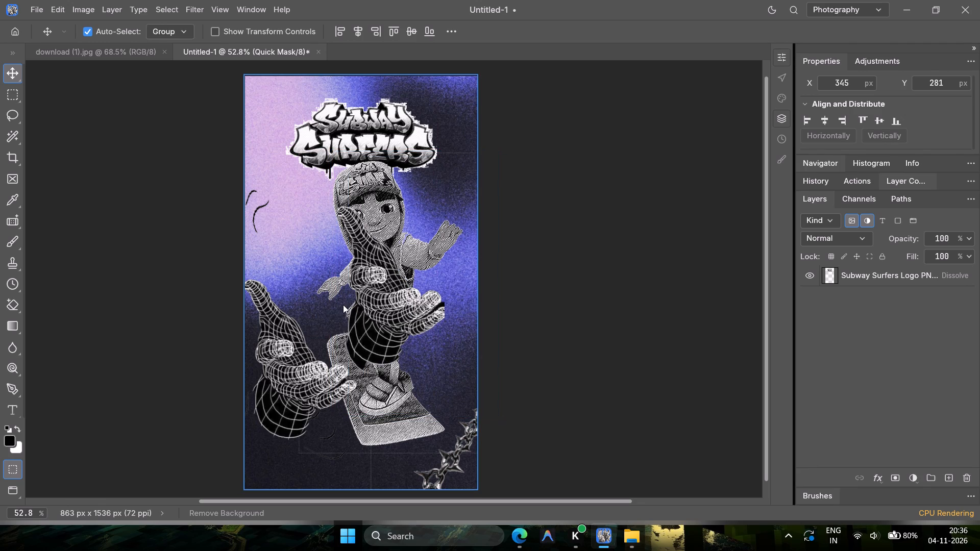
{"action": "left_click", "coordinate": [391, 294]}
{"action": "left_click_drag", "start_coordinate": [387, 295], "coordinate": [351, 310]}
Undo the recent edits step by step until the copied wireframe hand is gone, and clear the layer selection.
{"action": "key", "text": "ctrl+z"}
{"action": "key", "text": "ctrl+z"}
{"action": "key", "text": "ctrl+z"}
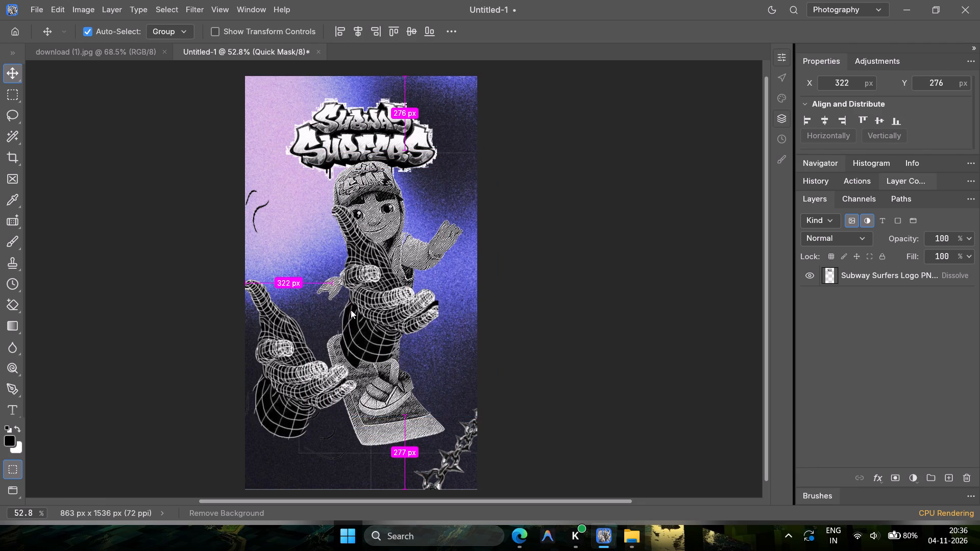
{"action": "key", "text": "ctrl+z"}
{"action": "key", "text": "ctrl+z"}
{"action": "key", "text": "ctrl+z"}
{"action": "key", "text": "ctrl+z"}
{"action": "key", "text": "ctrl+z"}
{"action": "key", "text": "ctrl+z"}
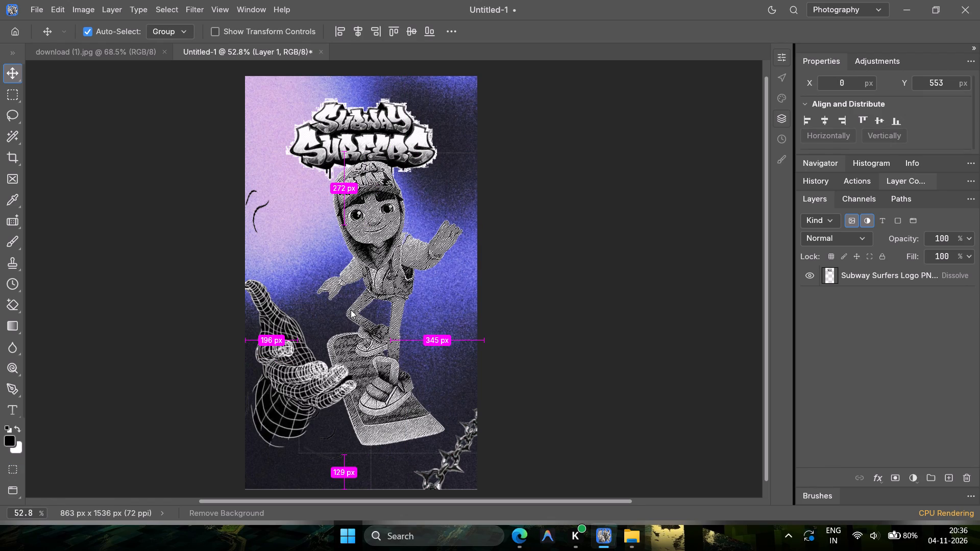
{"action": "key", "text": "ctrl+z"}
{"action": "left_click", "coordinate": [531, 325]}
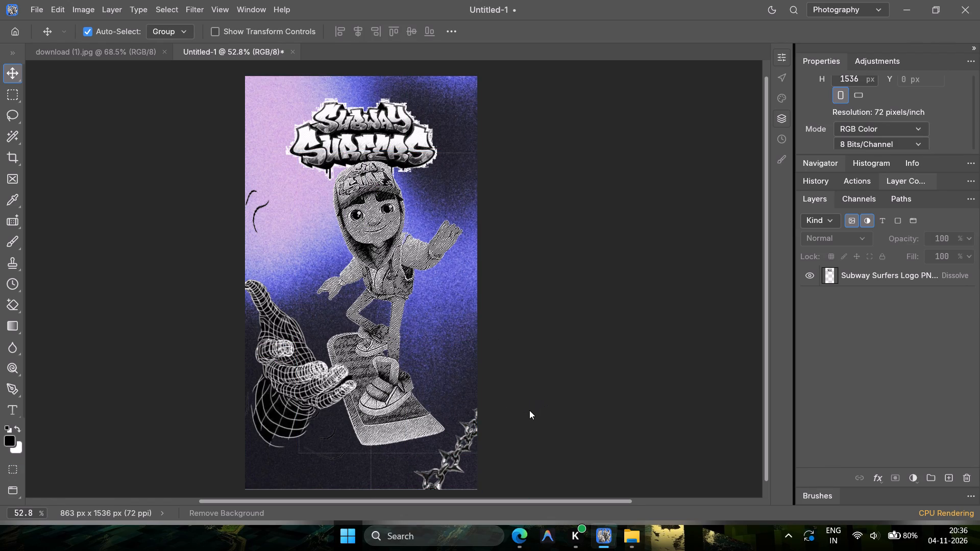
Switch to Edge to recheck the Photoshop help article on rotating and flipping images.
{"action": "left_click", "coordinate": [522, 536]}
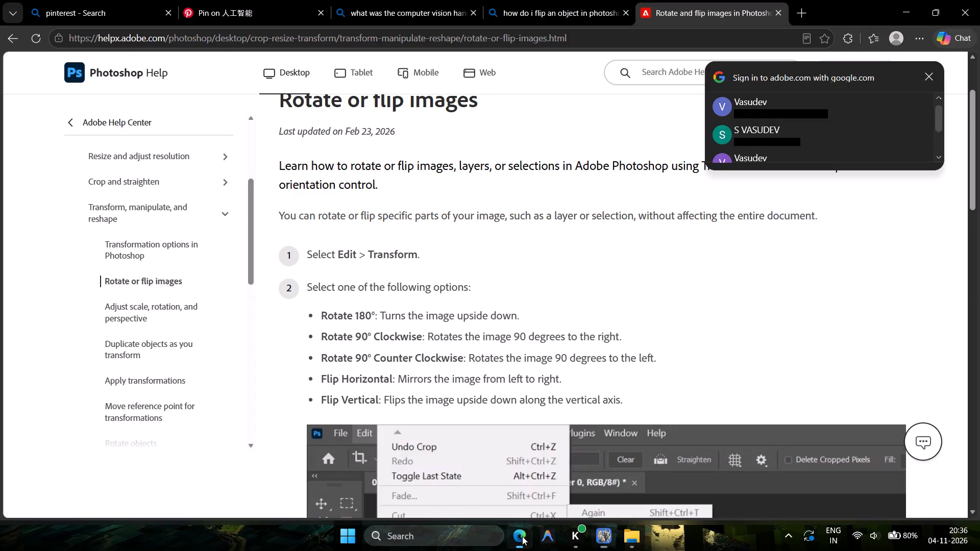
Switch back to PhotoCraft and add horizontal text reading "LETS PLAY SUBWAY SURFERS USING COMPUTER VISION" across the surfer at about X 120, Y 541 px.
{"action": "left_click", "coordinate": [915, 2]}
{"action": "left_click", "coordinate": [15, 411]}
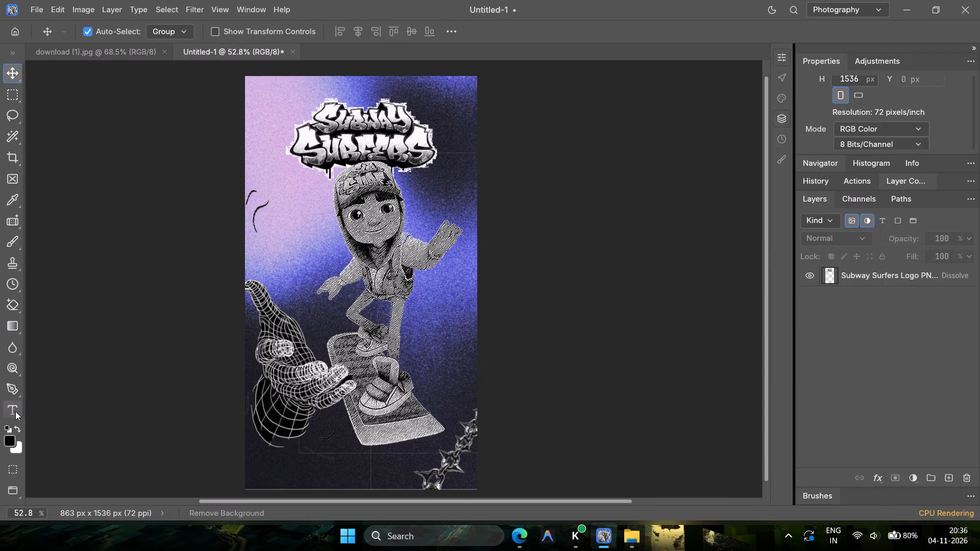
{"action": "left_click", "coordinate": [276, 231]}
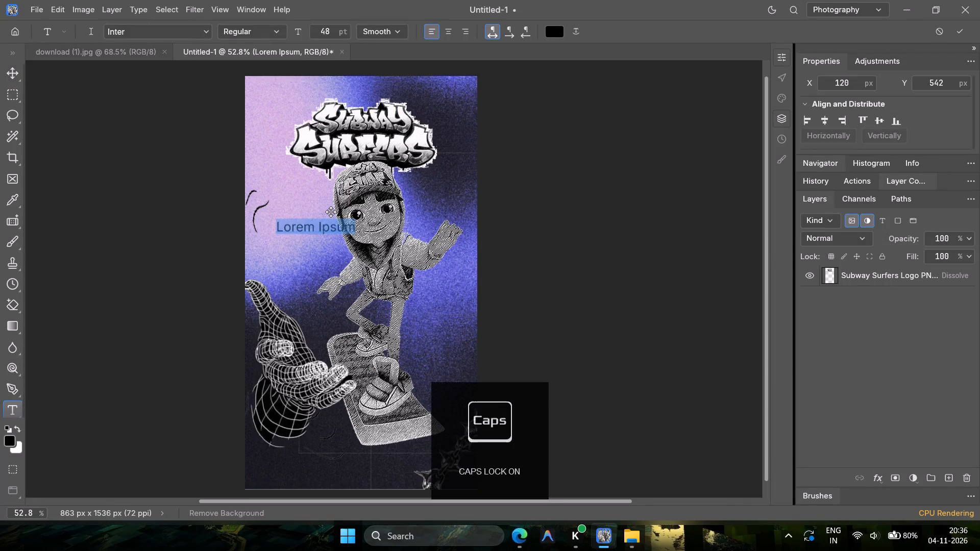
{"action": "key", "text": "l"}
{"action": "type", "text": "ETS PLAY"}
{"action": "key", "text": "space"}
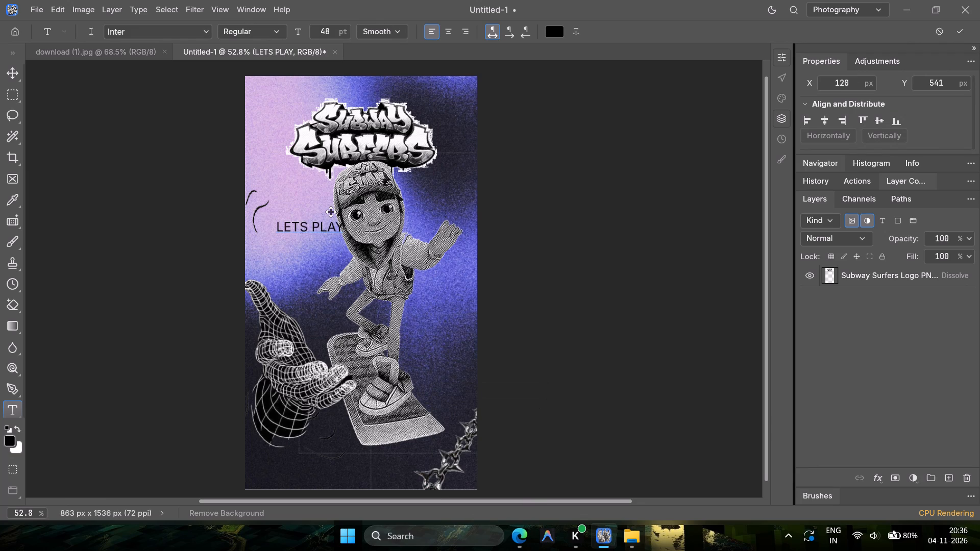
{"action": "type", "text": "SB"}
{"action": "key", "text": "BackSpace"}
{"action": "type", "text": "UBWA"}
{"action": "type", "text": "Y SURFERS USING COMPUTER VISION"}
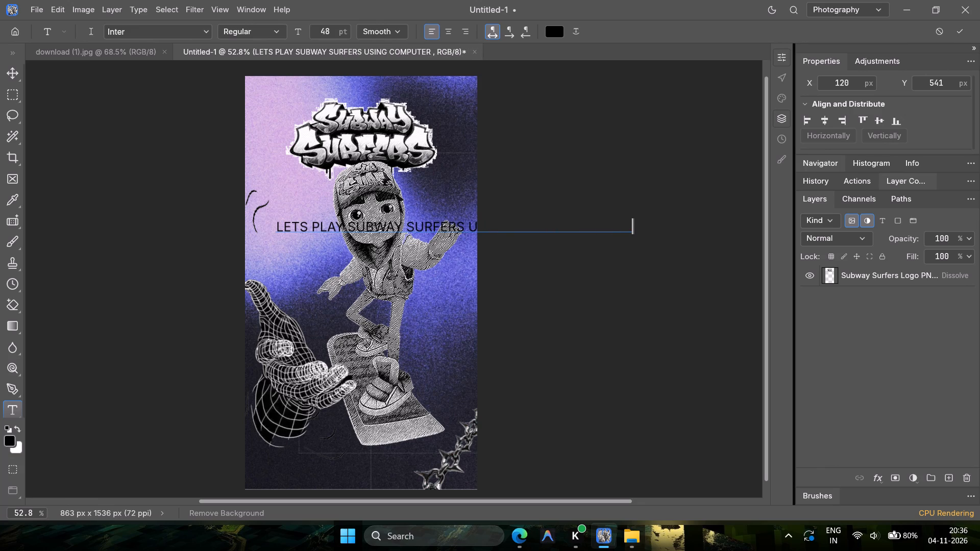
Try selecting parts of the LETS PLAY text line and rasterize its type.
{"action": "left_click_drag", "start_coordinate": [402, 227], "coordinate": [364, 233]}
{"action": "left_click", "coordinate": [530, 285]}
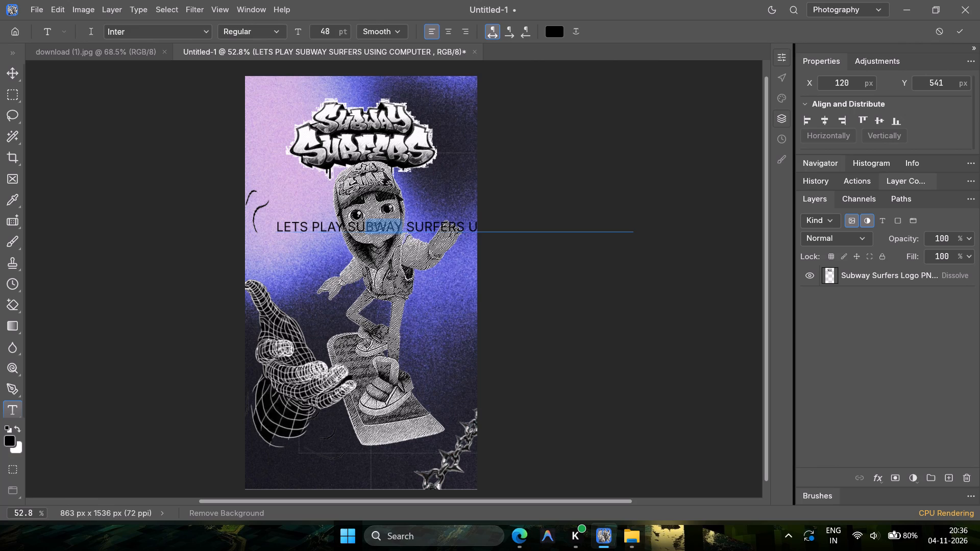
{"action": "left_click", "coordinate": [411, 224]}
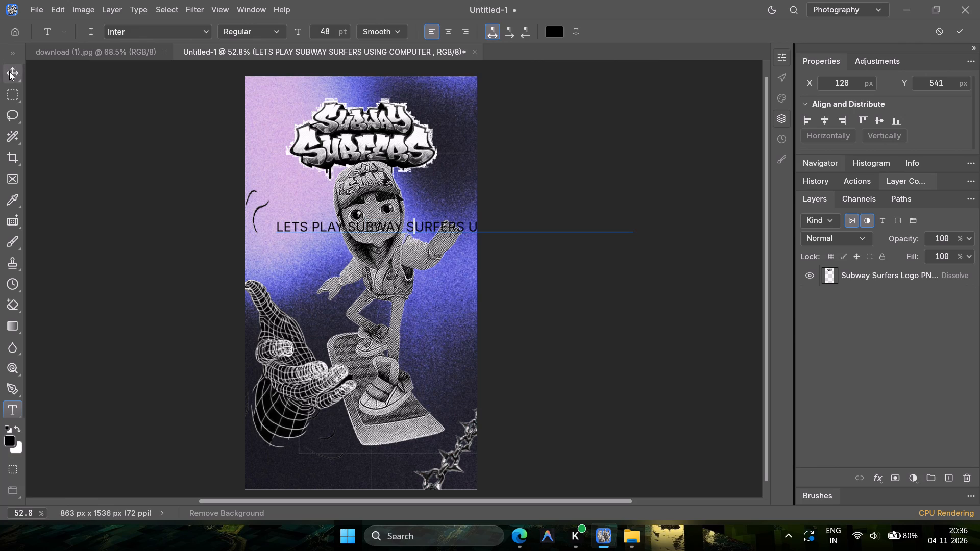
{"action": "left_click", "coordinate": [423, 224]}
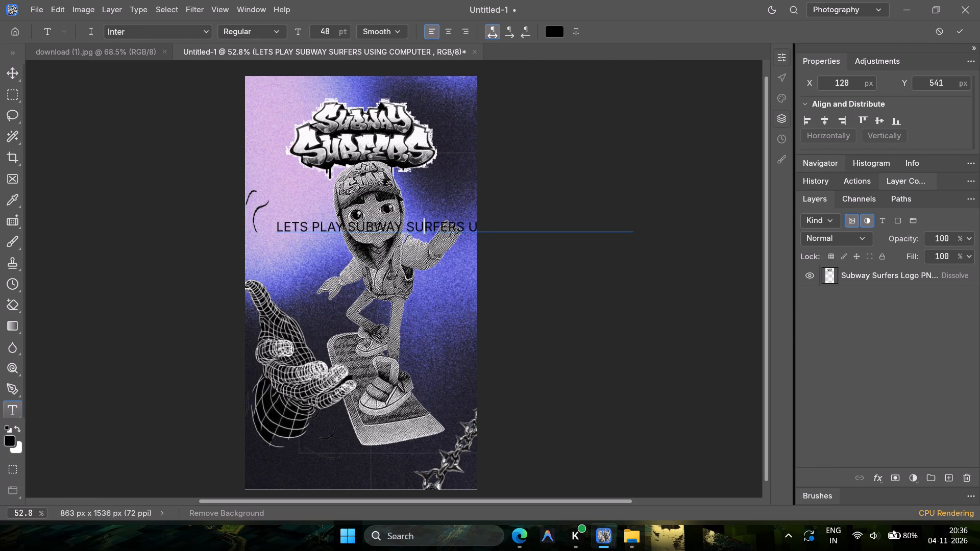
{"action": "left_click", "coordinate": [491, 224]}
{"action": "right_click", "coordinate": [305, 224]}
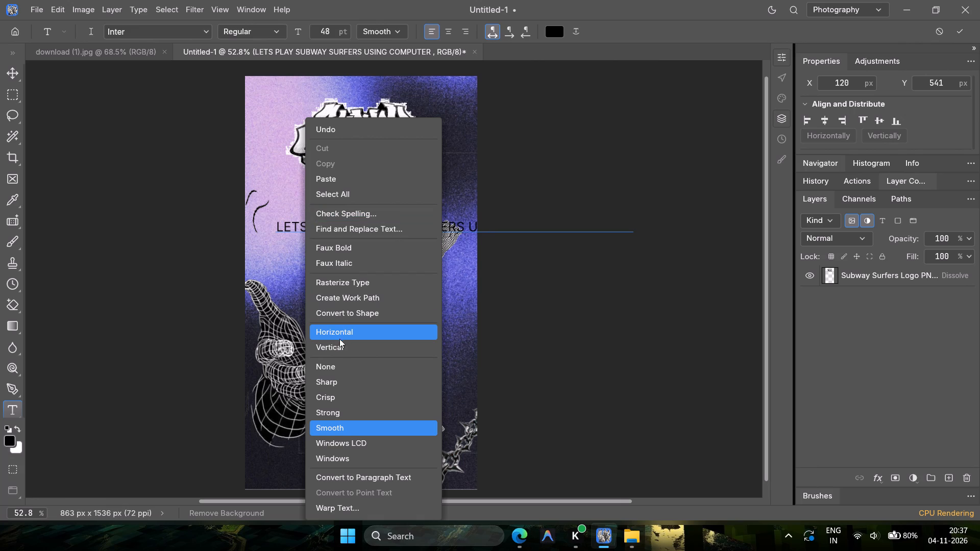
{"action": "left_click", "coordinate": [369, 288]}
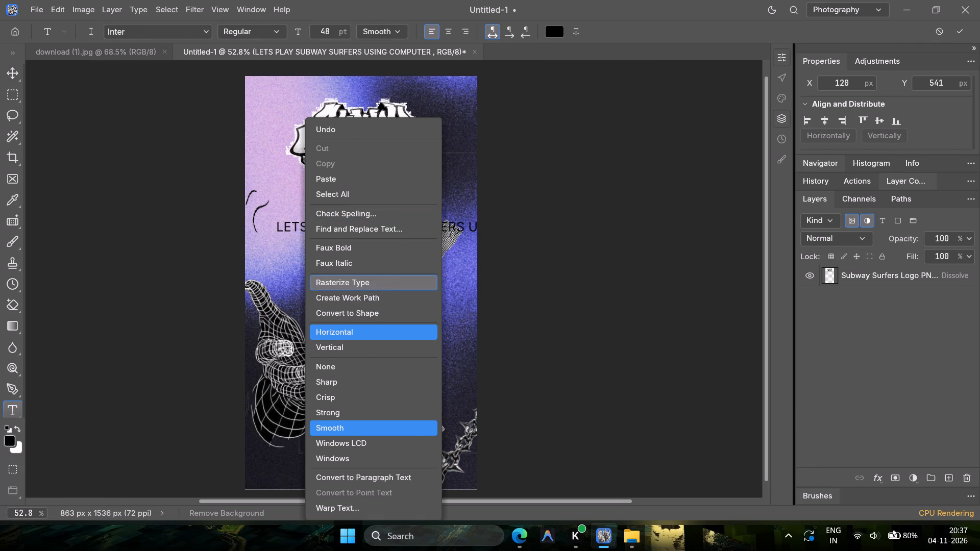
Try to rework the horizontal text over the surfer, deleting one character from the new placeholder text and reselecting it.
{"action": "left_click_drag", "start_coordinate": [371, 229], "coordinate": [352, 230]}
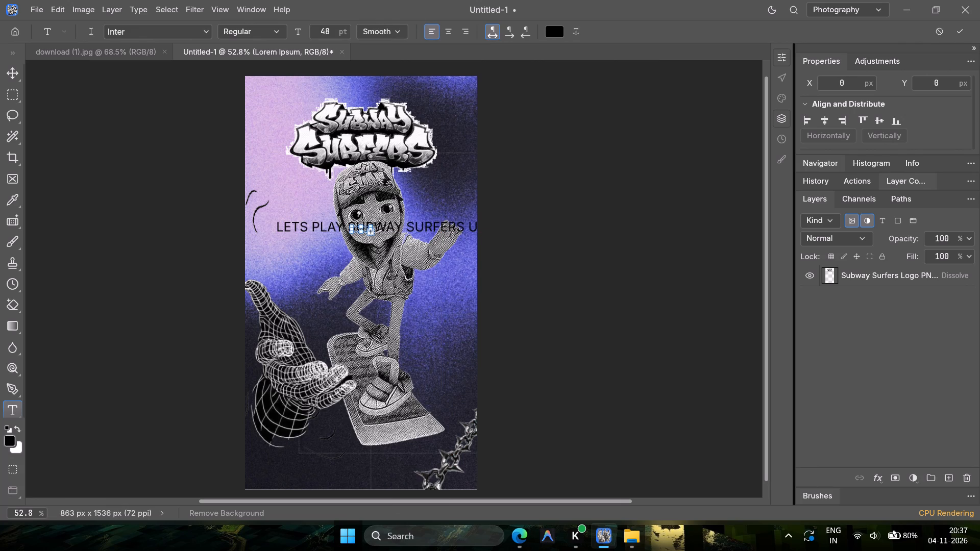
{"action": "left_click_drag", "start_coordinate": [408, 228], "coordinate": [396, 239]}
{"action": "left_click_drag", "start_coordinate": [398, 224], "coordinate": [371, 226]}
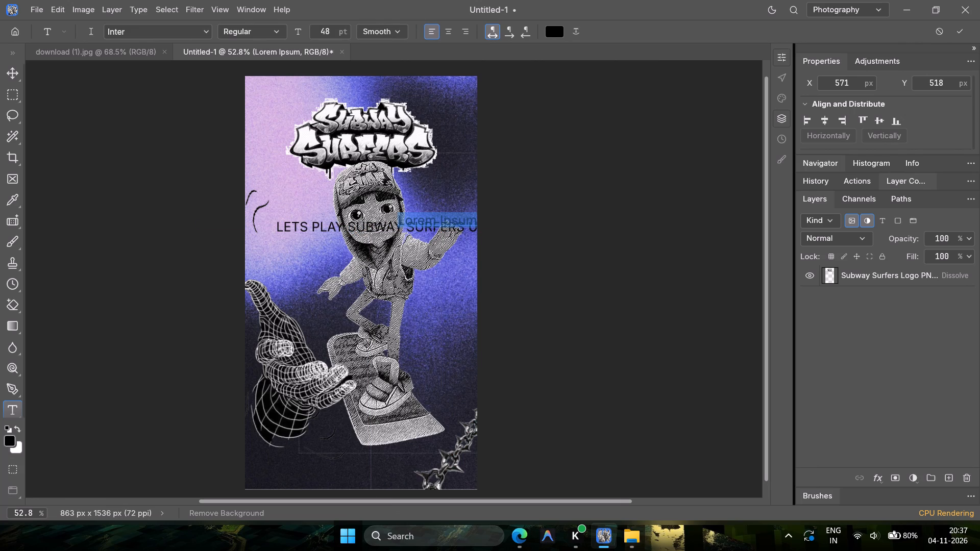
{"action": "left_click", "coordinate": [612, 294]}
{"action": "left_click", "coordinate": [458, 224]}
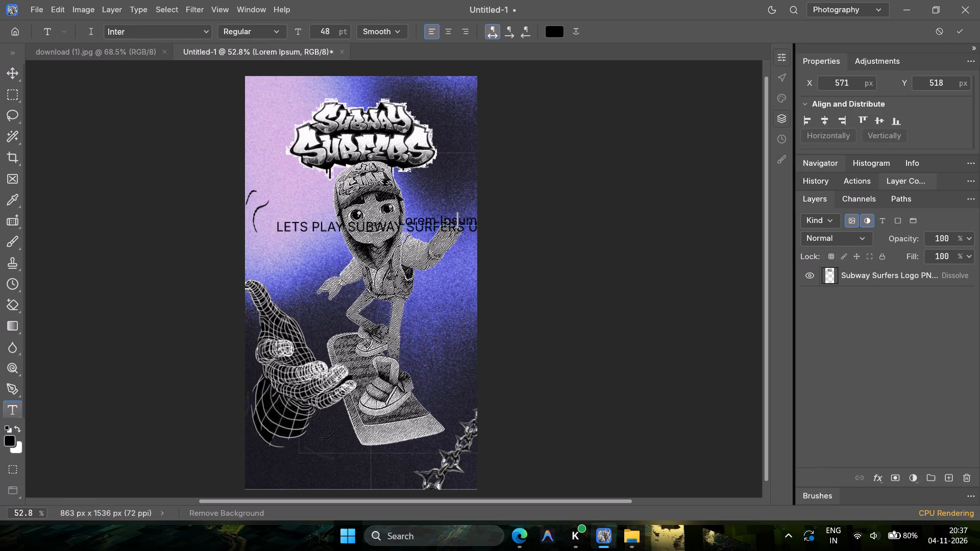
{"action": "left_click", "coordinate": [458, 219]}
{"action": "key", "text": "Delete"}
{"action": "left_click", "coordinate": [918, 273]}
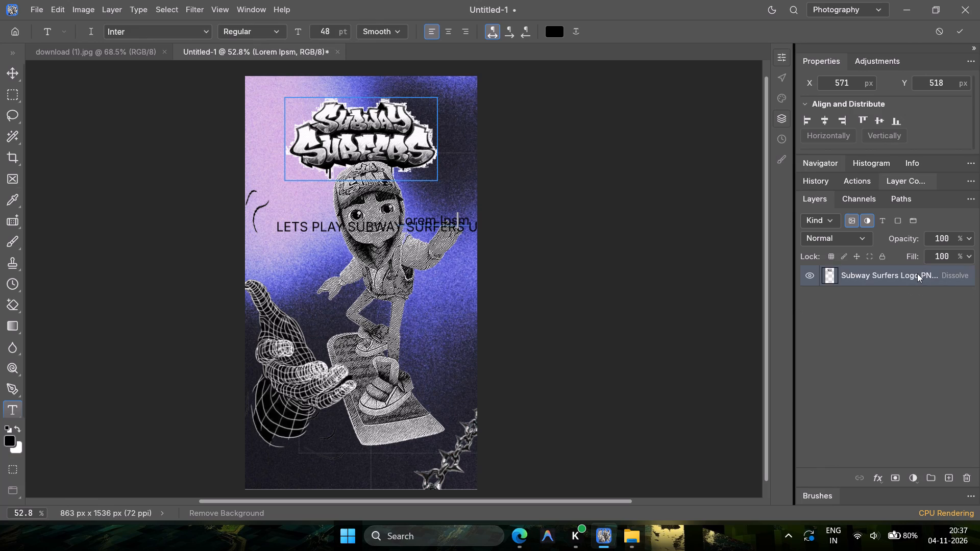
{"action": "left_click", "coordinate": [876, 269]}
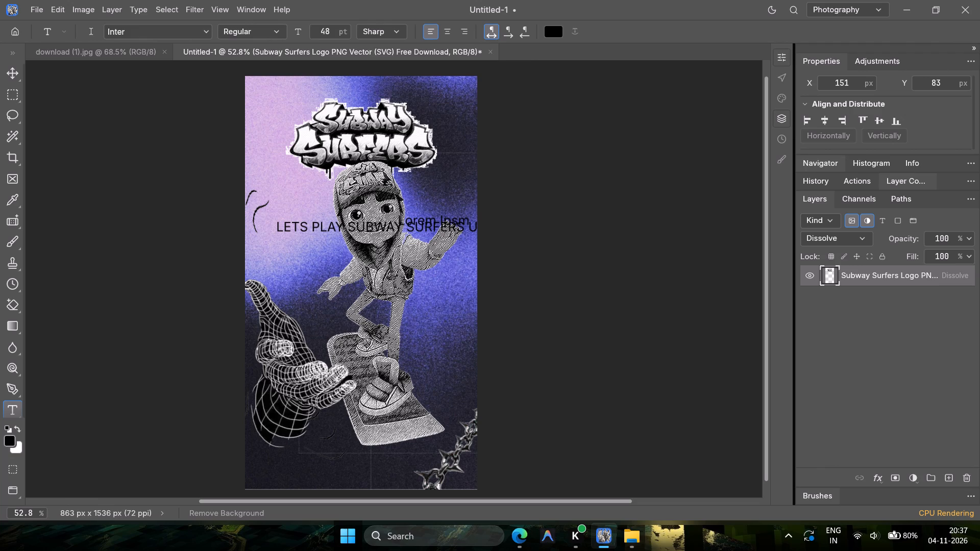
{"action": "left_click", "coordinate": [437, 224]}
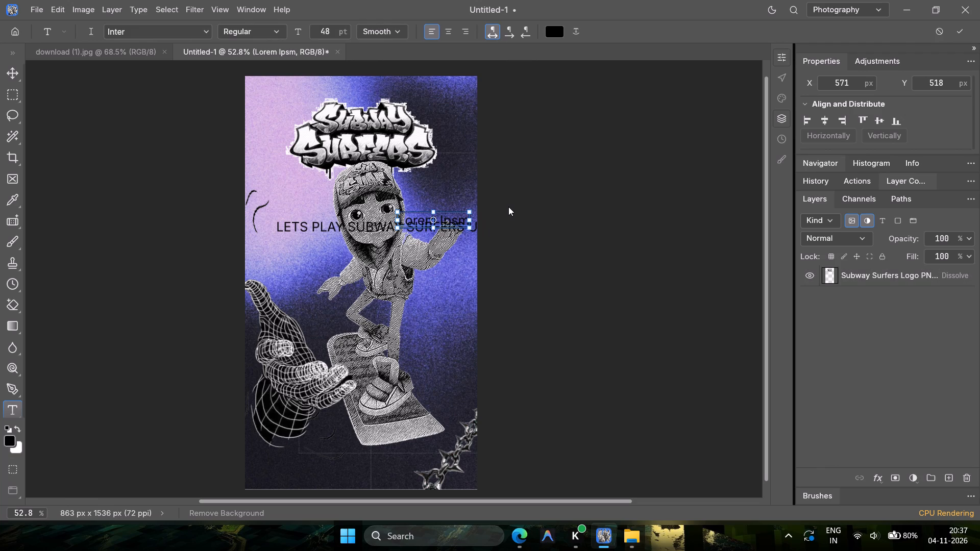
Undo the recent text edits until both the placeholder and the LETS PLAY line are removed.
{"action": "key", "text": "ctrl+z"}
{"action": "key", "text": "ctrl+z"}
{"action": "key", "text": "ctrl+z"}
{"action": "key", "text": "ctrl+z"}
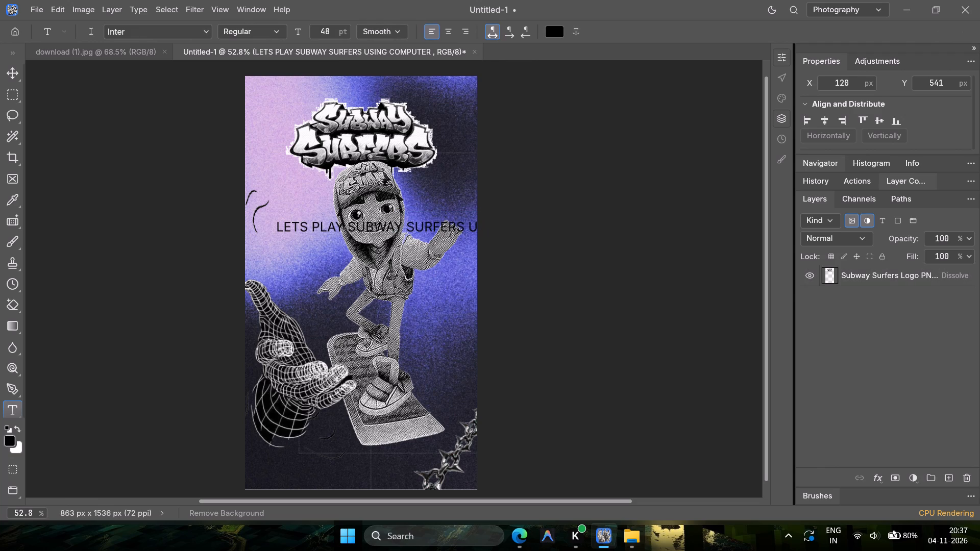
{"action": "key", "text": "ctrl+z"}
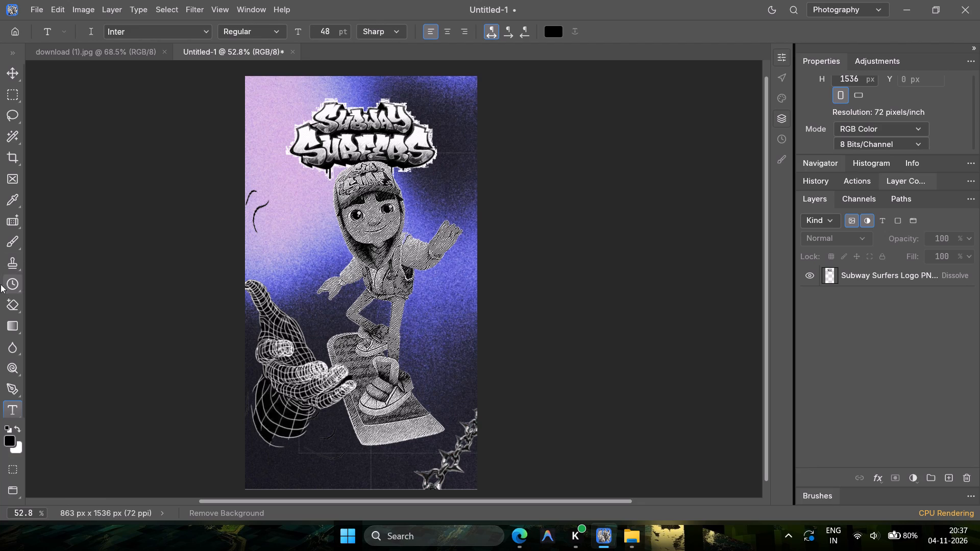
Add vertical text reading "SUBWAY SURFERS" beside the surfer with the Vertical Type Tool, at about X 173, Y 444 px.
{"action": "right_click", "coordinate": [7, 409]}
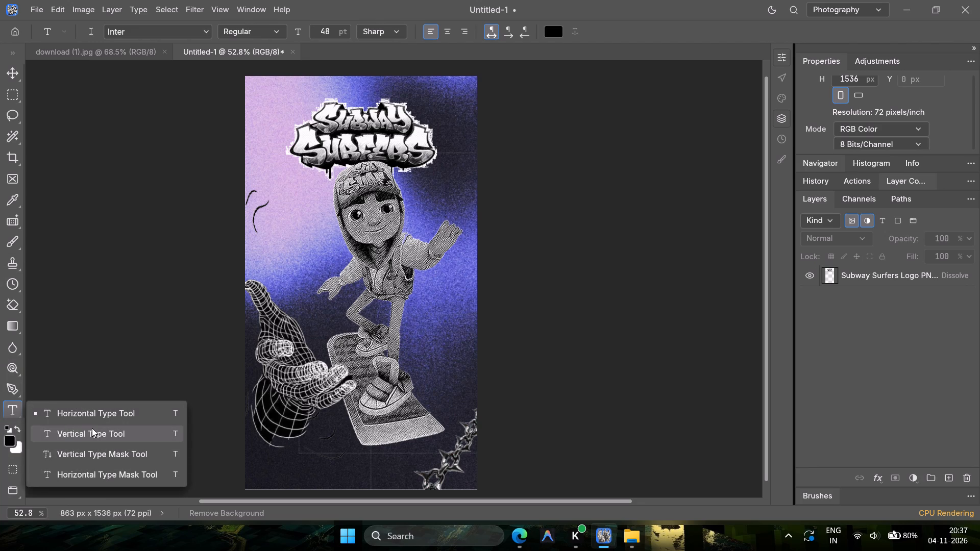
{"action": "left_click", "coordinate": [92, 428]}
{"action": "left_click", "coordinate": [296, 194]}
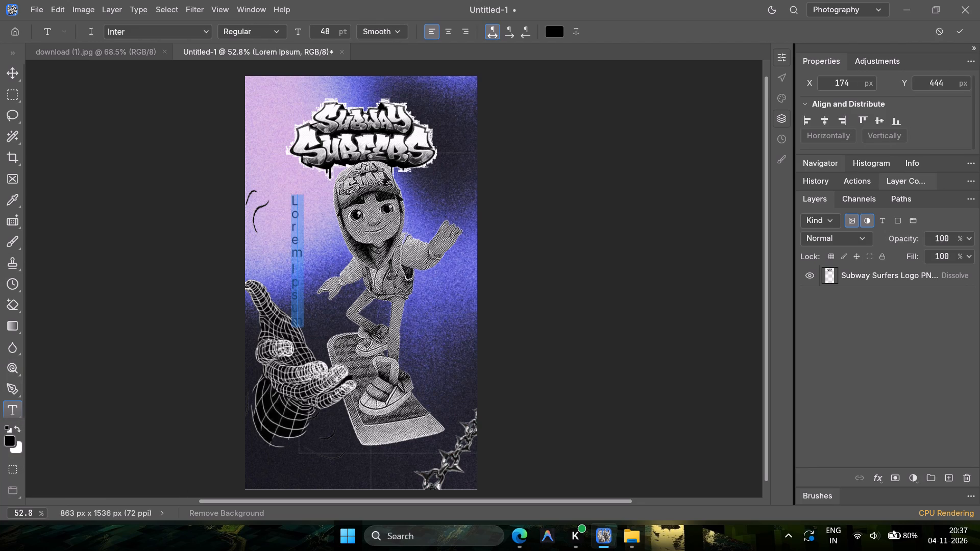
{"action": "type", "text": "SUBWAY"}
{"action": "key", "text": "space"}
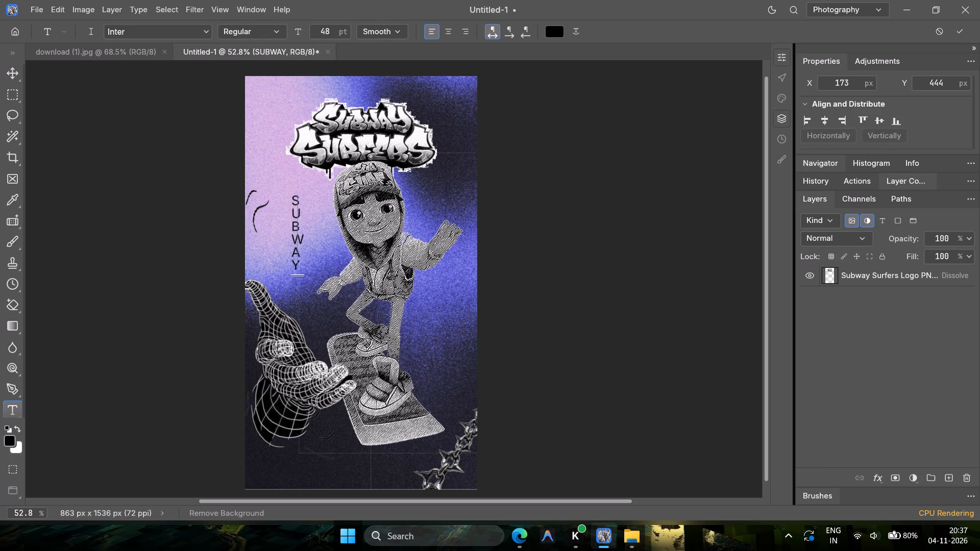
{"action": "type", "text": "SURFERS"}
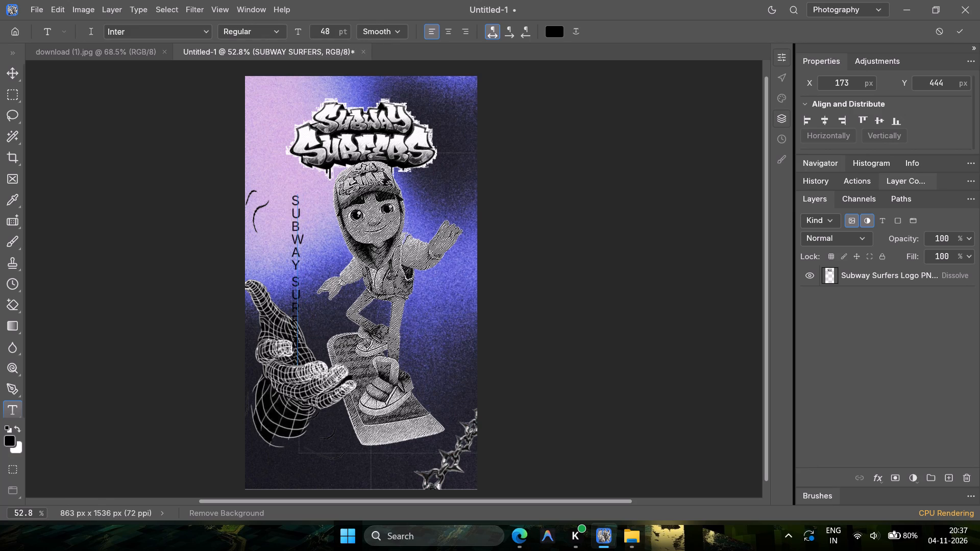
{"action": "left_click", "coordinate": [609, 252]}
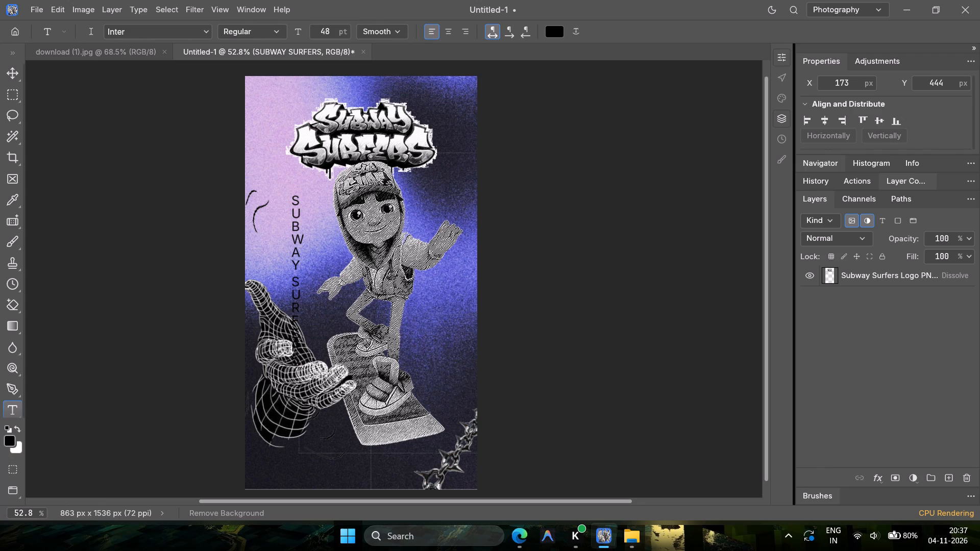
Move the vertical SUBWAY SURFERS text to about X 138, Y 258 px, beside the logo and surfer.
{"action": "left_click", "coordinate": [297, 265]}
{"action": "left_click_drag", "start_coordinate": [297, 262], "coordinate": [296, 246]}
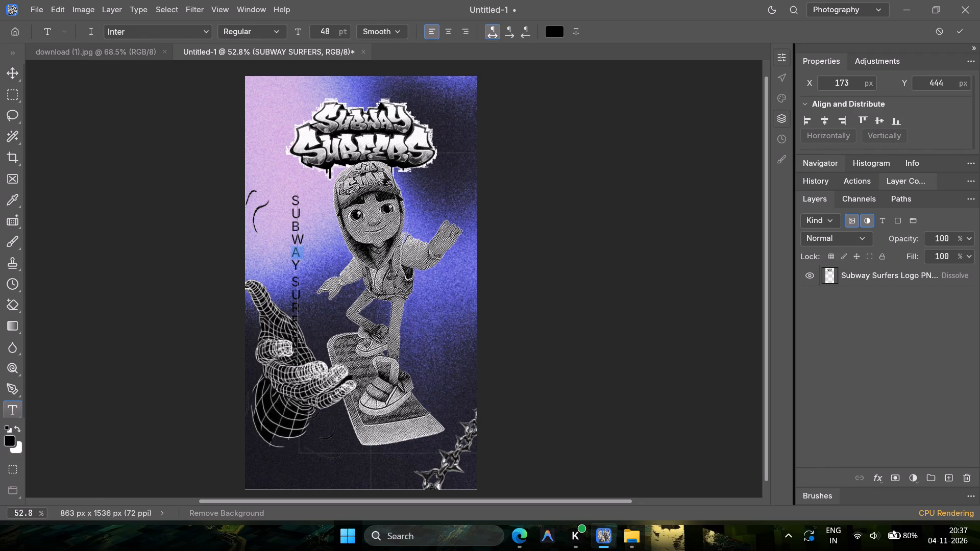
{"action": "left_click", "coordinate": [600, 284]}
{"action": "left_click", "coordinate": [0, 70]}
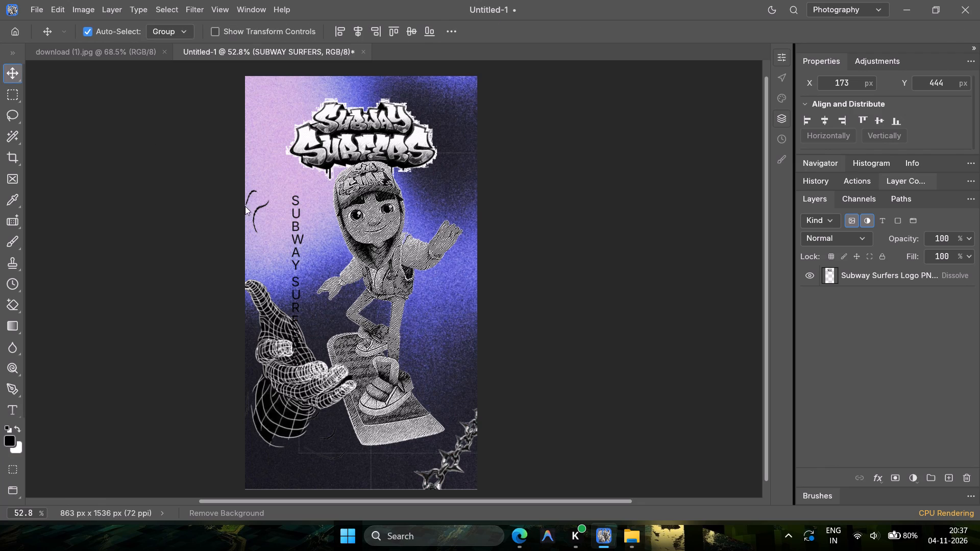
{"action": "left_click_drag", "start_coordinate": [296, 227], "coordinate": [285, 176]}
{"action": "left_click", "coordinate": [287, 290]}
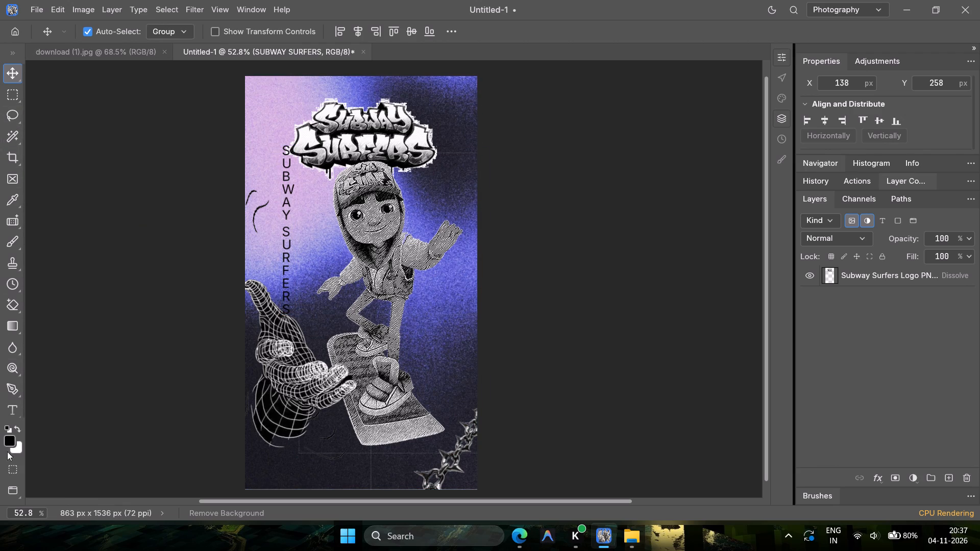
Set the foreground color to white (#FFFFFF).
{"action": "left_click", "coordinate": [9, 438]}
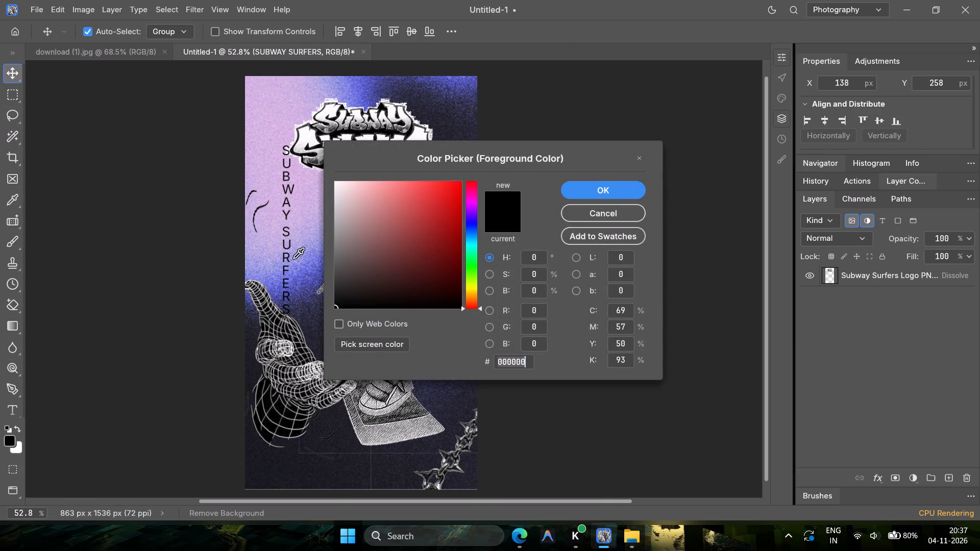
{"action": "left_click_drag", "start_coordinate": [334, 232], "coordinate": [326, 168]}
{"action": "left_click_drag", "start_coordinate": [339, 188], "coordinate": [325, 169]}
{"action": "left_click", "coordinate": [593, 194]}
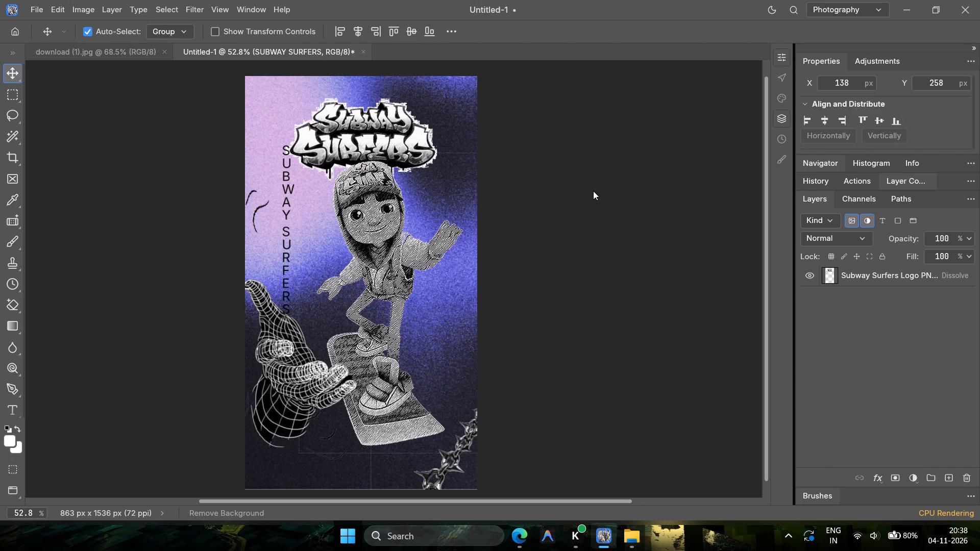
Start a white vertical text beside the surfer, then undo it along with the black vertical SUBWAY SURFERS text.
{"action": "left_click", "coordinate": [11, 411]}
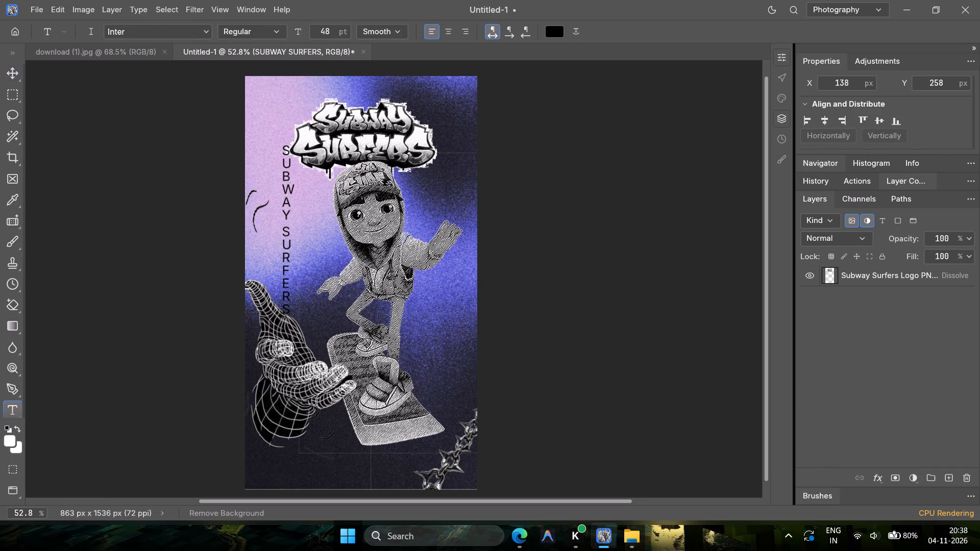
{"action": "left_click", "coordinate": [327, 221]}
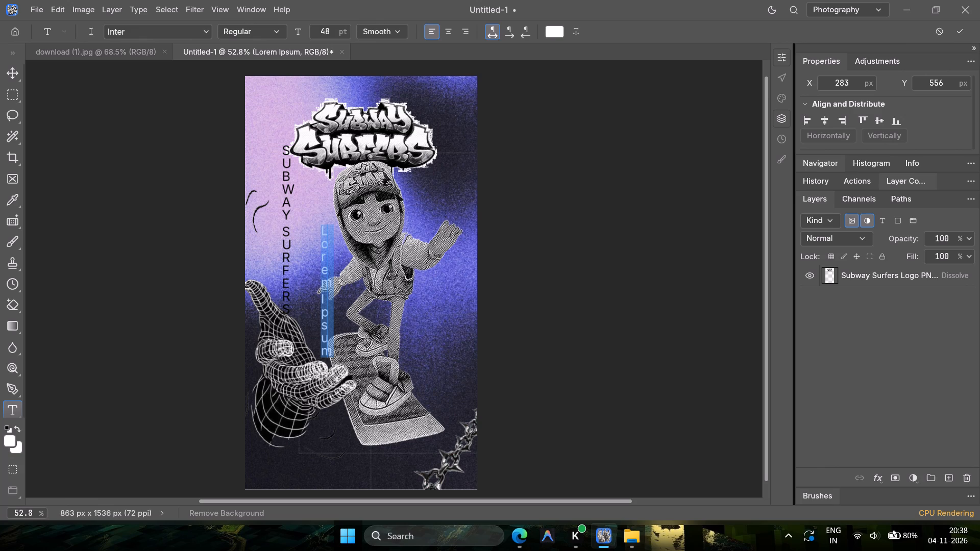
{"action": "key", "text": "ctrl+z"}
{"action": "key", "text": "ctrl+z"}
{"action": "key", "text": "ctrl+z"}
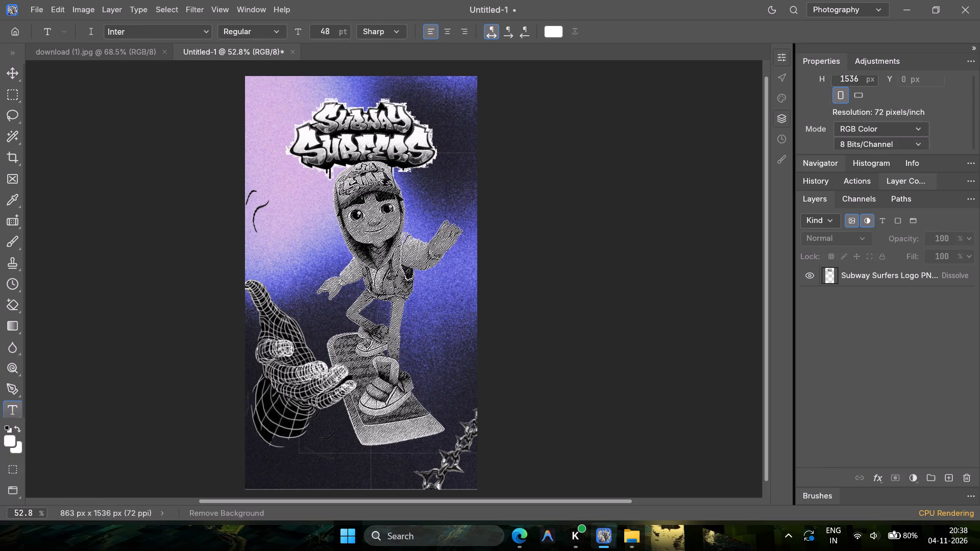
Sample the blue of the background gradient as the foreground color (#484FAA).
{"action": "left_click", "coordinate": [9, 436]}
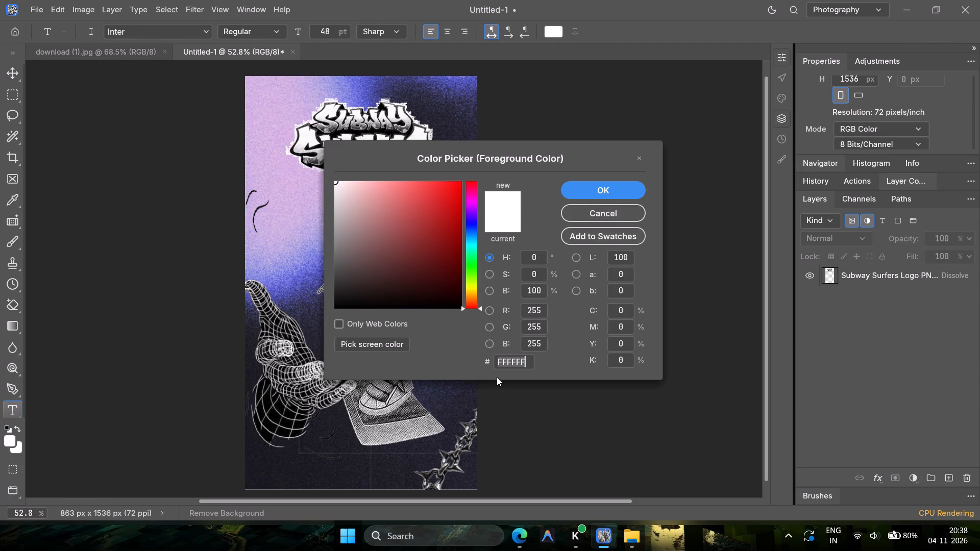
{"action": "left_click", "coordinate": [382, 341]}
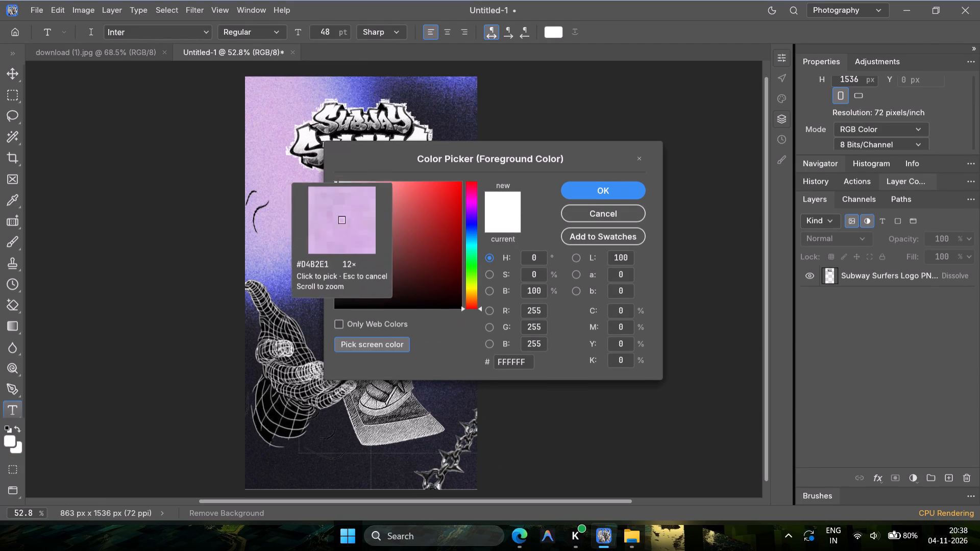
{"action": "left_click", "coordinate": [307, 280]}
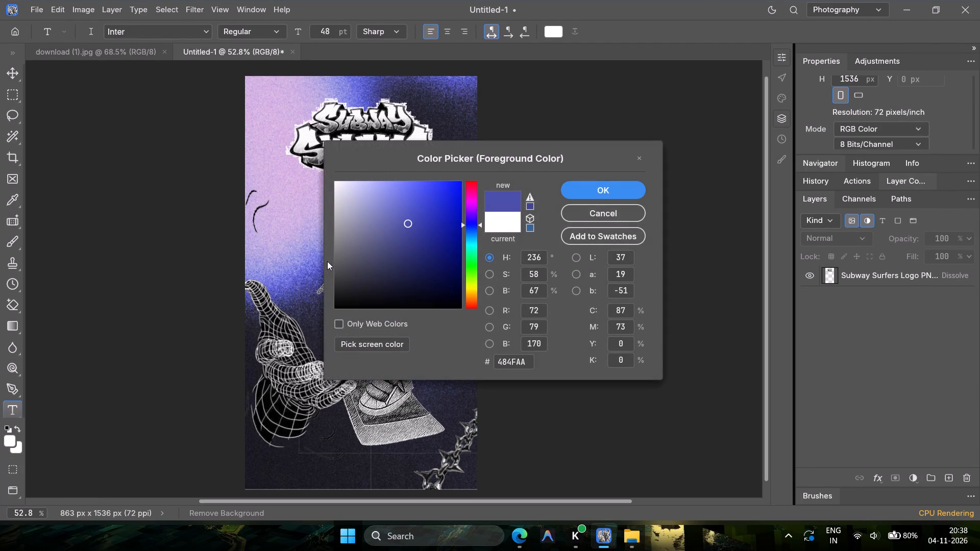
{"action": "left_click", "coordinate": [603, 185]}
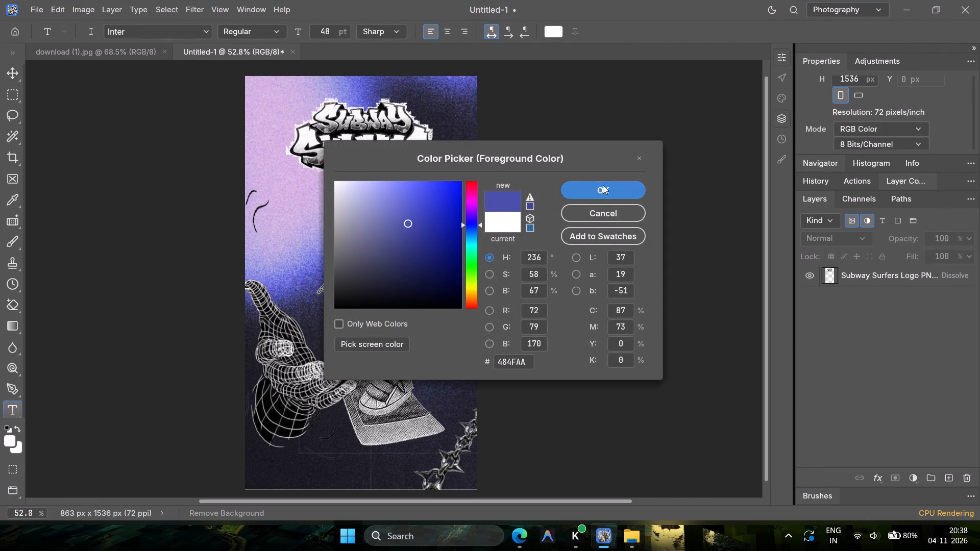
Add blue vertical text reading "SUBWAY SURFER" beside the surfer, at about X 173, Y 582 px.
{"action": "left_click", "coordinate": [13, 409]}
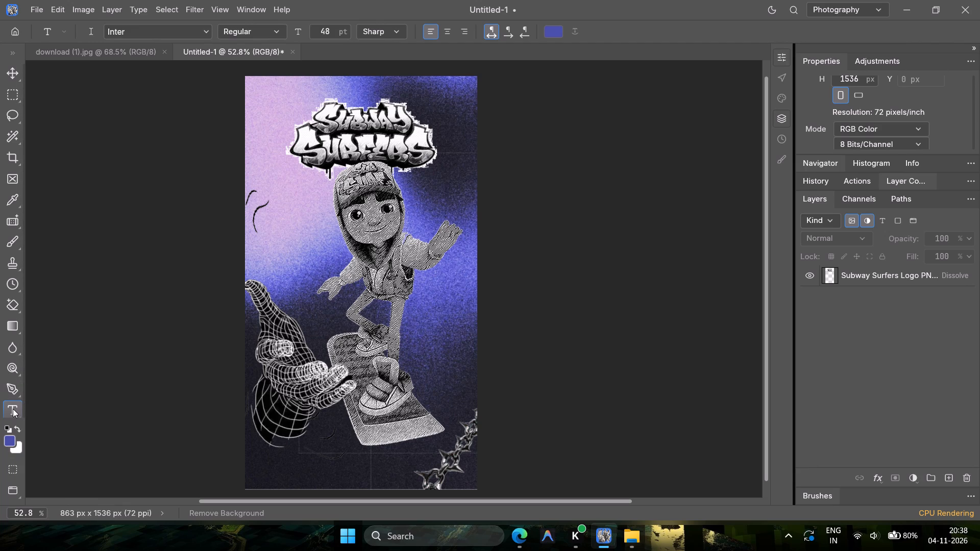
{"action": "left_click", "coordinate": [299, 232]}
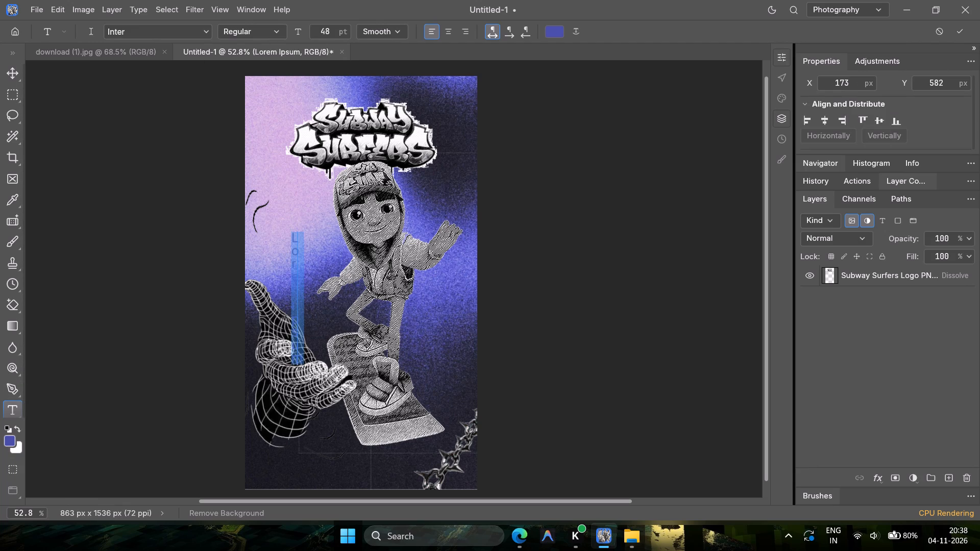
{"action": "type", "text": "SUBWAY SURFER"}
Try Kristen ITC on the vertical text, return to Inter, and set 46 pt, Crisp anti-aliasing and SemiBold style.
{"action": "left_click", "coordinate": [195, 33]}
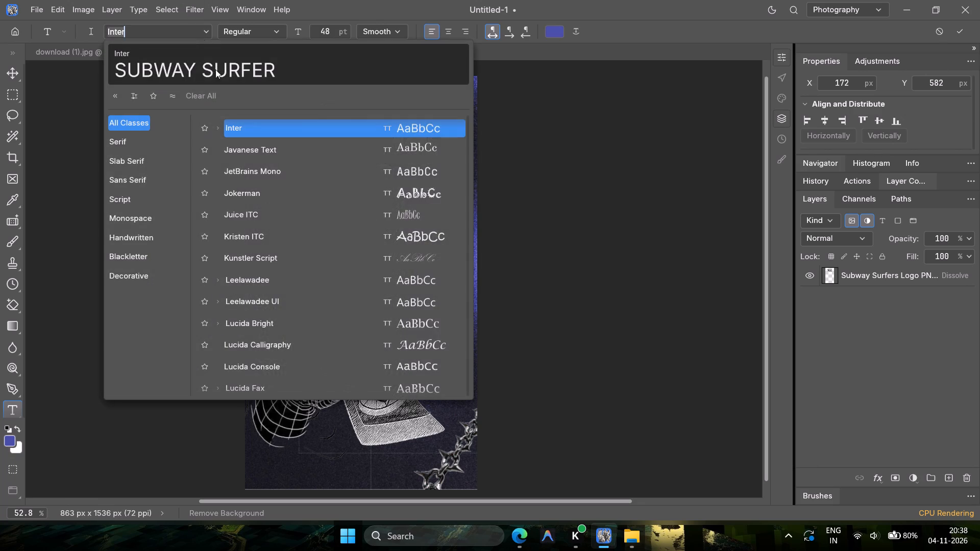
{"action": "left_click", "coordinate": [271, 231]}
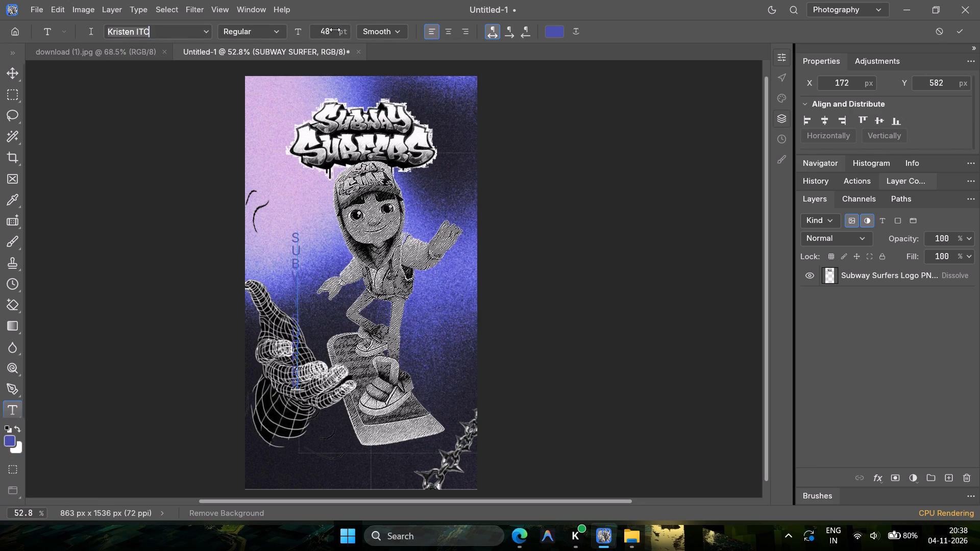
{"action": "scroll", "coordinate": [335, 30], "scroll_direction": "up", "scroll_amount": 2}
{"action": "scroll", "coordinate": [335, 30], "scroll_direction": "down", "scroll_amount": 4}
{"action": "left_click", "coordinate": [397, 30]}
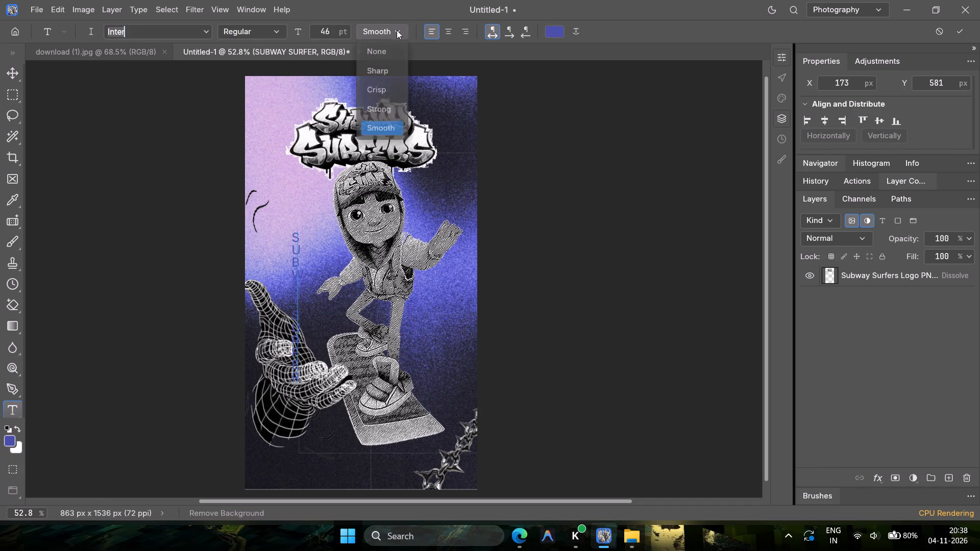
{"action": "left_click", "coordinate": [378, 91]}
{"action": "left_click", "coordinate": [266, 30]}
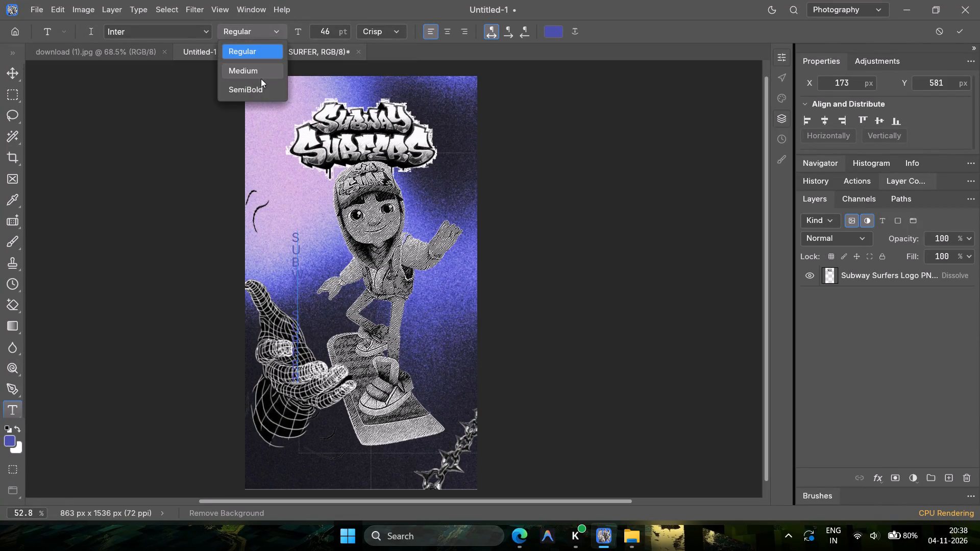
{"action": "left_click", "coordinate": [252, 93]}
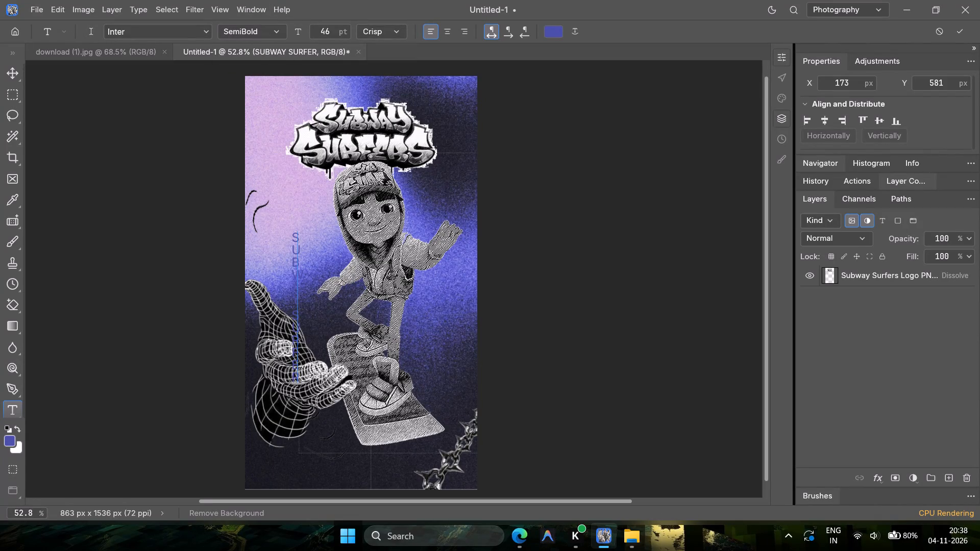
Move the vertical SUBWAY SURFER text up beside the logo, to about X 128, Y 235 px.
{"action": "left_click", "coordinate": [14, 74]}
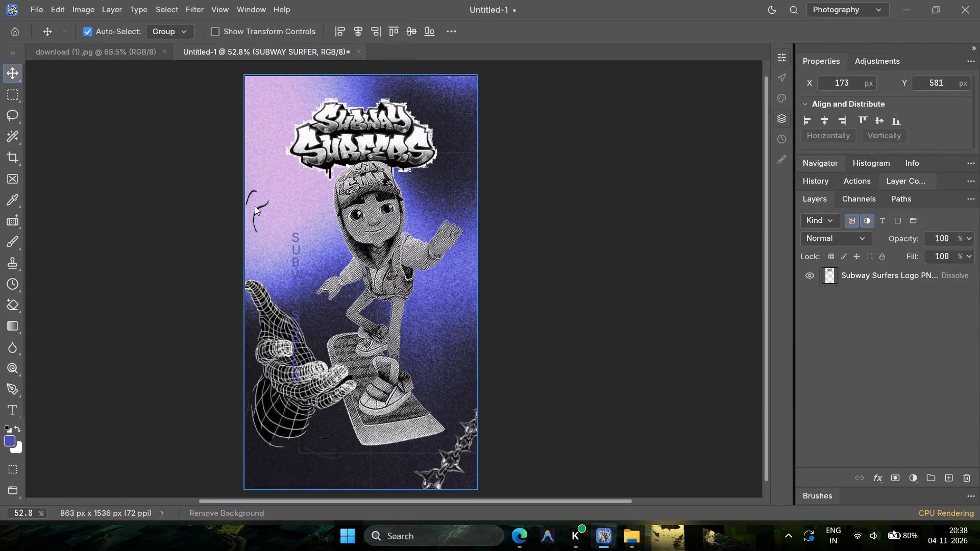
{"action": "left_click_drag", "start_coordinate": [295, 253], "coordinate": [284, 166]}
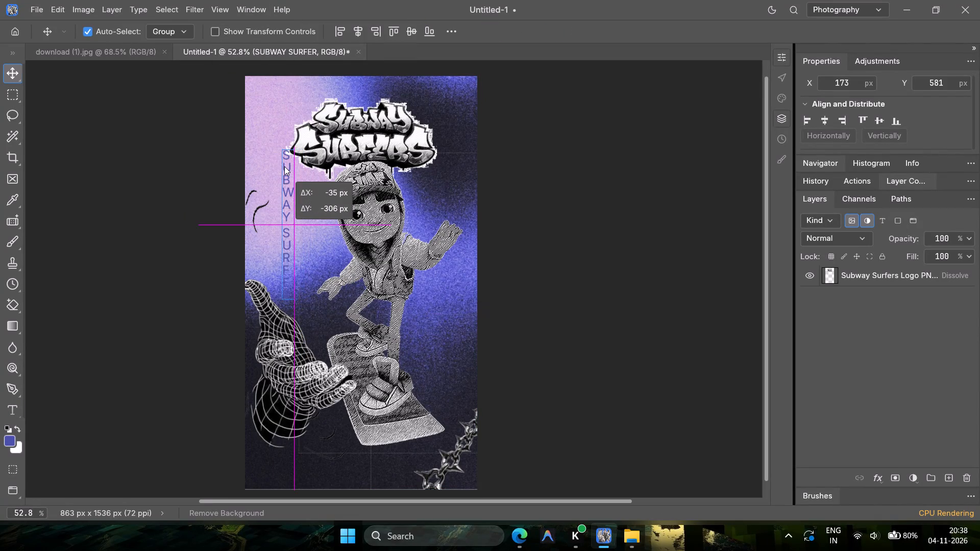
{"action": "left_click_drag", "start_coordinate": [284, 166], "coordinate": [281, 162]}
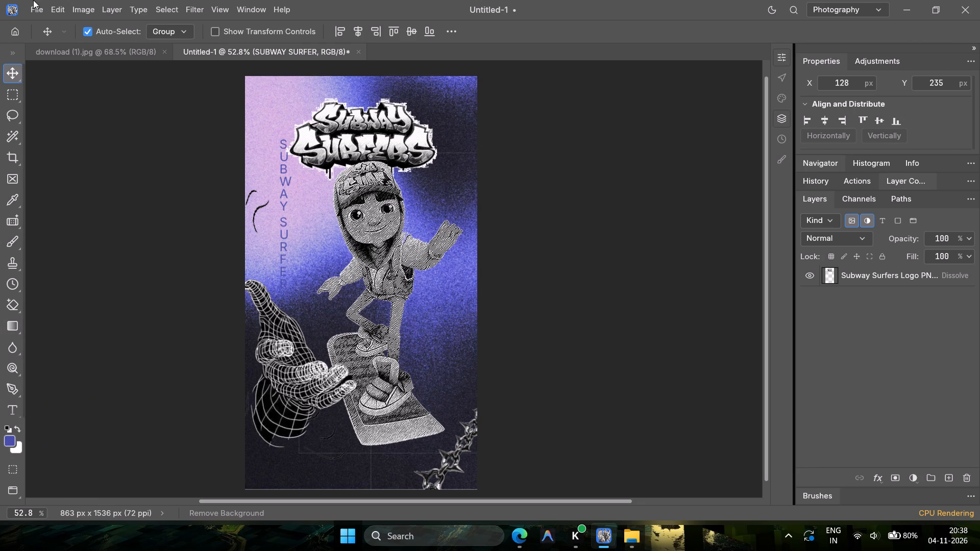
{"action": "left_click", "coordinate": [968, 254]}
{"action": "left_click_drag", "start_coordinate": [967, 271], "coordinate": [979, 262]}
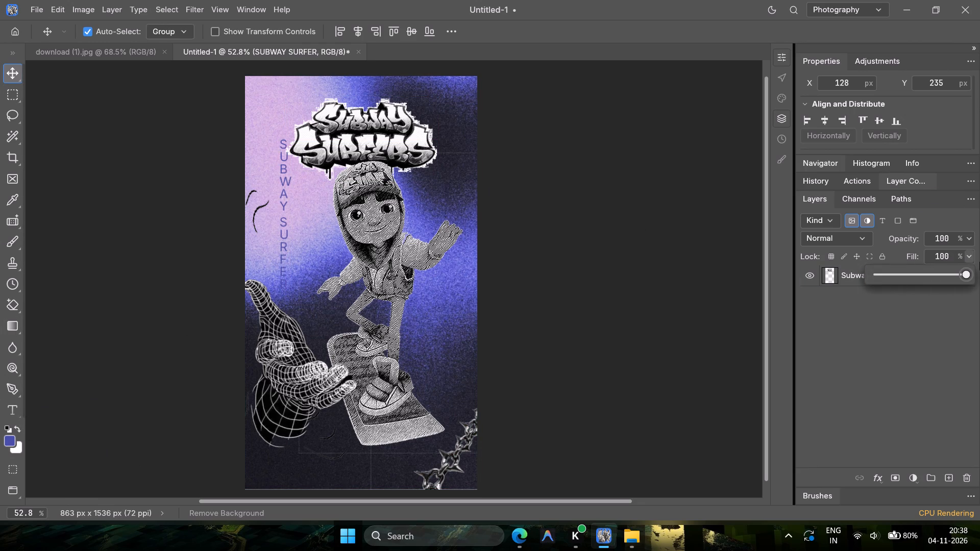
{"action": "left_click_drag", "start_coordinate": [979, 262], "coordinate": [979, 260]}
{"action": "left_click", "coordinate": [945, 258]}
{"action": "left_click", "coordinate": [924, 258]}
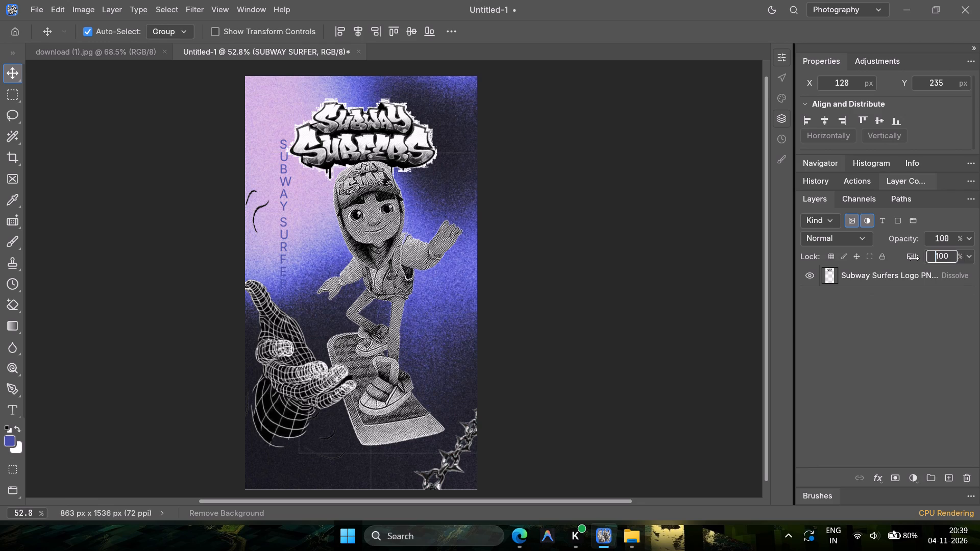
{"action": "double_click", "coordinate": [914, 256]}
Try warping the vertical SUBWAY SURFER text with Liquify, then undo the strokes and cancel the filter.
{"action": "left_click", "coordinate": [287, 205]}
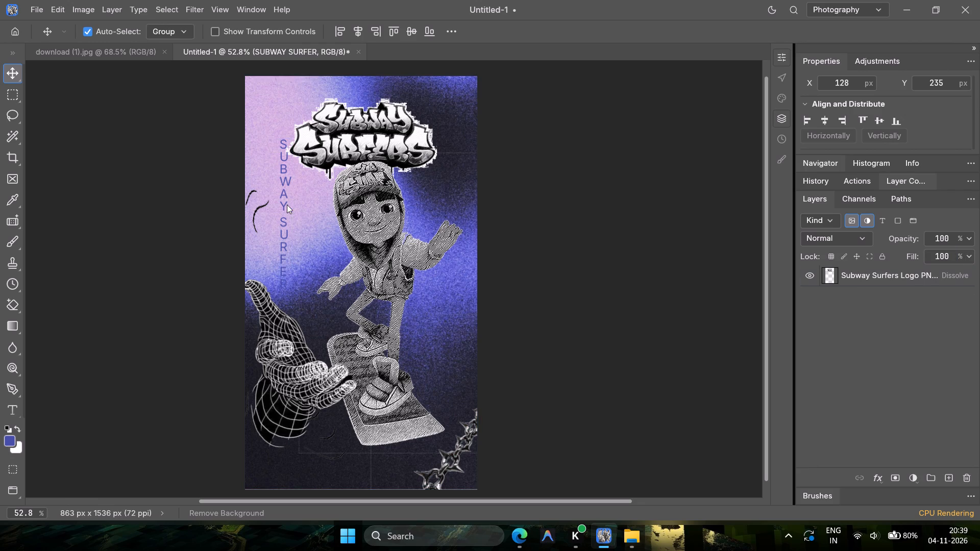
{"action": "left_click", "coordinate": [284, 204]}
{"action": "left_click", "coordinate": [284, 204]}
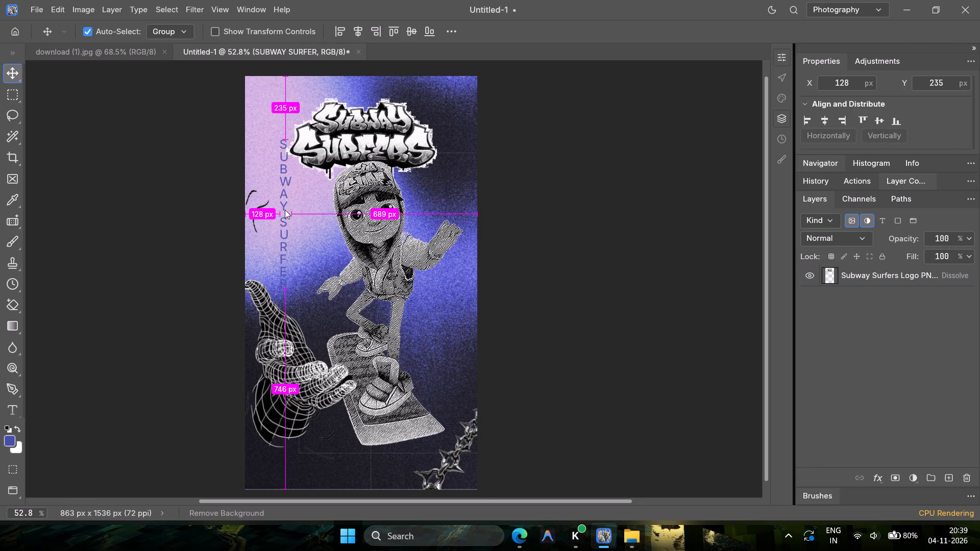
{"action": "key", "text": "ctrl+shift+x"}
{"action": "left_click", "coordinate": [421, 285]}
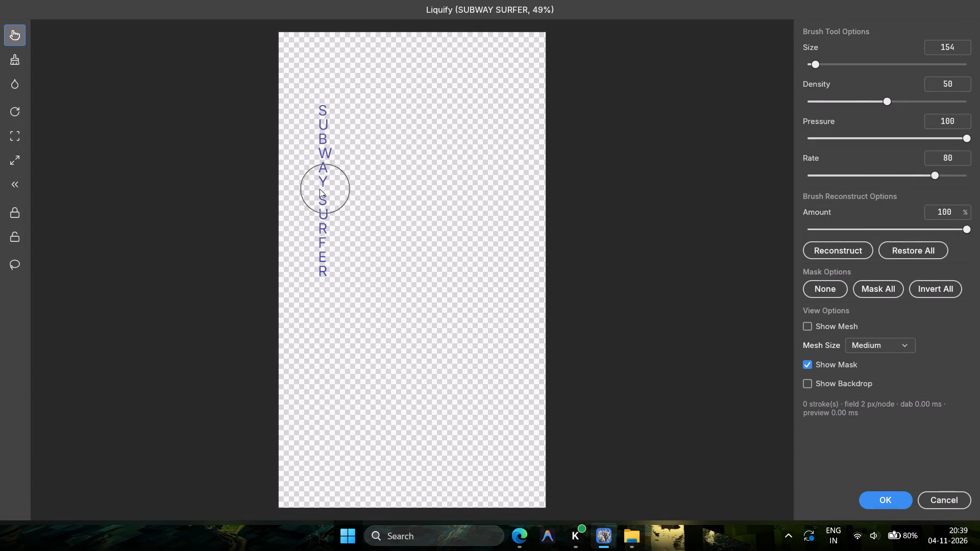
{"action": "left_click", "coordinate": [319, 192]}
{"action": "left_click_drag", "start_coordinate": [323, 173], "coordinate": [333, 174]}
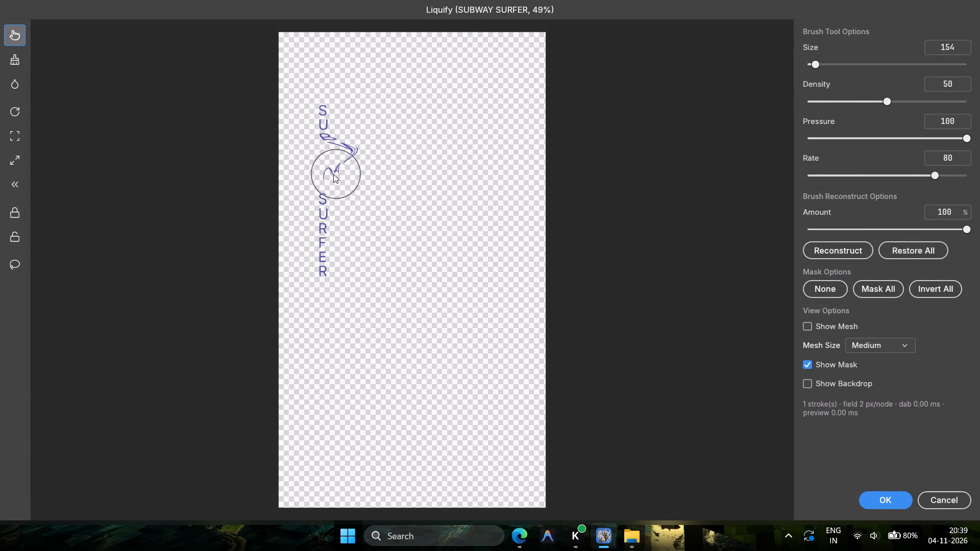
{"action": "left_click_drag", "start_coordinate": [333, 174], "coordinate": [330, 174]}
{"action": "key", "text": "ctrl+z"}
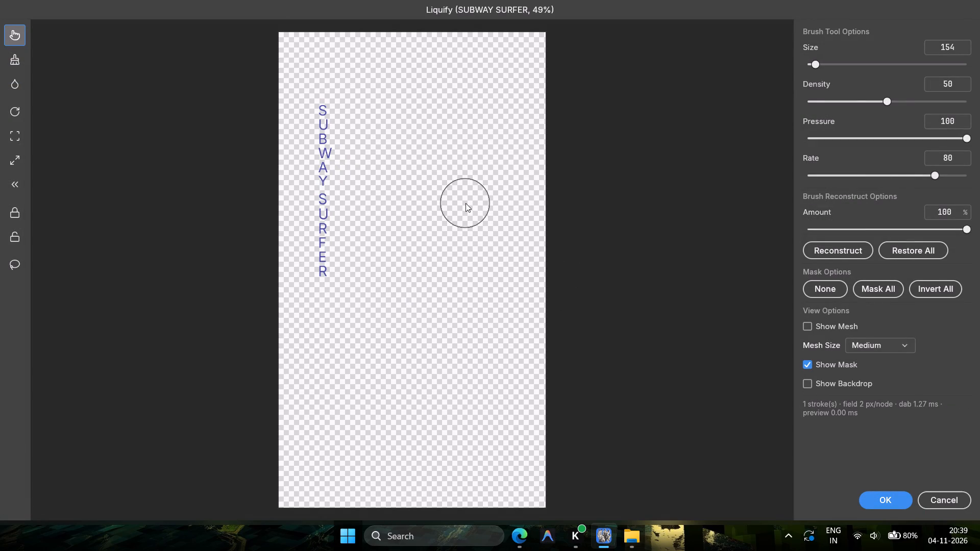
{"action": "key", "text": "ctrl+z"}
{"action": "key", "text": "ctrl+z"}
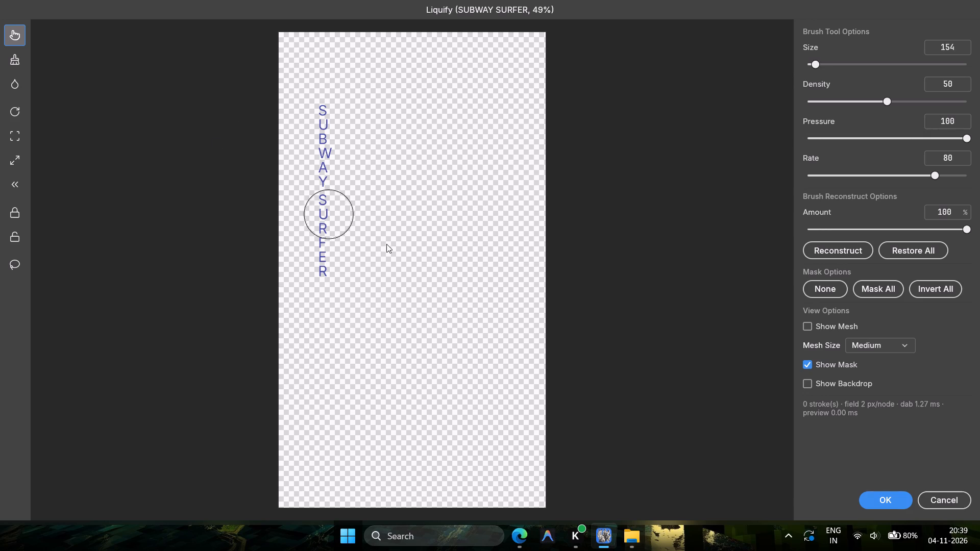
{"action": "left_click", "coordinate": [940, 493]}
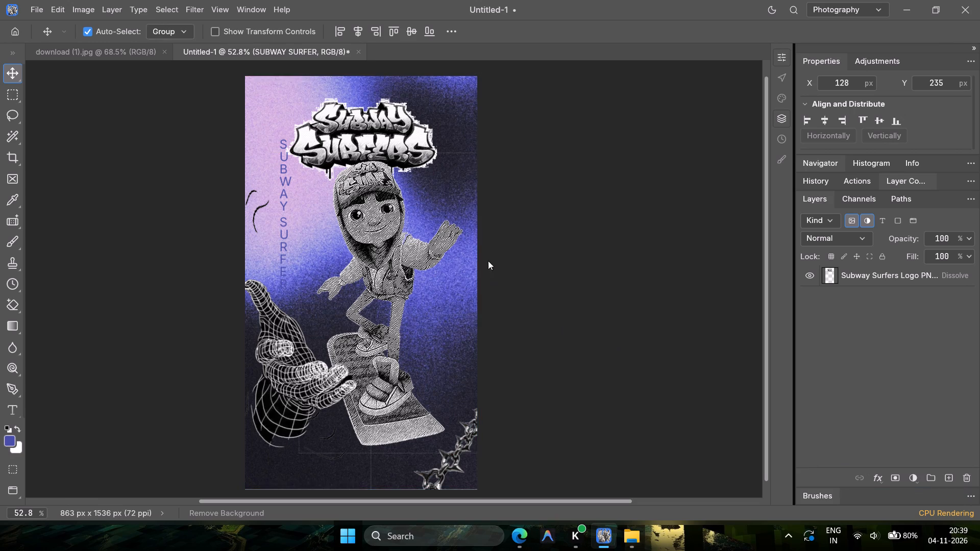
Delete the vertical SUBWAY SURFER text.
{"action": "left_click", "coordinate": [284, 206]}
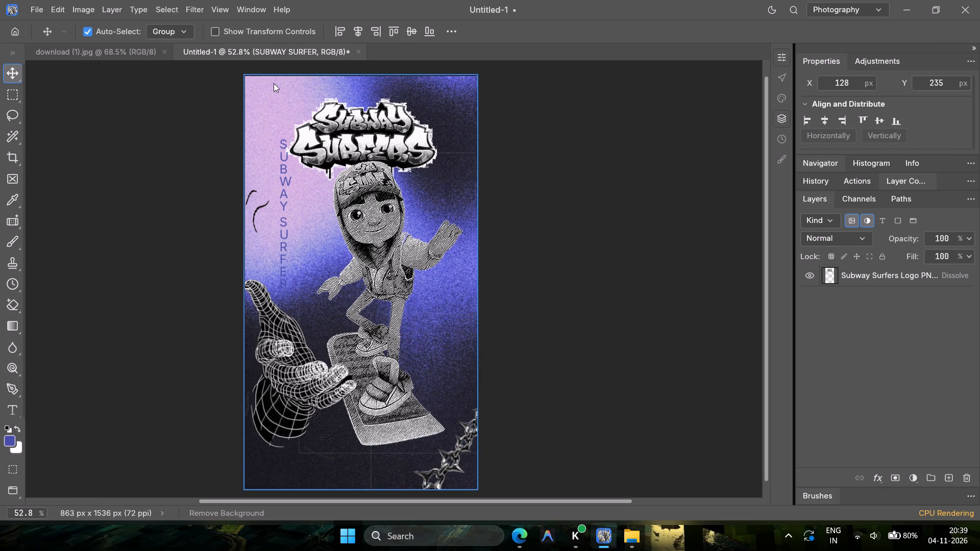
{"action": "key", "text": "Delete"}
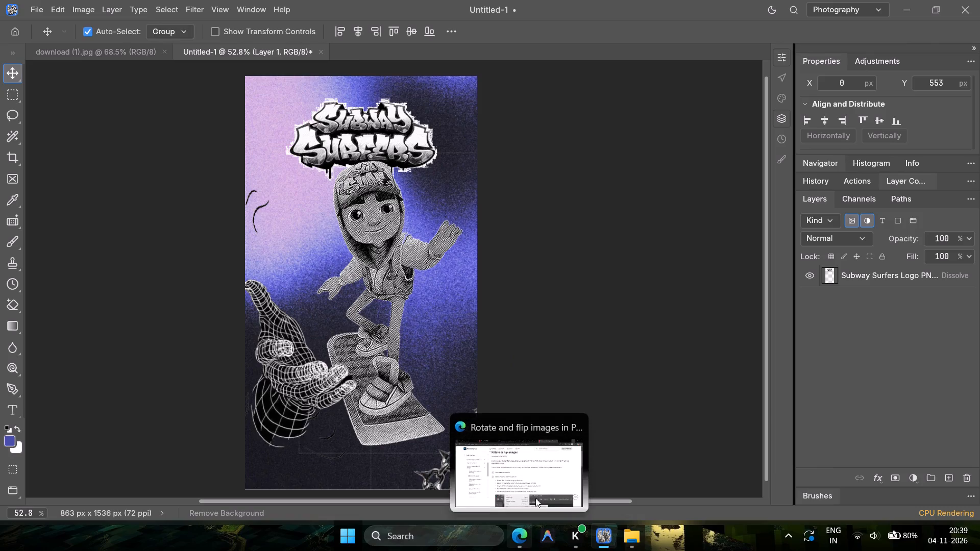
Capture a screenshot of the canvas area containing the whole Subway Surfers design.
{"action": "key", "text": "Print"}
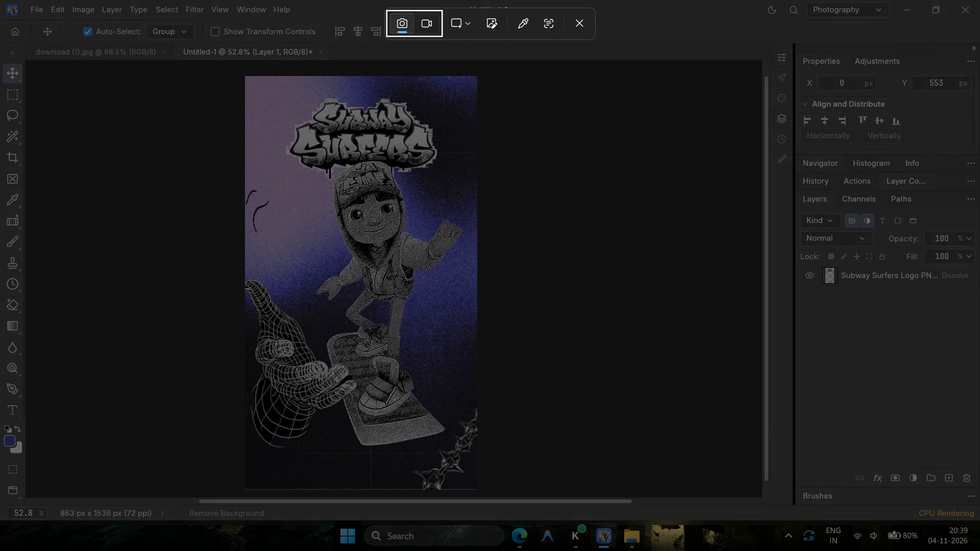
{"action": "left_click_drag", "start_coordinate": [229, 68], "coordinate": [526, 489]}
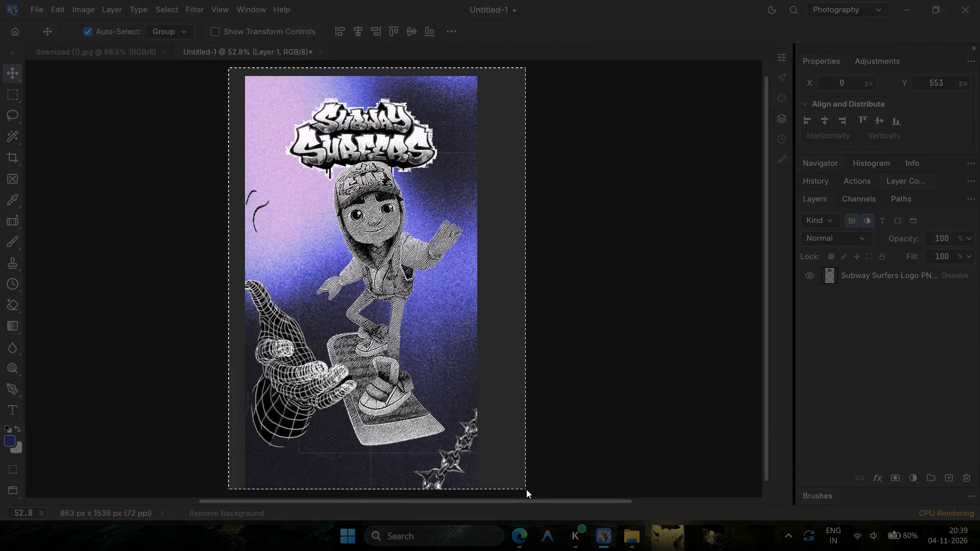
{"action": "left_click_drag", "start_coordinate": [526, 489], "coordinate": [531, 496]}
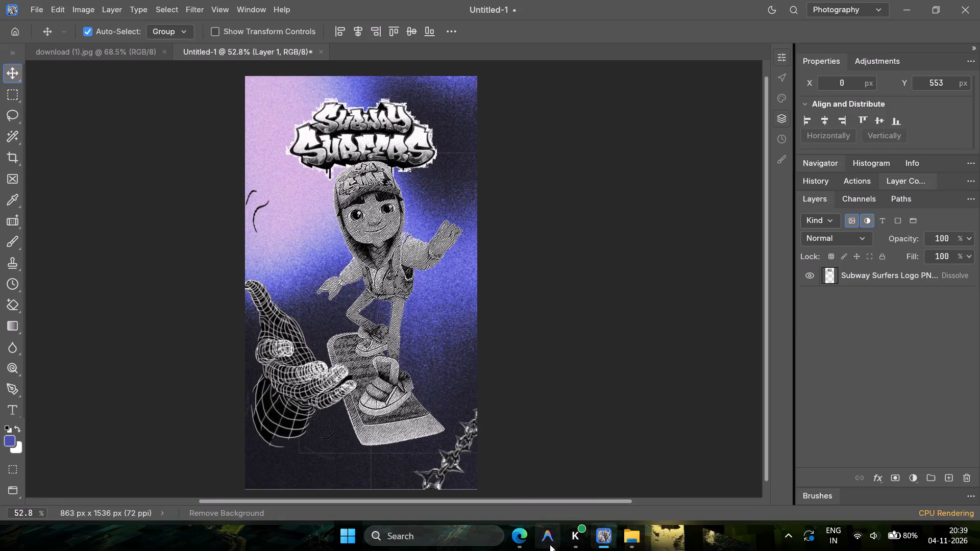
{"action": "left_click", "coordinate": [520, 539]}
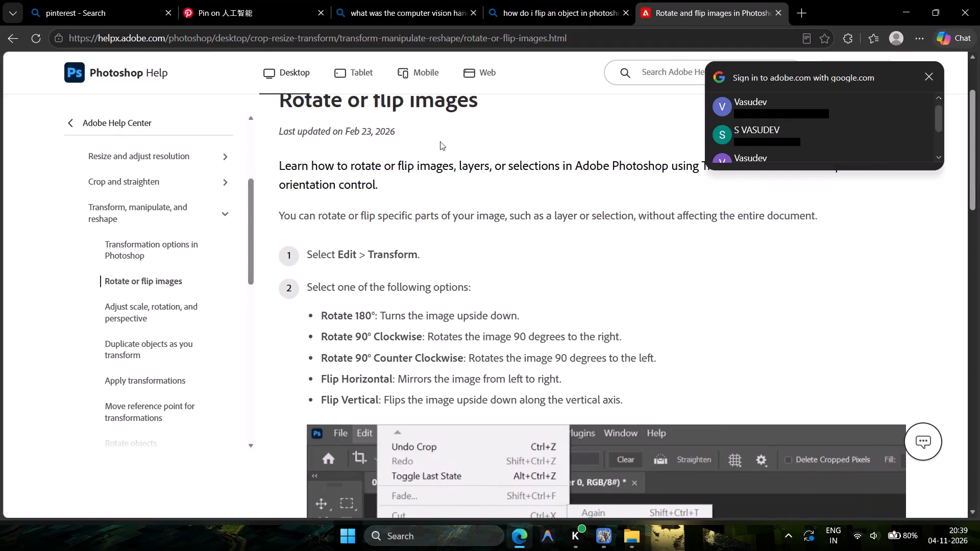
{"action": "left_click", "coordinate": [632, 29]}
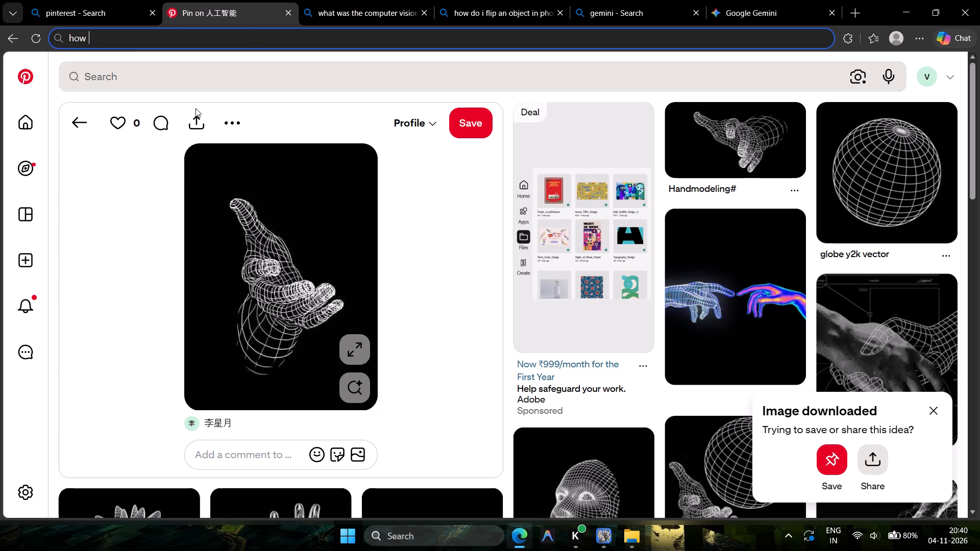
{"action": "left_click", "coordinate": [78, 121]}
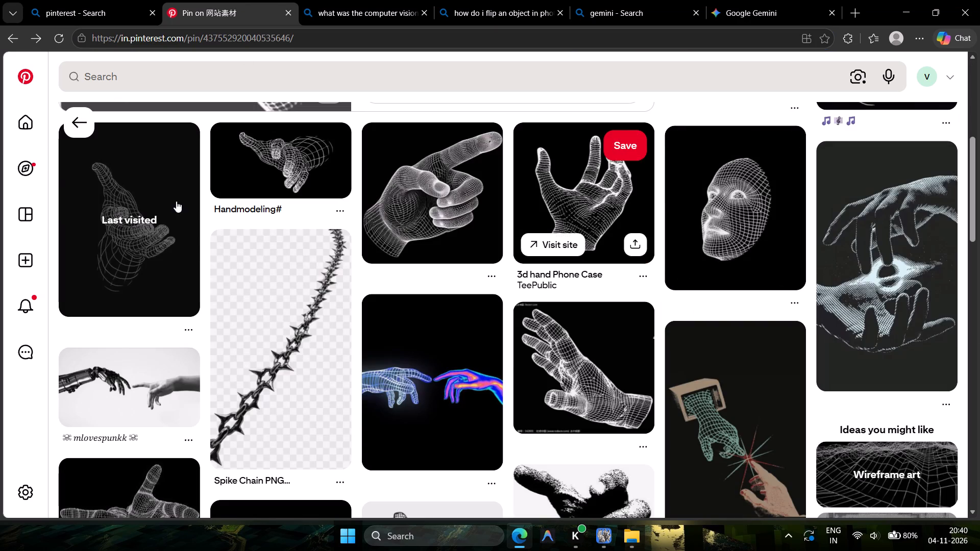
{"action": "left_click", "coordinate": [34, 128]}
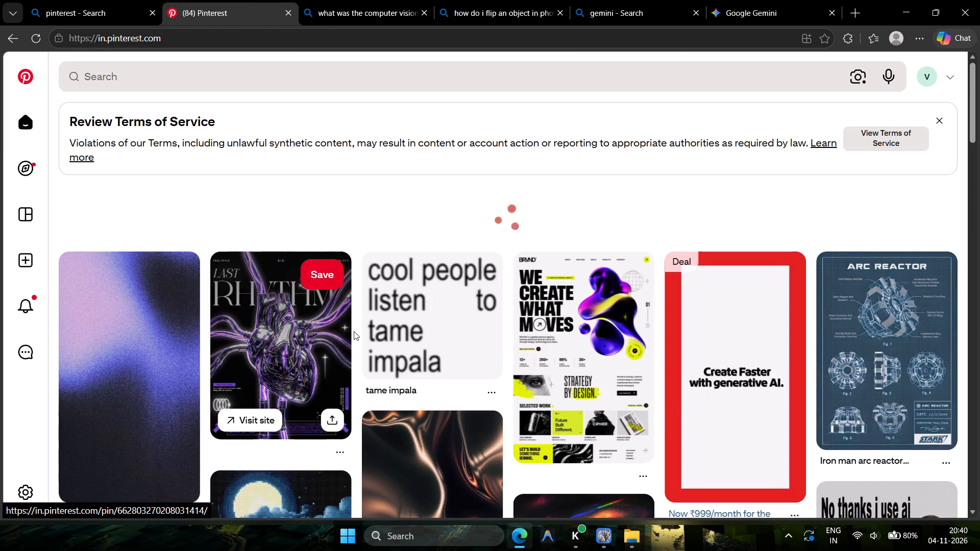
{"action": "scroll", "coordinate": [456, 364], "scroll_direction": "down", "scroll_amount": 1}
{"action": "scroll", "coordinate": [456, 364], "scroll_direction": "up", "scroll_amount": 1}
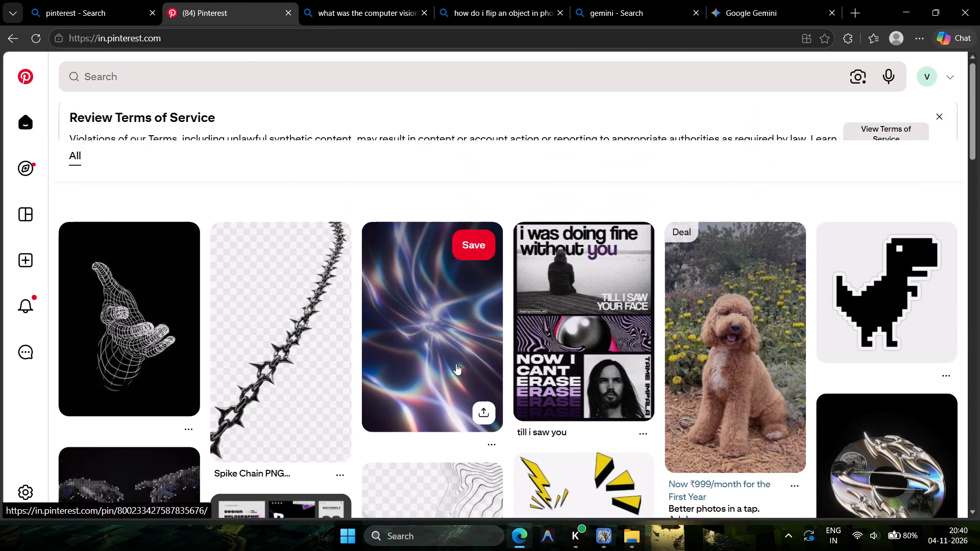
{"action": "scroll", "coordinate": [456, 364], "scroll_direction": "up", "scroll_amount": 1}
{"action": "scroll", "coordinate": [456, 364], "scroll_direction": "down", "scroll_amount": 5}
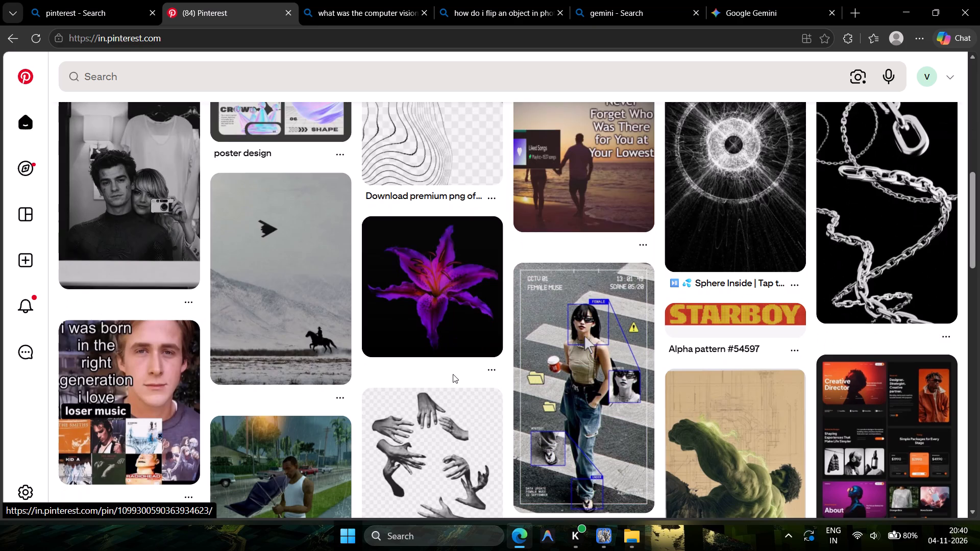
{"action": "scroll", "coordinate": [453, 374], "scroll_direction": "down", "scroll_amount": 6}
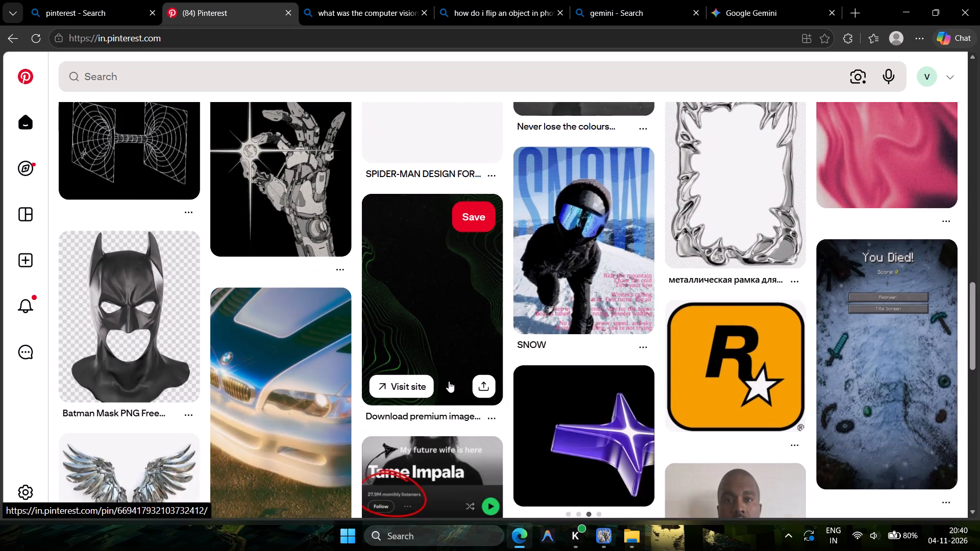
{"action": "scroll", "coordinate": [449, 381], "scroll_direction": "down", "scroll_amount": 5}
{"action": "scroll", "coordinate": [449, 381], "scroll_direction": "up", "scroll_amount": 5}
{"action": "scroll", "coordinate": [445, 377], "scroll_direction": "down", "scroll_amount": 6}
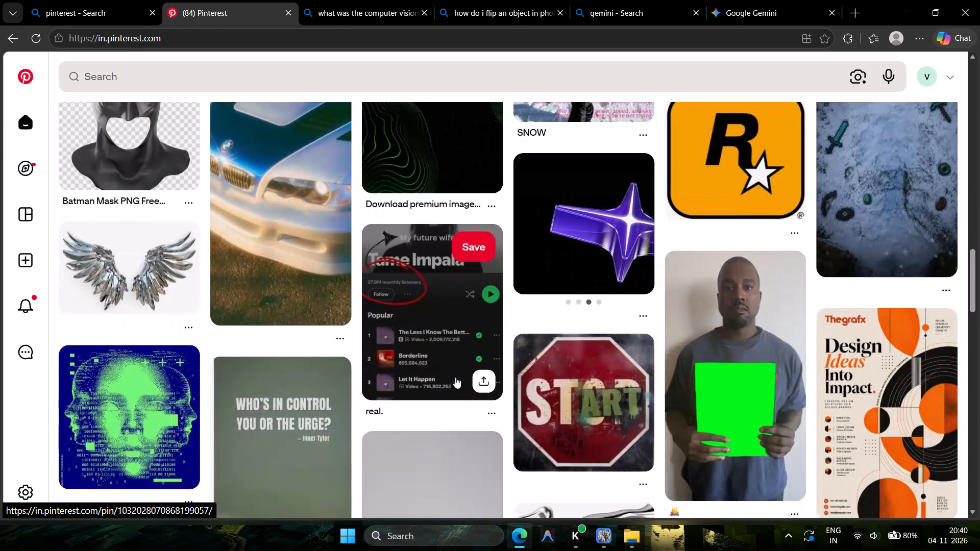
{"action": "scroll", "coordinate": [455, 377], "scroll_direction": "down", "scroll_amount": 3}
{"action": "scroll", "coordinate": [456, 377], "scroll_direction": "up", "scroll_amount": 13}
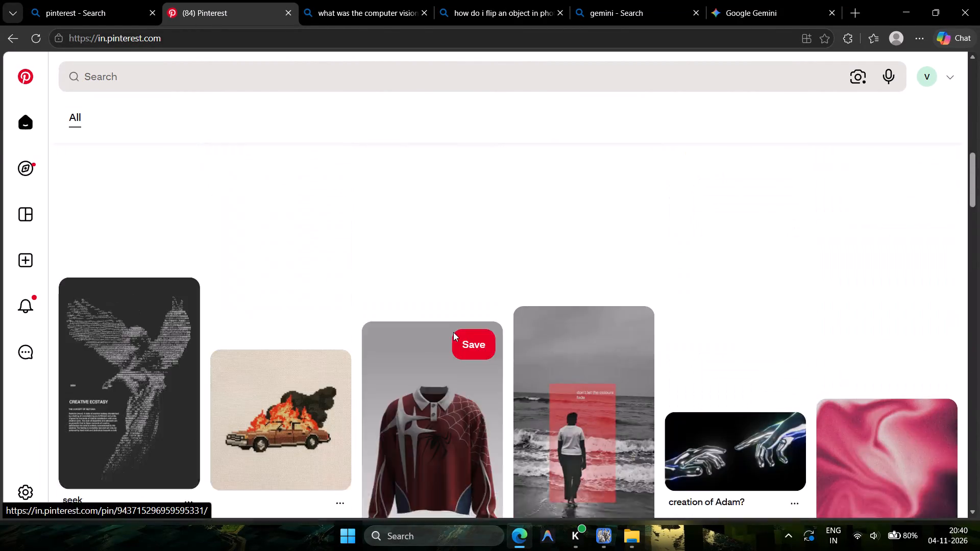
{"action": "scroll", "coordinate": [453, 332], "scroll_direction": "up", "scroll_amount": 11}
Search Pinterest for "poster design tech".
{"action": "left_click", "coordinate": [303, 82]}
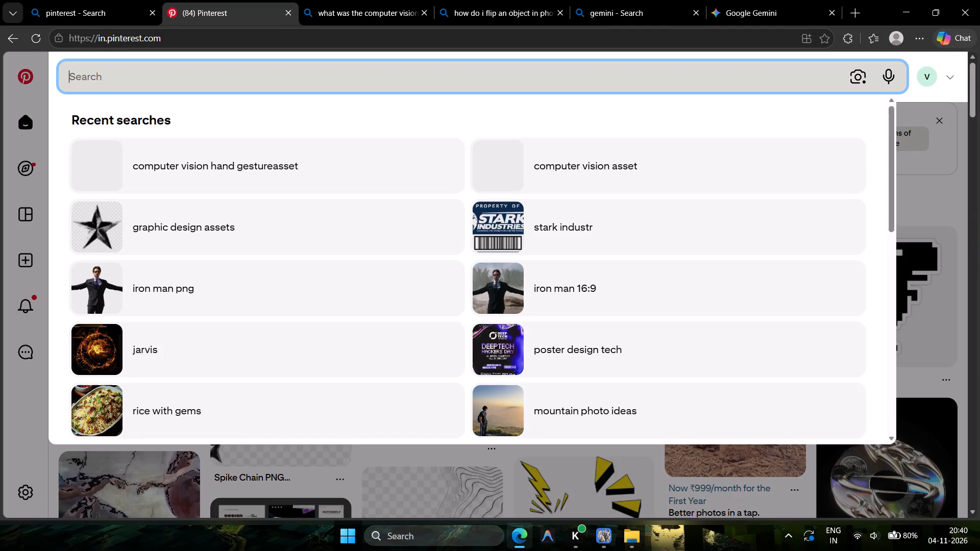
{"action": "type", "text": "poster"}
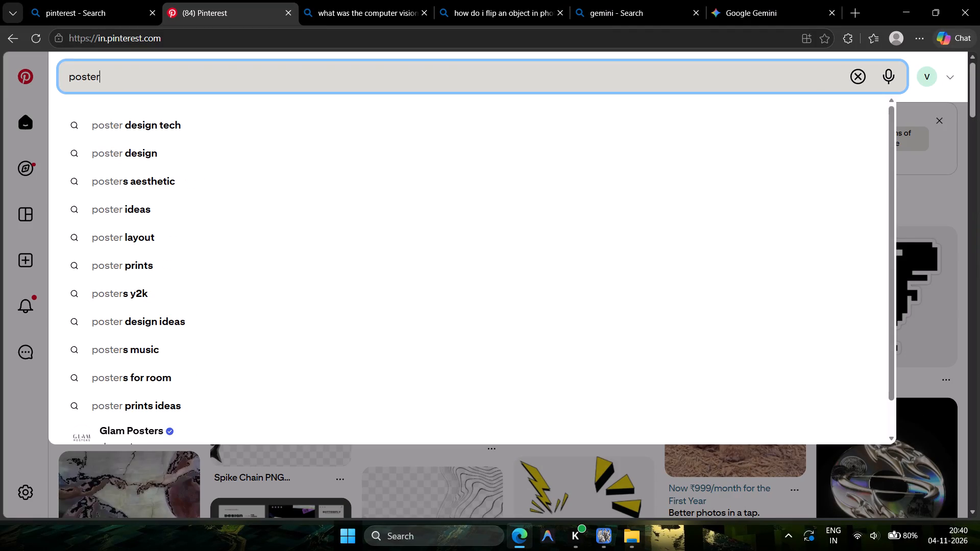
{"action": "key", "text": "Down"}
{"action": "key", "text": "Return"}
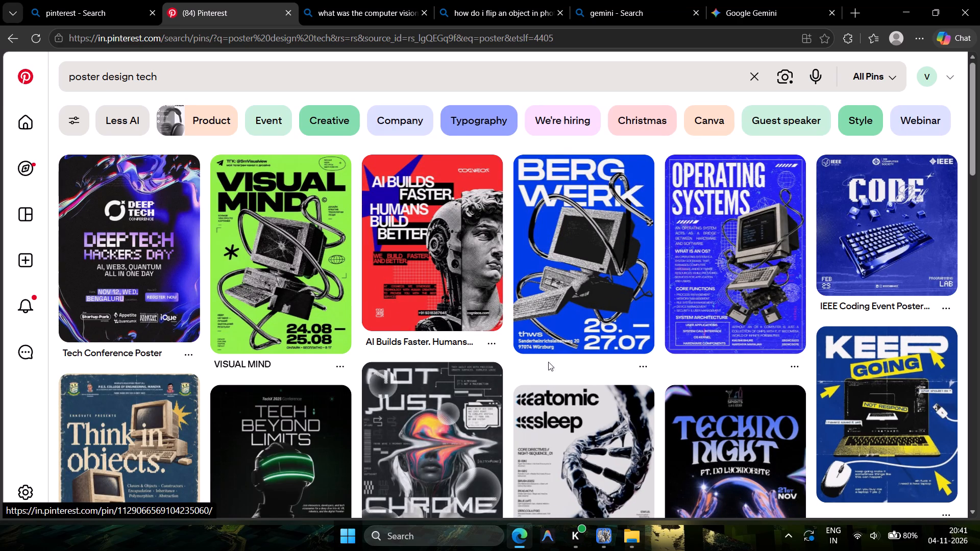
Browse the tech poster pins for typography and layout references.
{"action": "scroll", "coordinate": [556, 381], "scroll_direction": "down", "scroll_amount": 1}
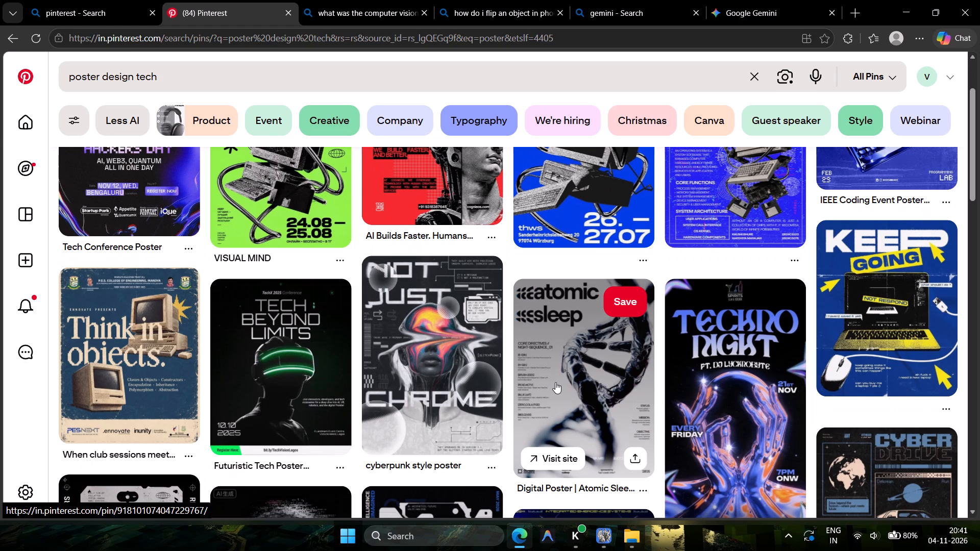
{"action": "scroll", "coordinate": [555, 382], "scroll_direction": "down", "scroll_amount": 1}
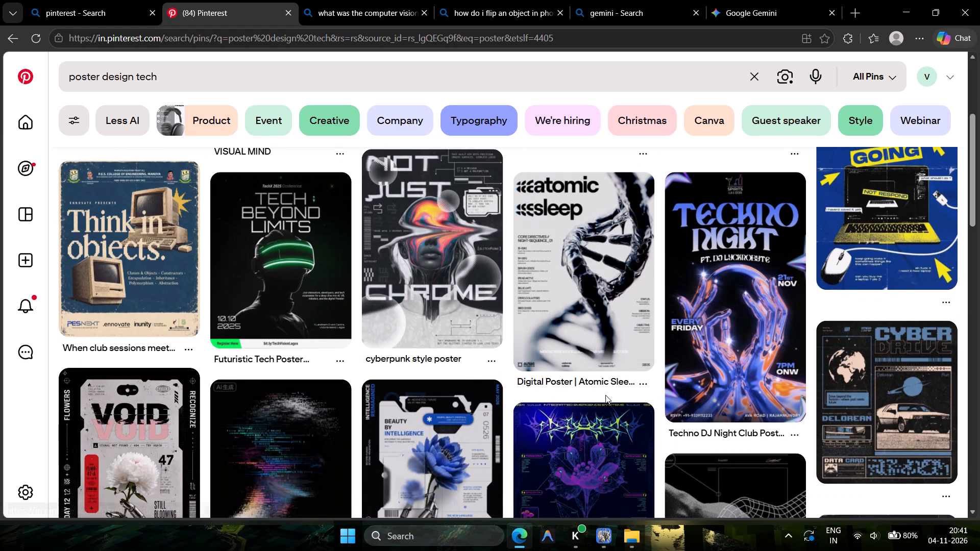
{"action": "scroll", "coordinate": [605, 395], "scroll_direction": "down", "scroll_amount": 1}
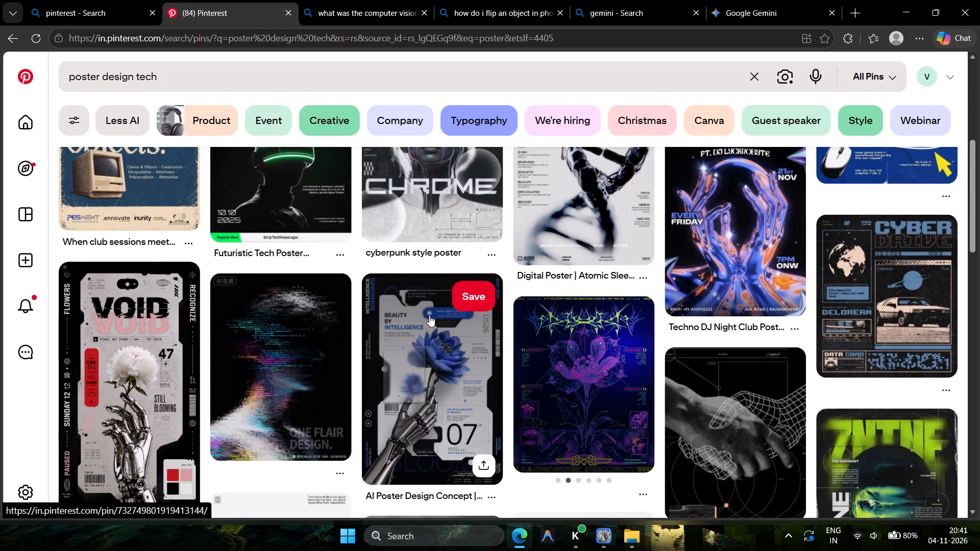
{"action": "scroll", "coordinate": [534, 388], "scroll_direction": "down", "scroll_amount": 3}
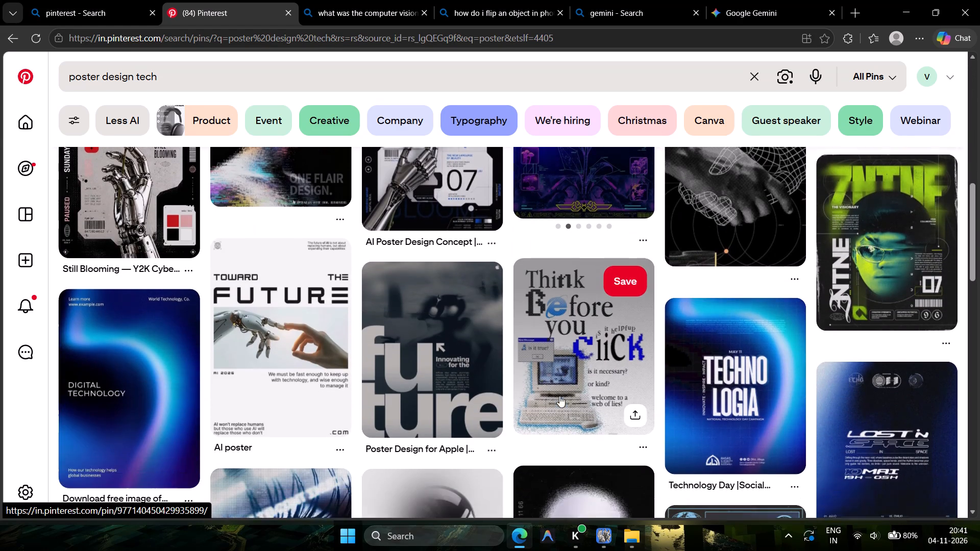
{"action": "scroll", "coordinate": [559, 396], "scroll_direction": "down", "scroll_amount": 4}
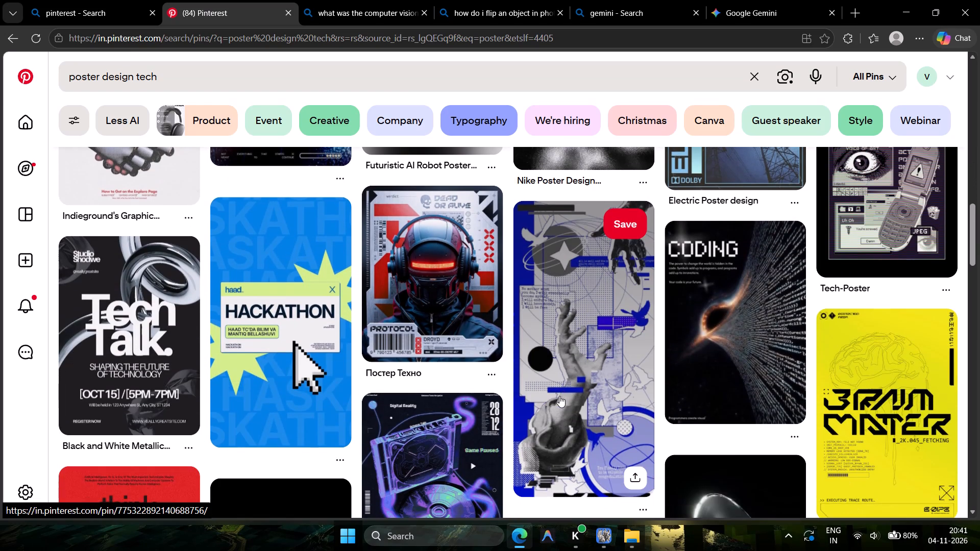
{"action": "scroll", "coordinate": [559, 396], "scroll_direction": "down", "scroll_amount": 3}
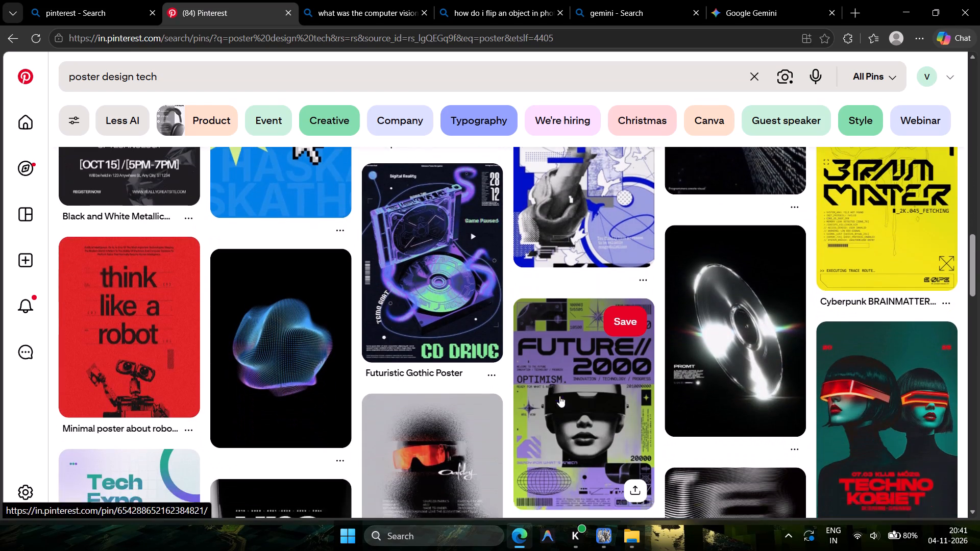
{"action": "scroll", "coordinate": [559, 396], "scroll_direction": "down", "scroll_amount": 3}
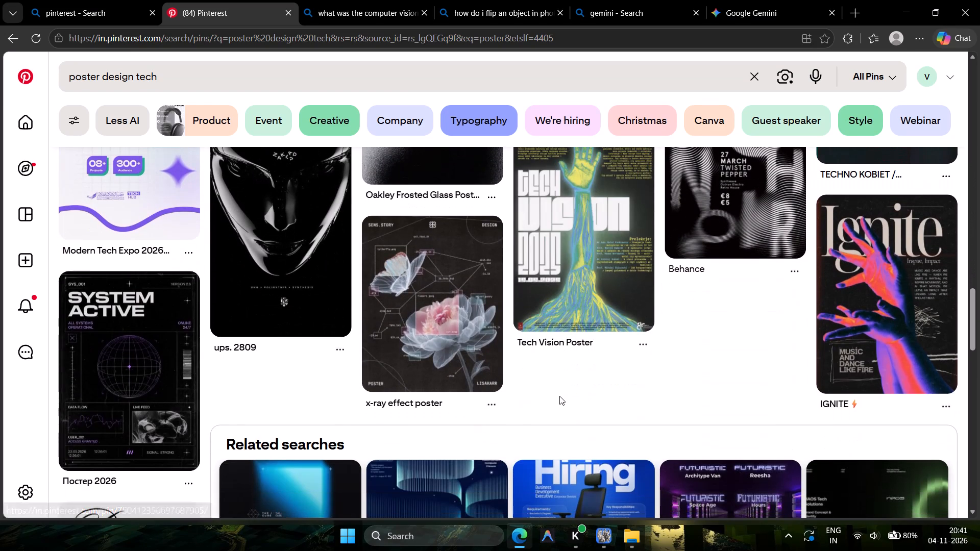
{"action": "scroll", "coordinate": [559, 396], "scroll_direction": "down", "scroll_amount": 4}
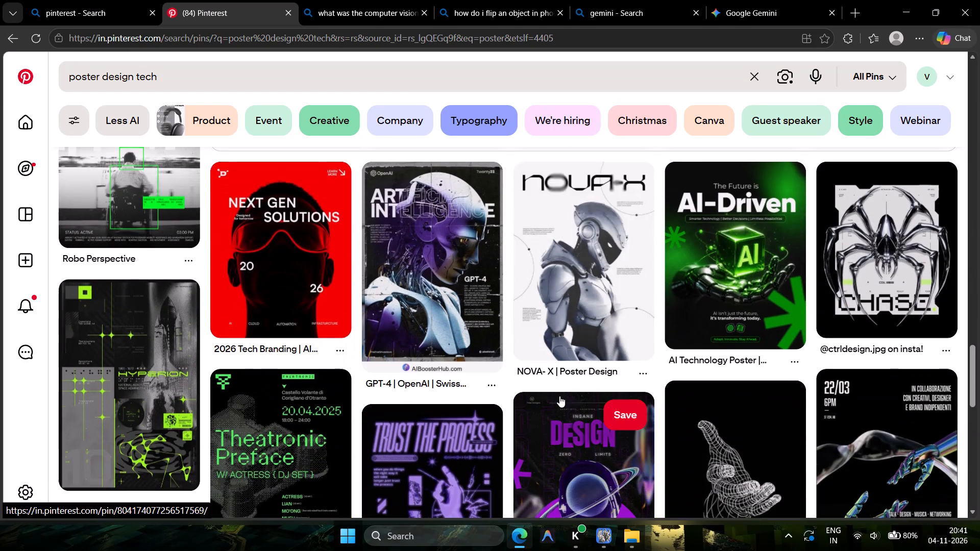
{"action": "scroll", "coordinate": [559, 396], "scroll_direction": "up", "scroll_amount": 1}
{"action": "scroll", "coordinate": [559, 396], "scroll_direction": "down", "scroll_amount": 3}
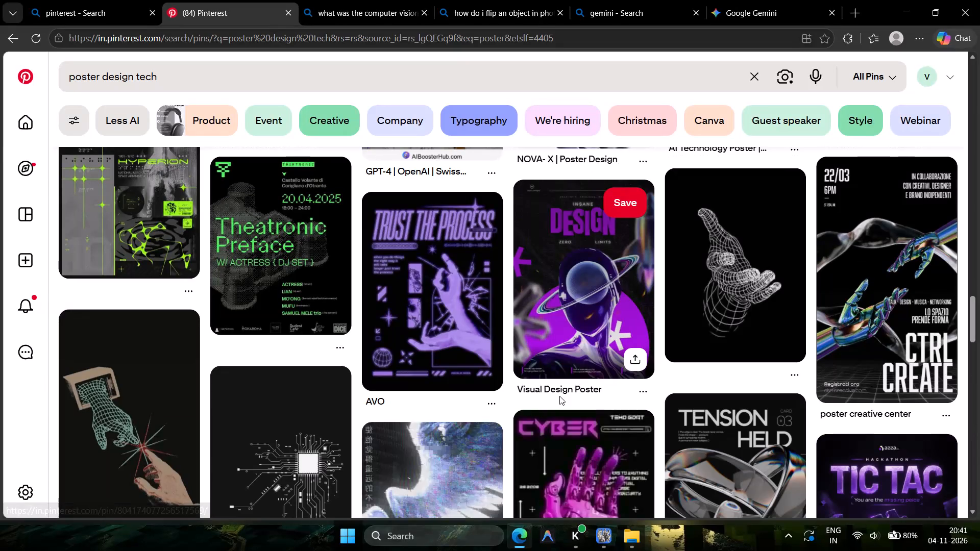
{"action": "scroll", "coordinate": [559, 396], "scroll_direction": "down", "scroll_amount": 7}
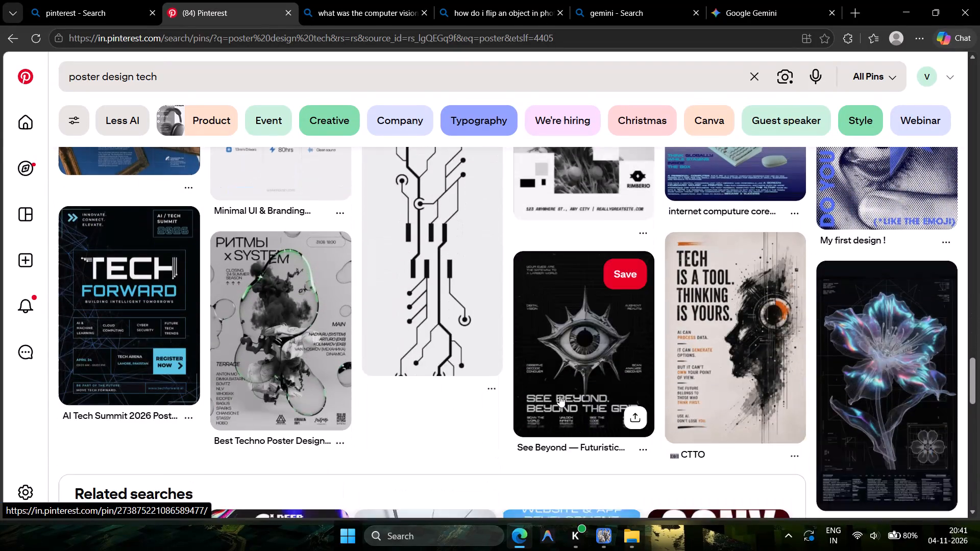
{"action": "scroll", "coordinate": [559, 396], "scroll_direction": "down", "scroll_amount": 5}
{"action": "scroll", "coordinate": [559, 396], "scroll_direction": "up", "scroll_amount": 2}
{"action": "scroll", "coordinate": [559, 396], "scroll_direction": "down", "scroll_amount": 1}
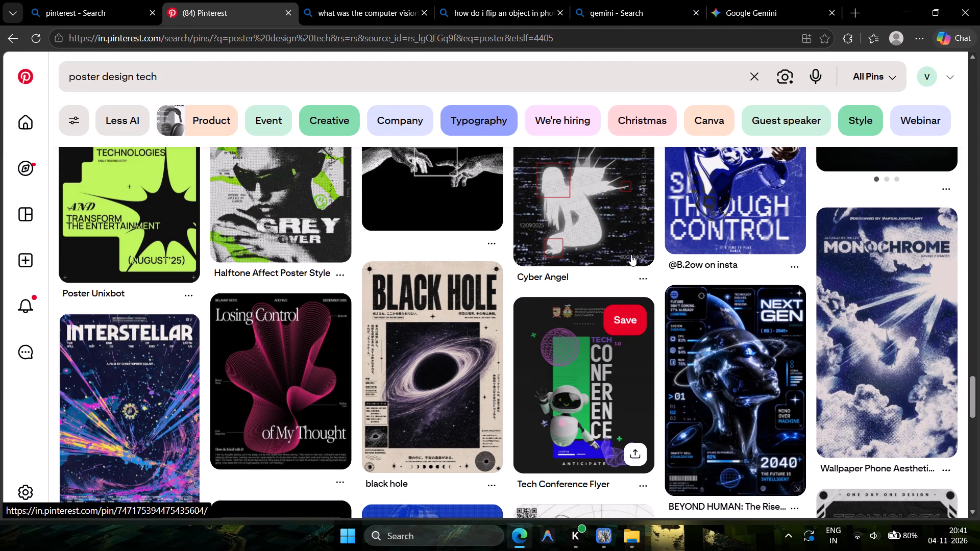
{"action": "scroll", "coordinate": [639, 282], "scroll_direction": "down", "scroll_amount": 2}
{"action": "scroll", "coordinate": [641, 410], "scroll_direction": "down", "scroll_amount": 2}
{"action": "scroll", "coordinate": [520, 389], "scroll_direction": "down", "scroll_amount": 2}
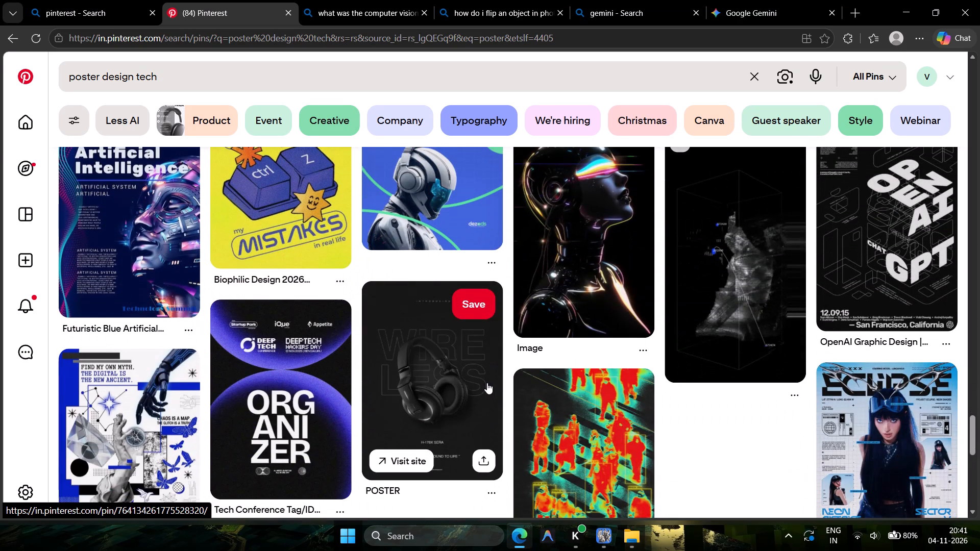
{"action": "scroll", "coordinate": [664, 425], "scroll_direction": "up", "scroll_amount": 1}
{"action": "scroll", "coordinate": [664, 426], "scroll_direction": "down", "scroll_amount": 2}
{"action": "scroll", "coordinate": [663, 435], "scroll_direction": "up", "scroll_amount": 2}
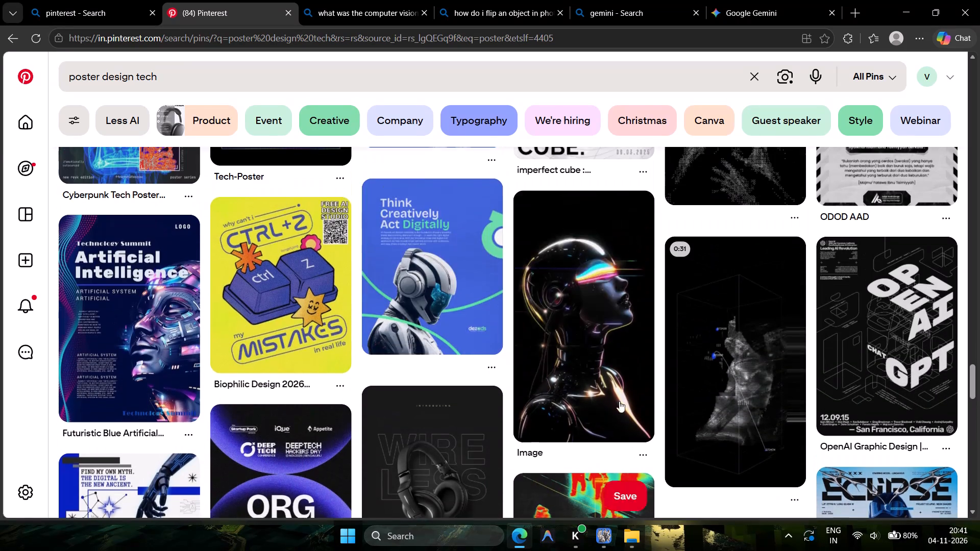
{"action": "scroll", "coordinate": [317, 253], "scroll_direction": "up", "scroll_amount": 2}
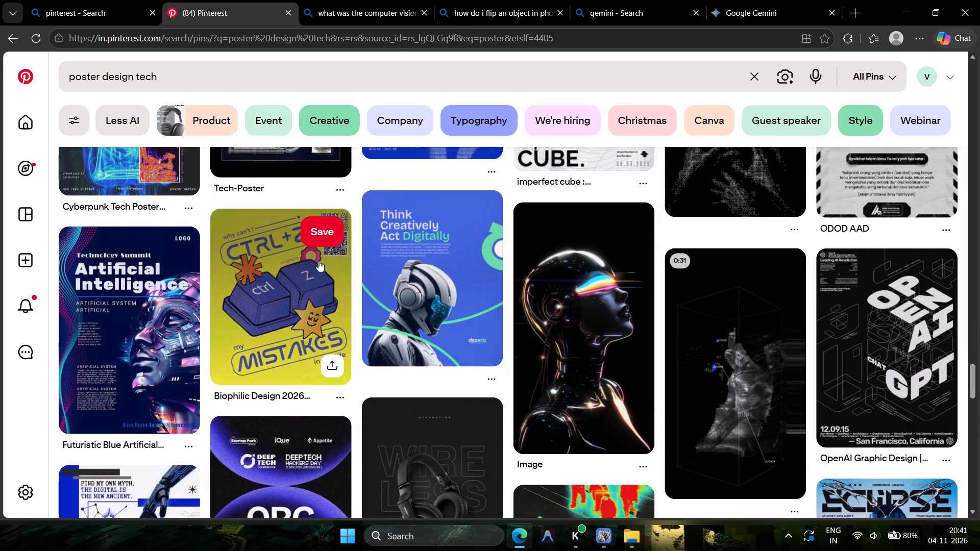
{"action": "scroll", "coordinate": [318, 261], "scroll_direction": "up", "scroll_amount": 20}
{"action": "scroll", "coordinate": [318, 261], "scroll_direction": "up", "scroll_amount": 16}
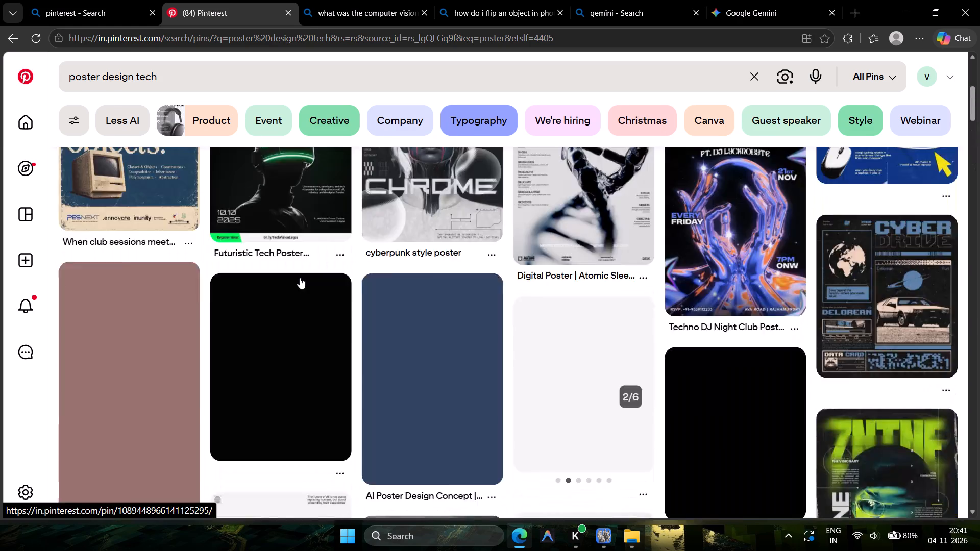
{"action": "scroll", "coordinate": [300, 278], "scroll_direction": "up", "scroll_amount": 11}
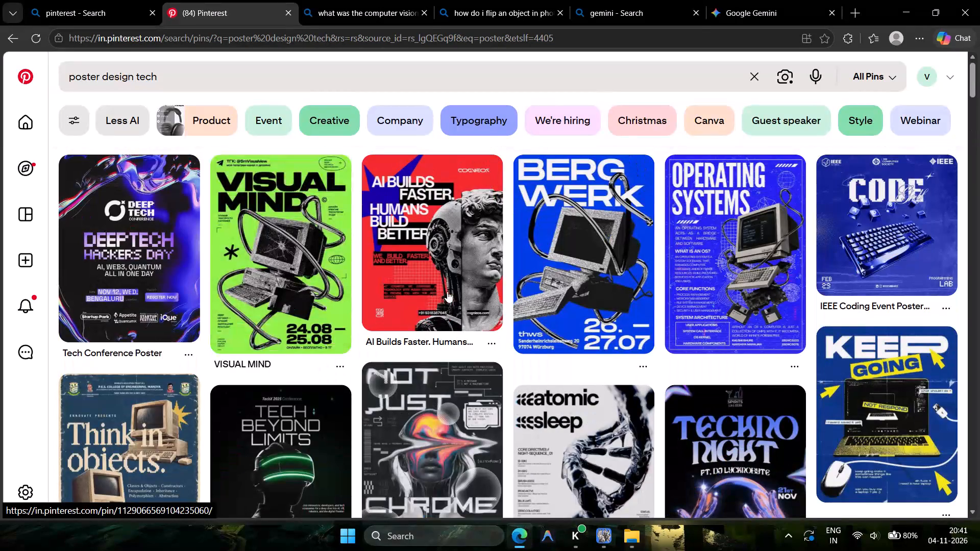
Open the "cyberpunk style poster" pin, browse its related pins for style references and return to the tech poster results.
{"action": "left_click", "coordinate": [458, 440]}
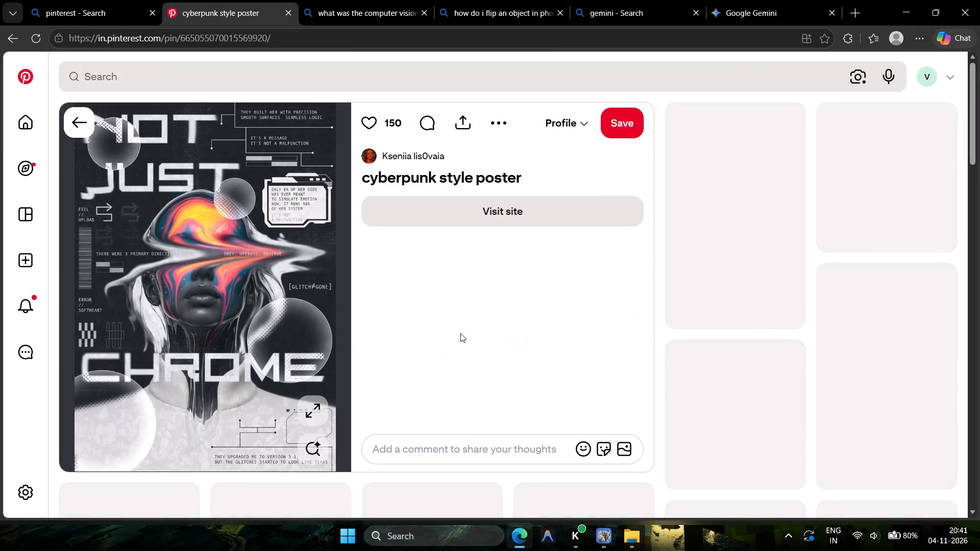
{"action": "scroll", "coordinate": [434, 341], "scroll_direction": "down", "scroll_amount": 2}
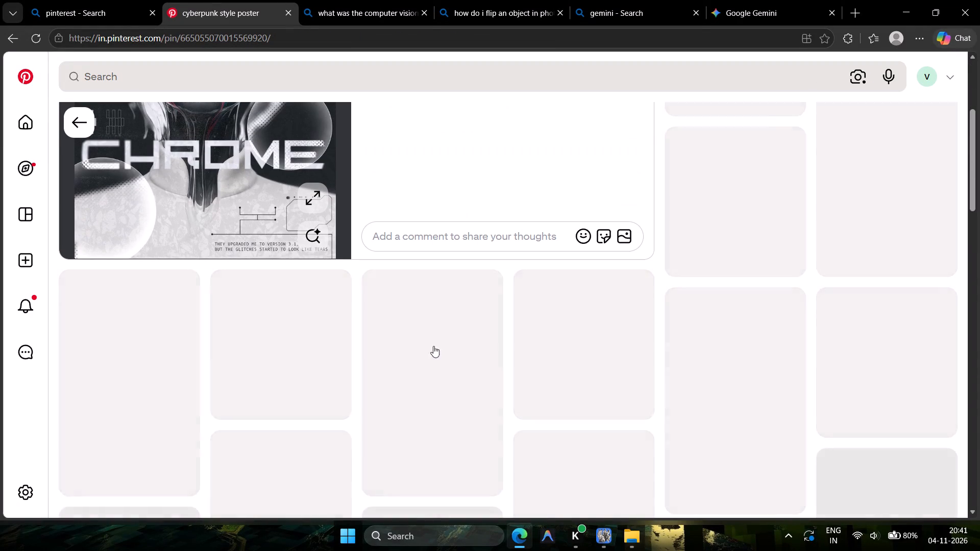
{"action": "scroll", "coordinate": [604, 362], "scroll_direction": "down", "scroll_amount": 2}
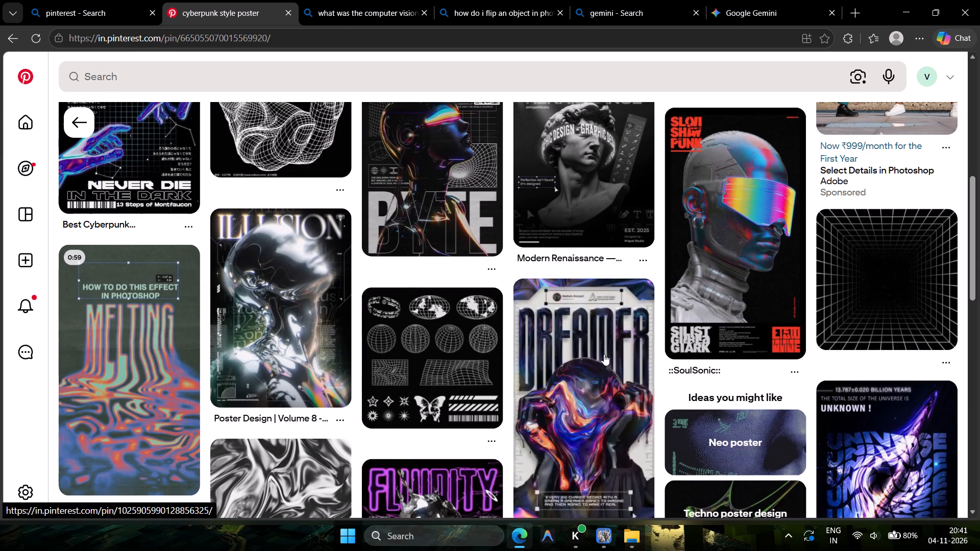
{"action": "scroll", "coordinate": [404, 351], "scroll_direction": "down", "scroll_amount": 2}
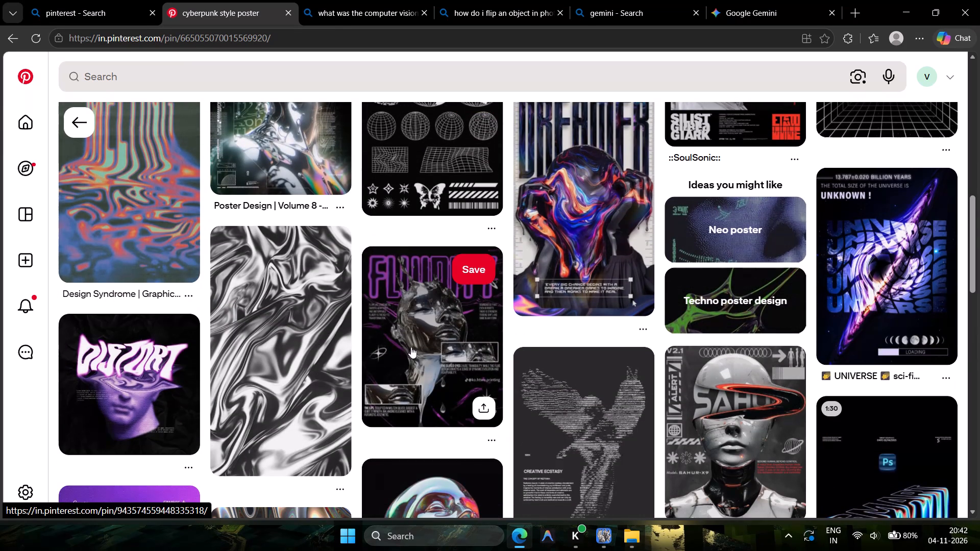
{"action": "scroll", "coordinate": [721, 406], "scroll_direction": "down", "scroll_amount": 2}
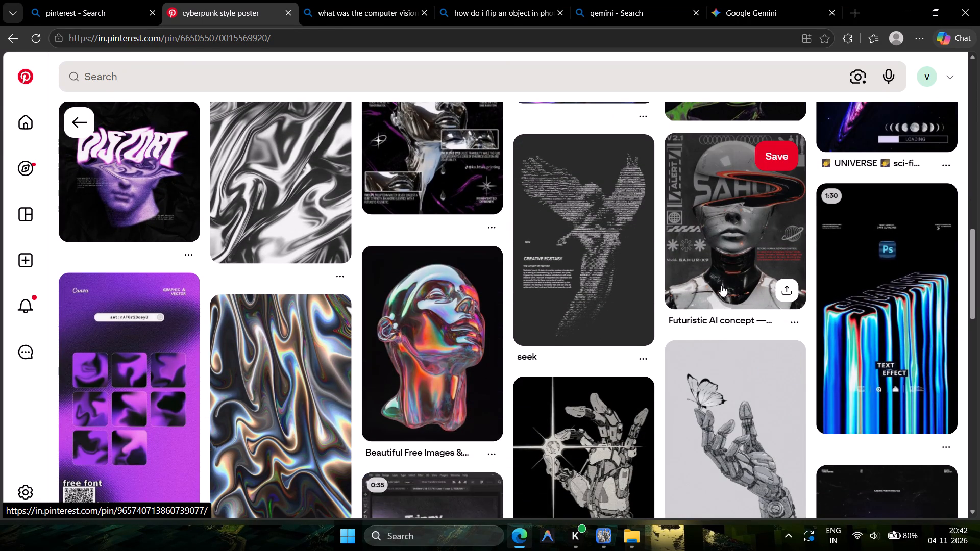
{"action": "scroll", "coordinate": [567, 407], "scroll_direction": "down", "scroll_amount": 3}
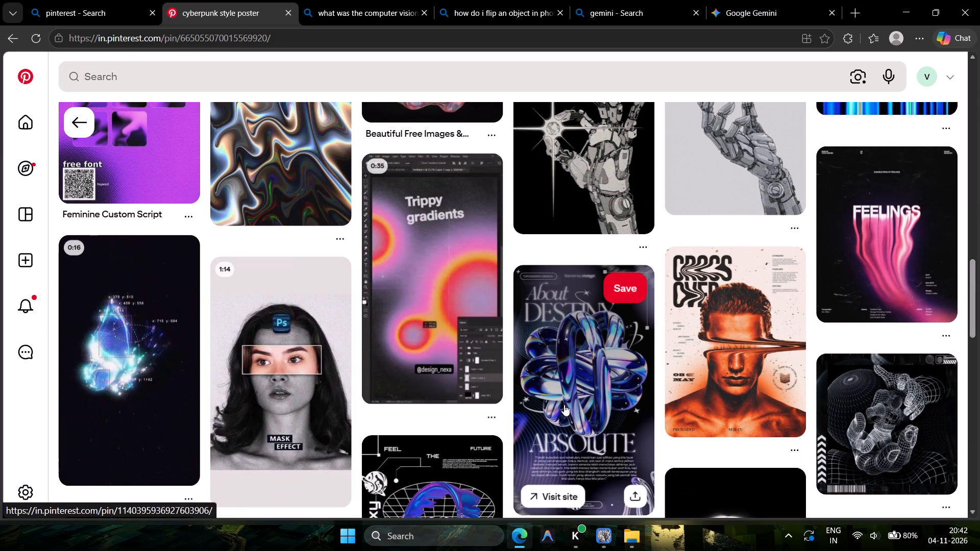
{"action": "scroll", "coordinate": [564, 405], "scroll_direction": "down", "scroll_amount": 2}
{"action": "scroll", "coordinate": [564, 405], "scroll_direction": "up", "scroll_amount": 1}
{"action": "scroll", "coordinate": [564, 405], "scroll_direction": "down", "scroll_amount": 3}
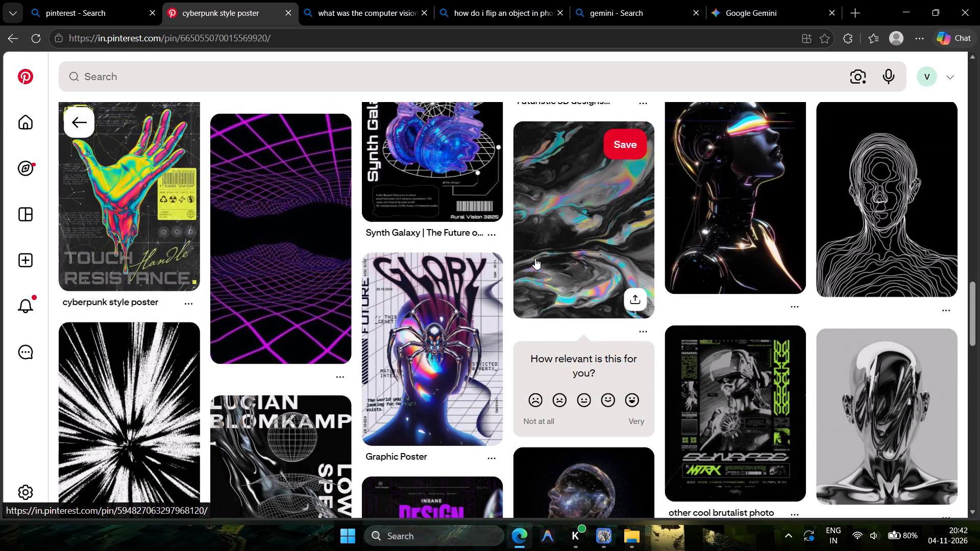
{"action": "scroll", "coordinate": [535, 258], "scroll_direction": "down", "scroll_amount": 3}
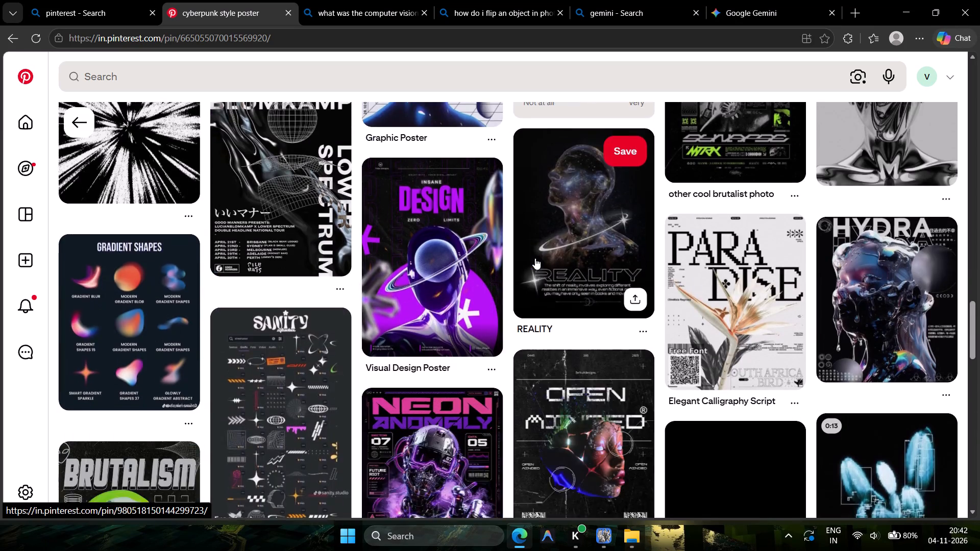
{"action": "scroll", "coordinate": [535, 258], "scroll_direction": "down", "scroll_amount": 2}
{"action": "scroll", "coordinate": [576, 267], "scroll_direction": "down", "scroll_amount": 2}
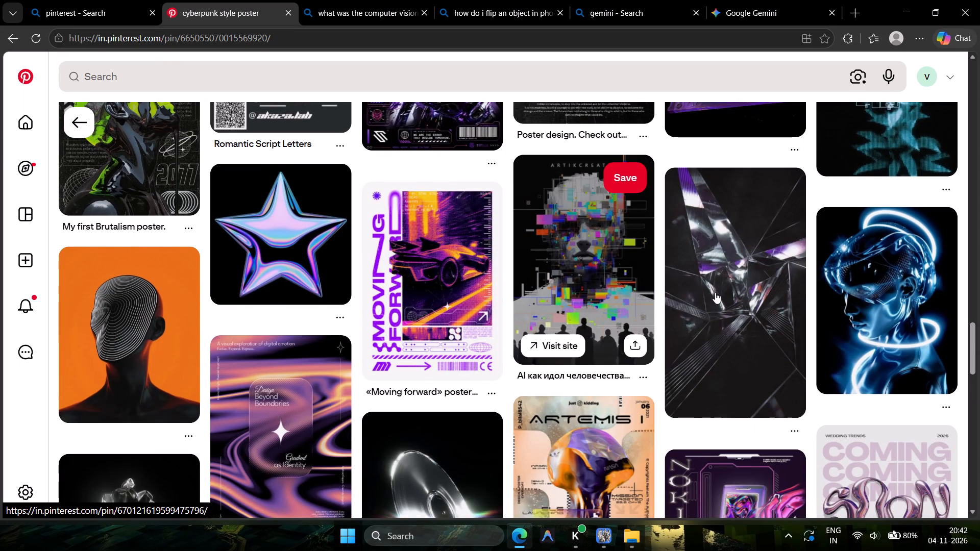
{"action": "scroll", "coordinate": [717, 306], "scroll_direction": "down", "scroll_amount": 4}
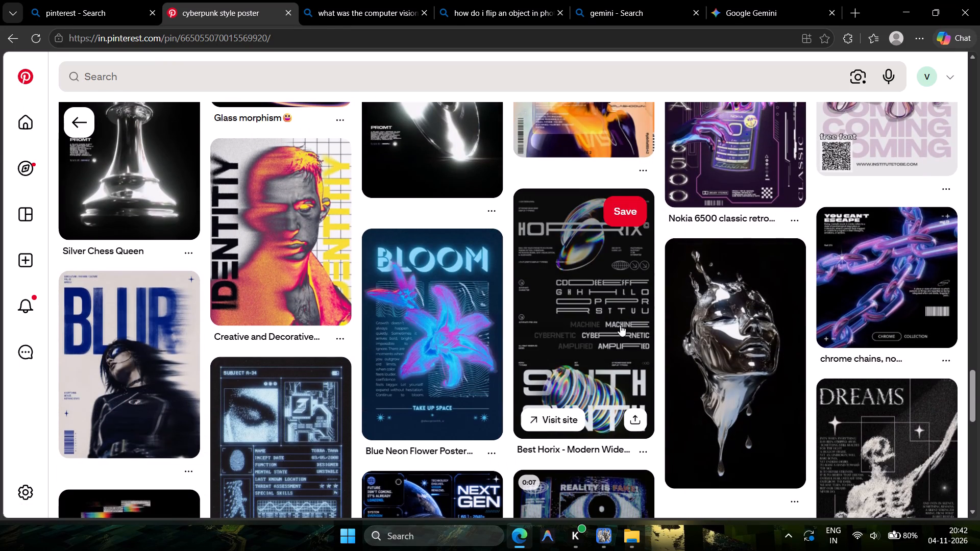
{"action": "scroll", "coordinate": [460, 336], "scroll_direction": "down", "scroll_amount": 4}
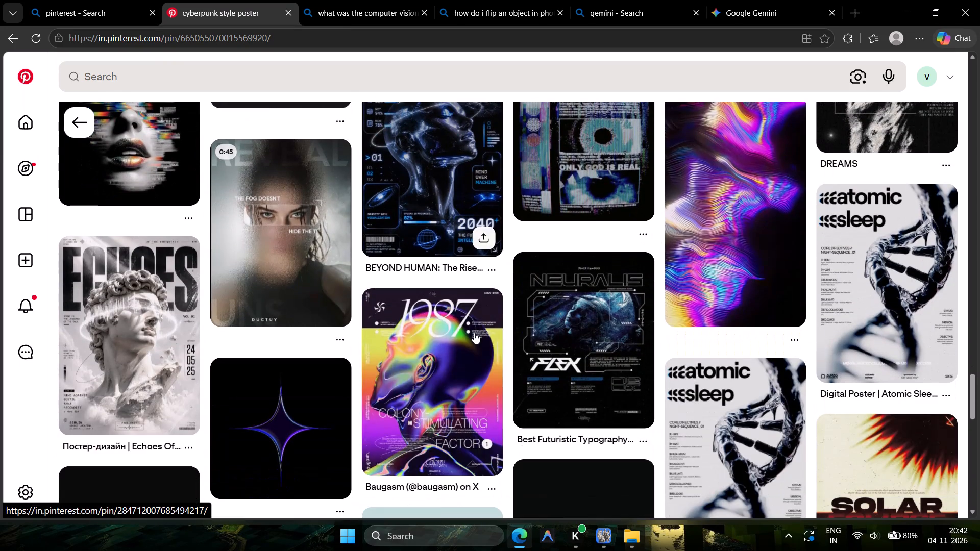
{"action": "scroll", "coordinate": [508, 336], "scroll_direction": "down", "scroll_amount": 3}
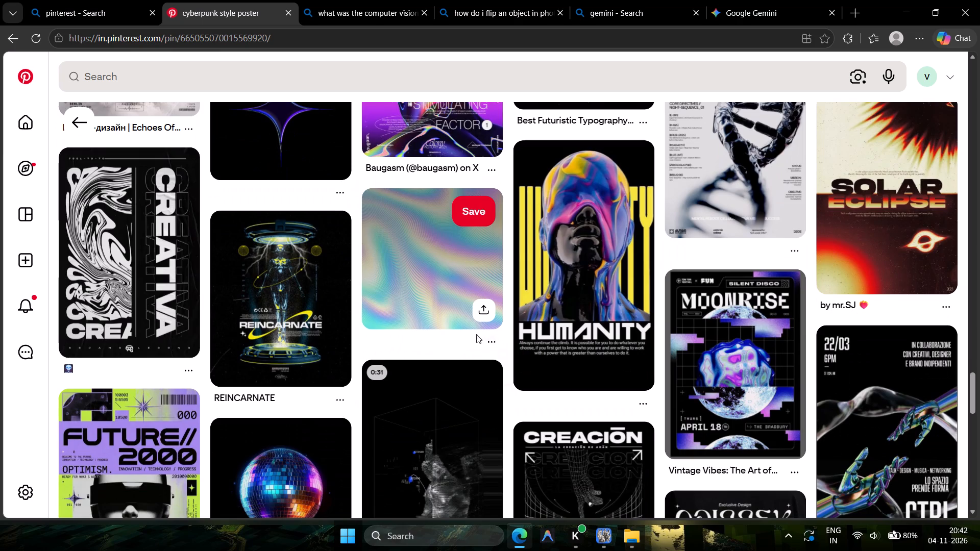
{"action": "scroll", "coordinate": [475, 338], "scroll_direction": "down", "scroll_amount": 5}
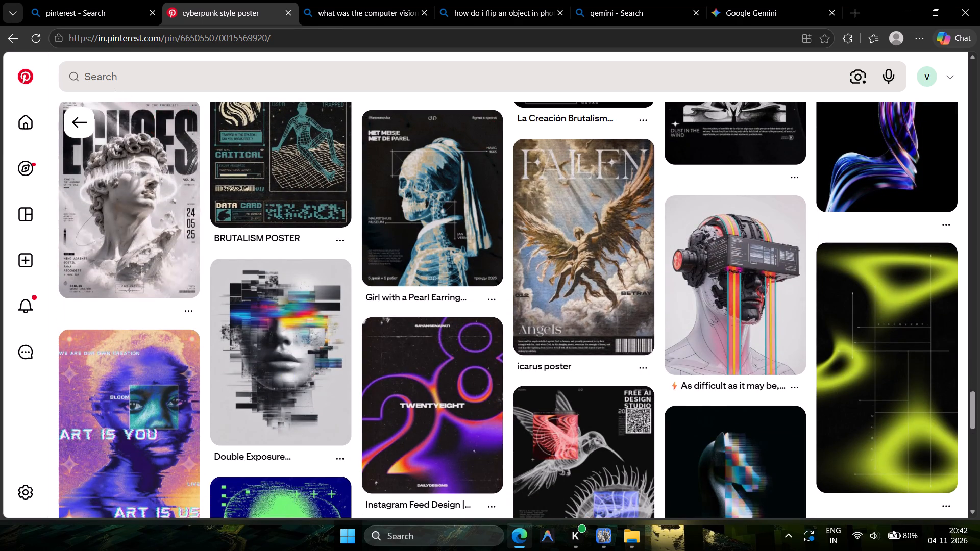
{"action": "left_click", "coordinate": [73, 122]}
{"action": "scroll", "coordinate": [354, 371], "scroll_direction": "up", "scroll_amount": 10}
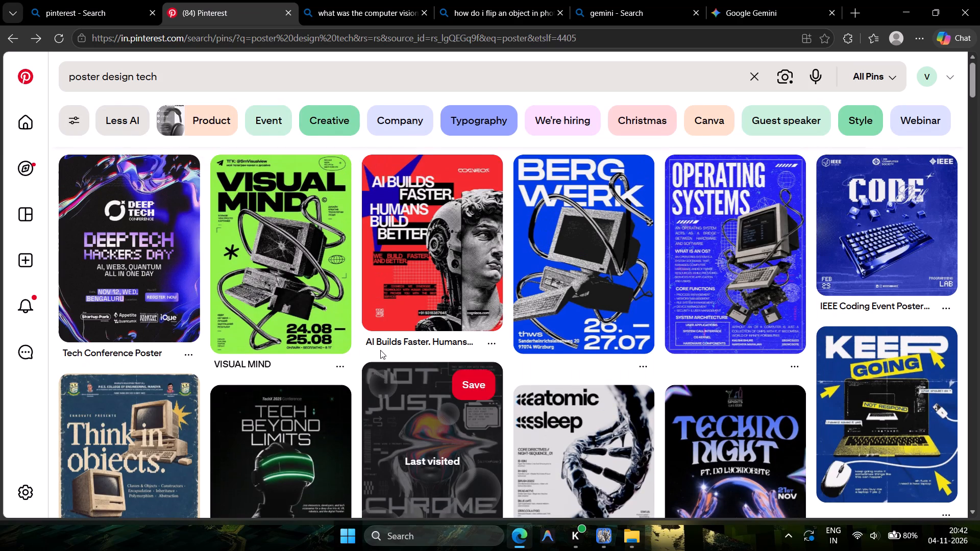
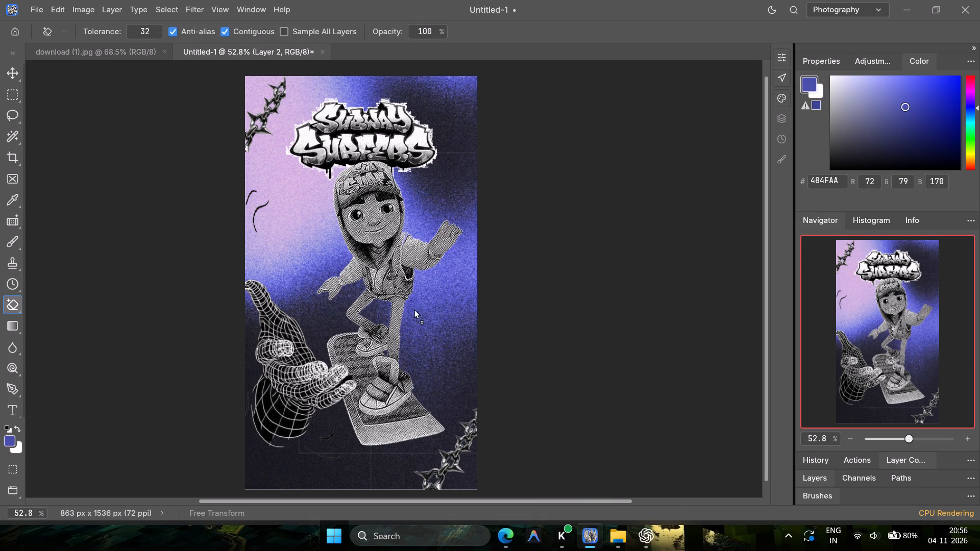
{"action": "left_click_drag", "start_coordinate": [414, 309], "coordinate": [401, 294]}
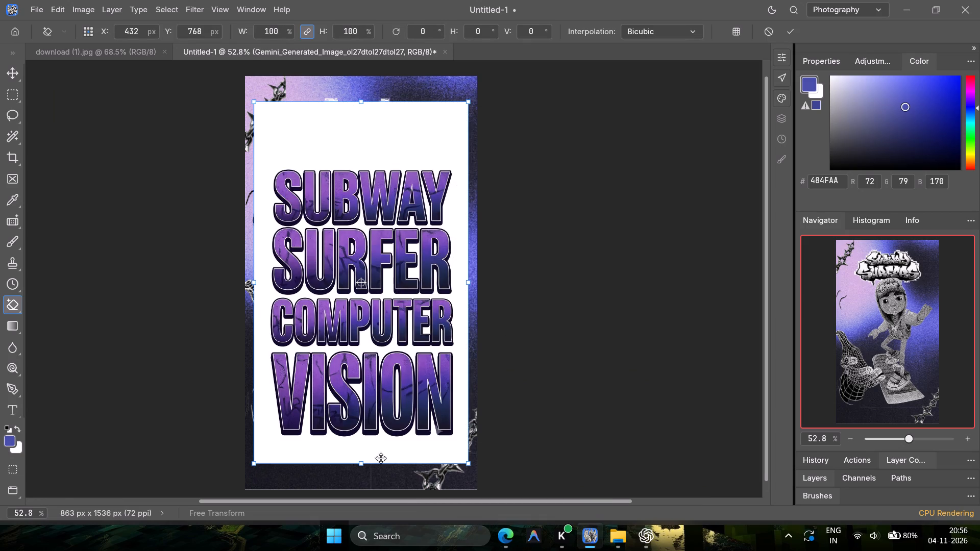
Scale the placed lettering image to about 74% and position it over the upper part of the poster.
{"action": "left_click_drag", "start_coordinate": [469, 461], "coordinate": [443, 375]}
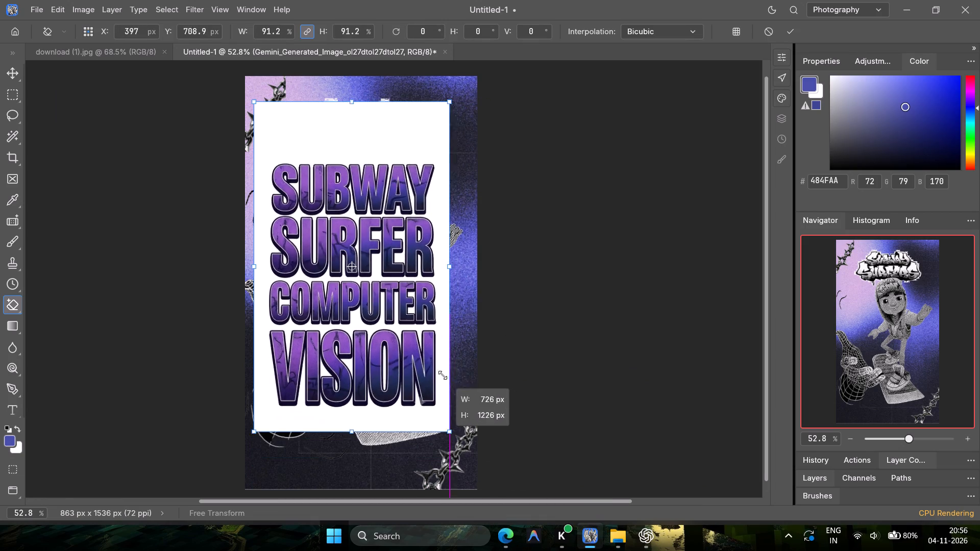
{"action": "left_click_drag", "start_coordinate": [443, 375], "coordinate": [421, 349]}
{"action": "left_click_drag", "start_coordinate": [338, 383], "coordinate": [350, 338]}
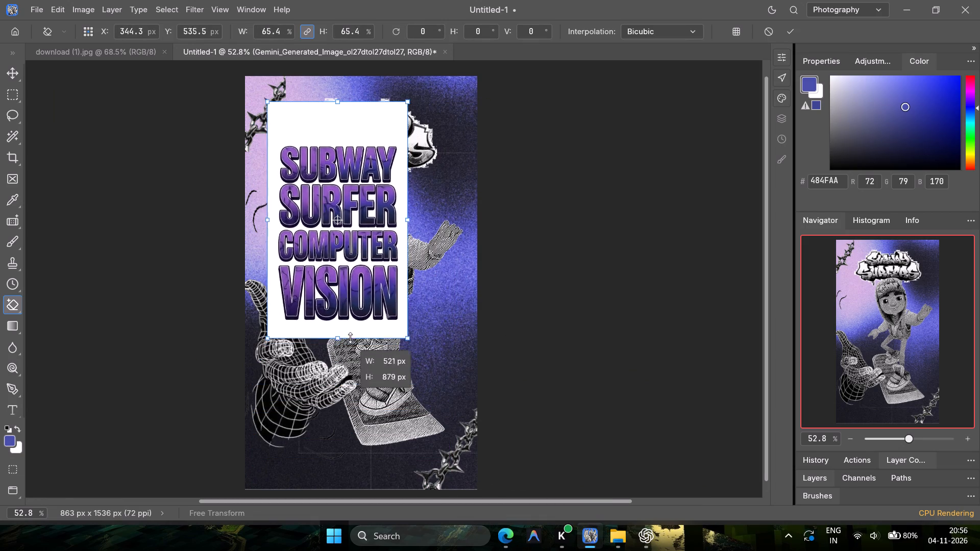
{"action": "left_click_drag", "start_coordinate": [350, 338], "coordinate": [354, 306]}
{"action": "left_click_drag", "start_coordinate": [394, 202], "coordinate": [408, 205]}
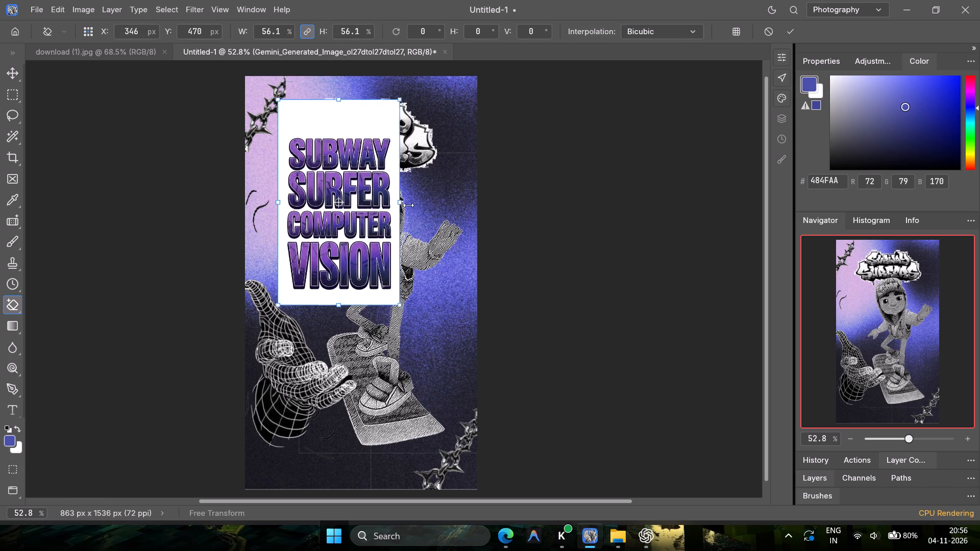
{"action": "left_click_drag", "start_coordinate": [408, 205], "coordinate": [432, 220]}
{"action": "left_click_drag", "start_coordinate": [365, 201], "coordinate": [358, 234]}
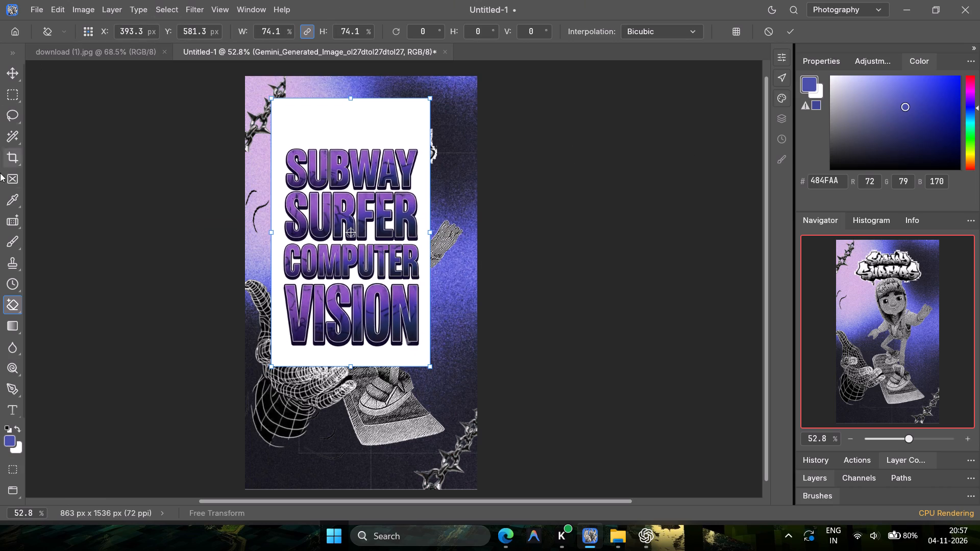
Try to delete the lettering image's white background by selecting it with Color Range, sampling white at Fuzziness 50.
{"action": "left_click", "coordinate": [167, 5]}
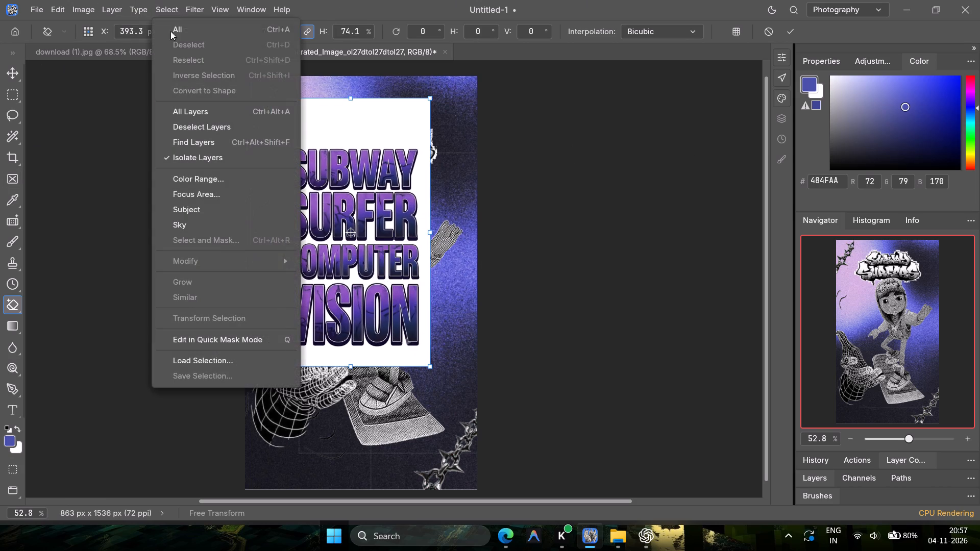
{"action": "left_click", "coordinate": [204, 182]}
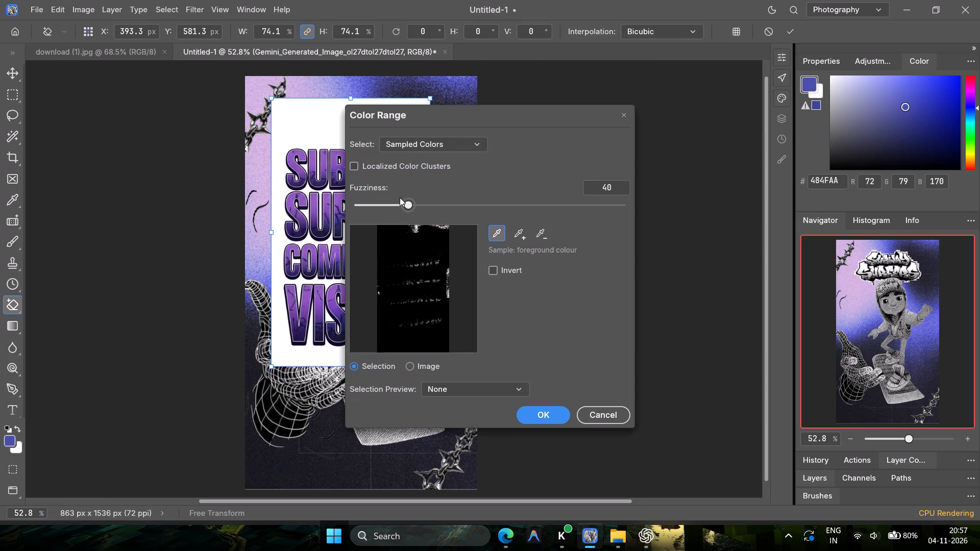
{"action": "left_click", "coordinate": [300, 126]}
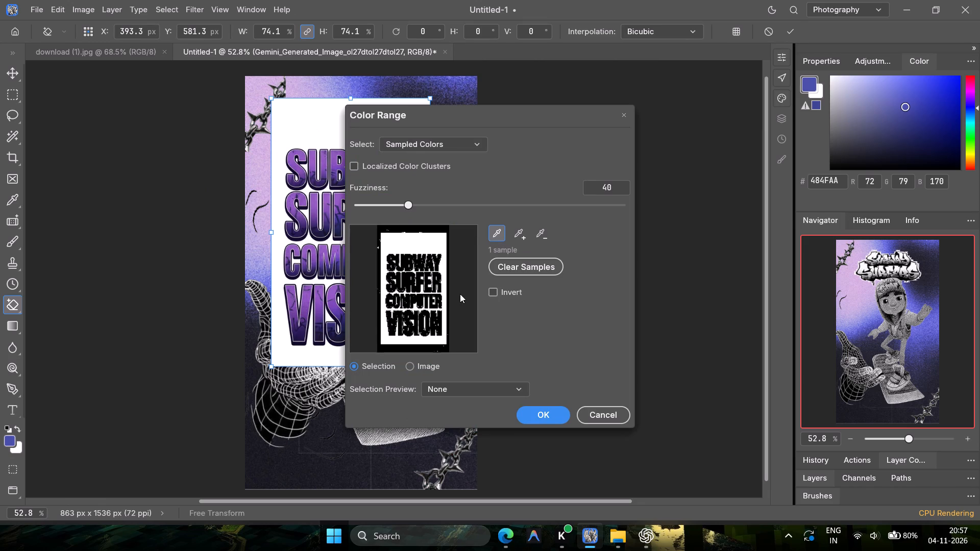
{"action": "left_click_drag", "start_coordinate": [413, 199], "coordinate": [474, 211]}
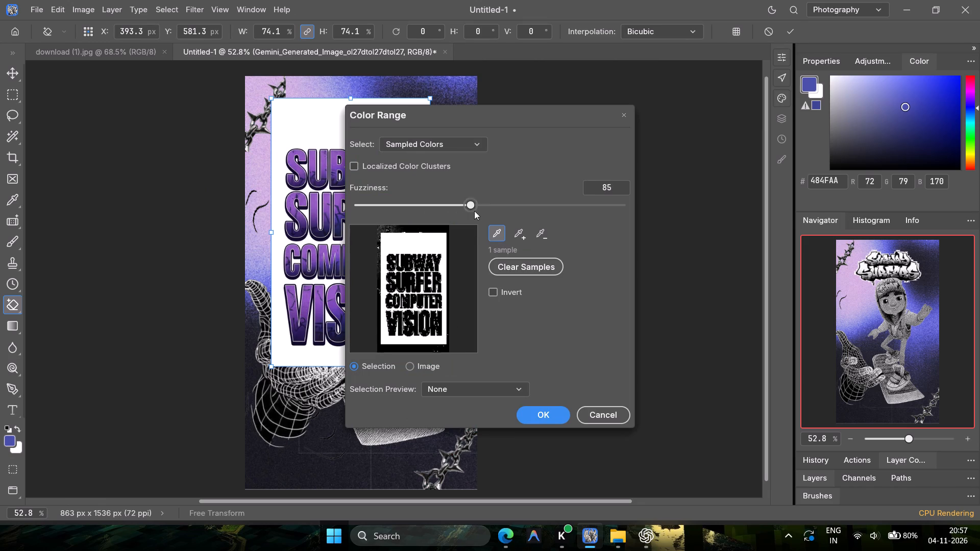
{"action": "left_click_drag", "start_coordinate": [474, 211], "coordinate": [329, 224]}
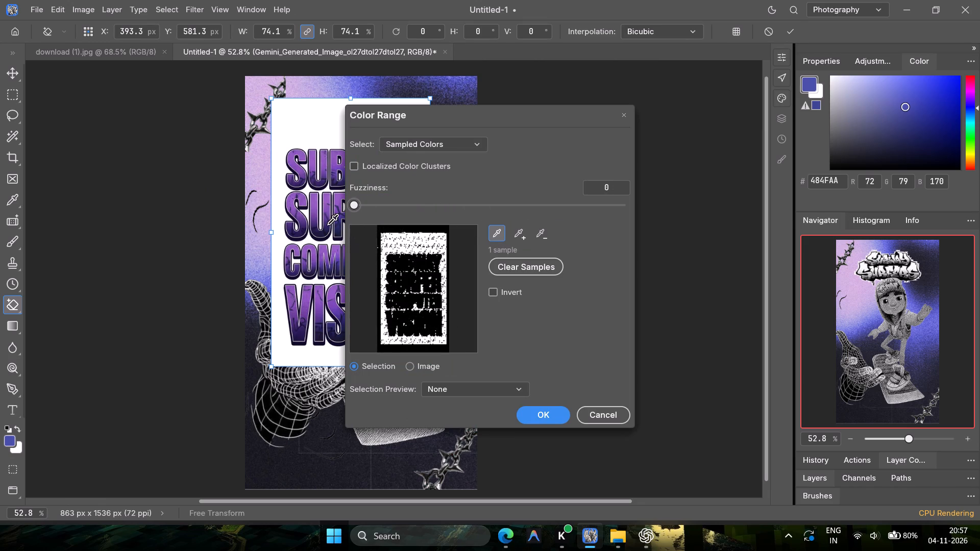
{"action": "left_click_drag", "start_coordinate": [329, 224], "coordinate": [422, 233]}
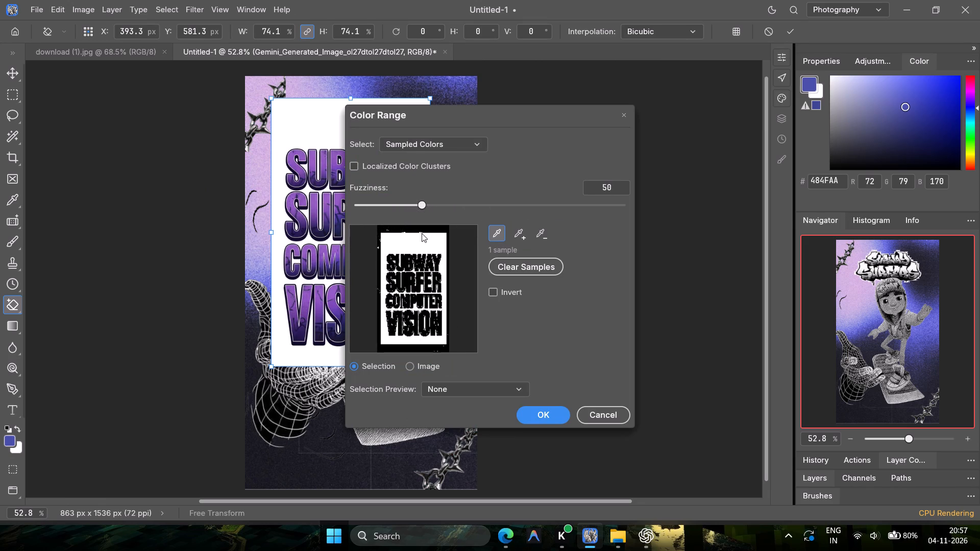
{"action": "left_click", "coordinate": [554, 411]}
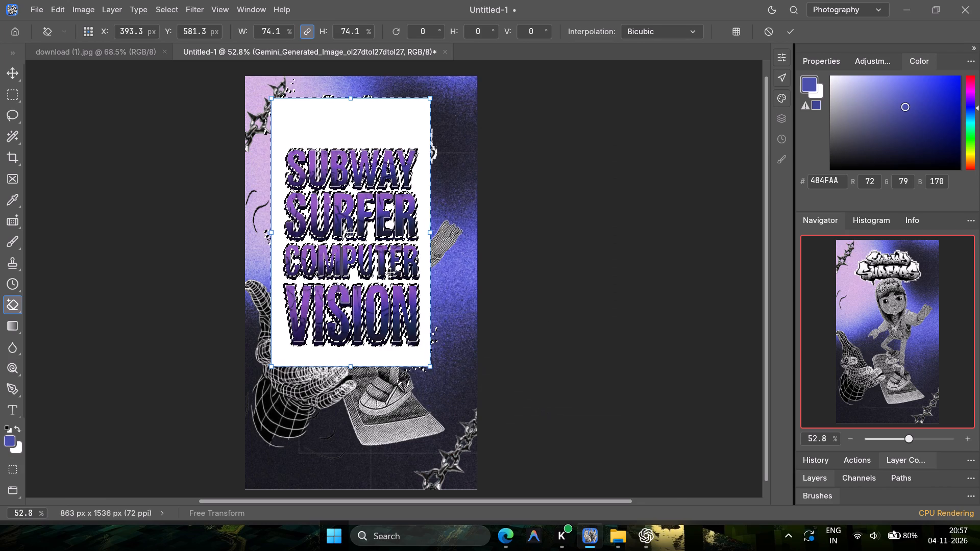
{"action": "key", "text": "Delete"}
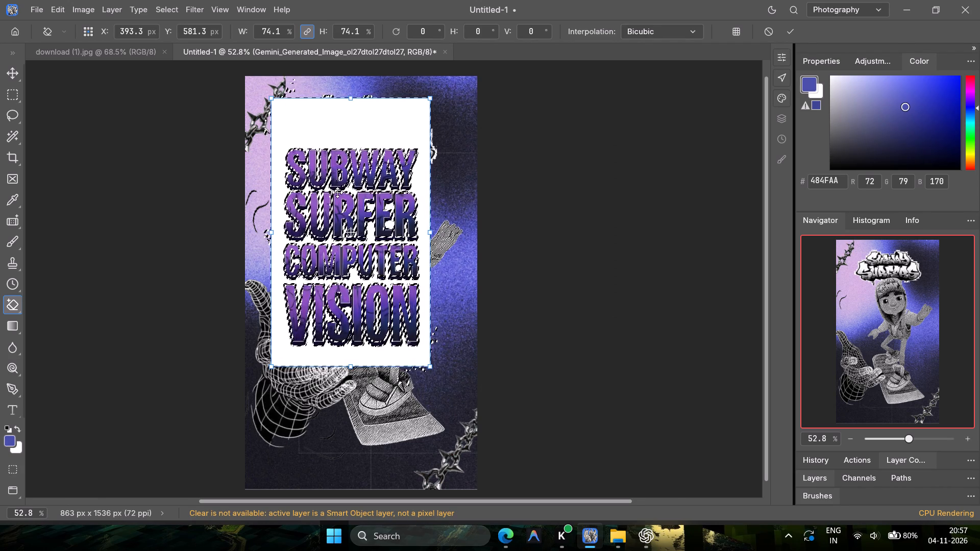
Move the lettering image lower on the poster to about X 446, Y 734 px and apply the transform.
{"action": "left_click_drag", "start_coordinate": [337, 192], "coordinate": [351, 232]}
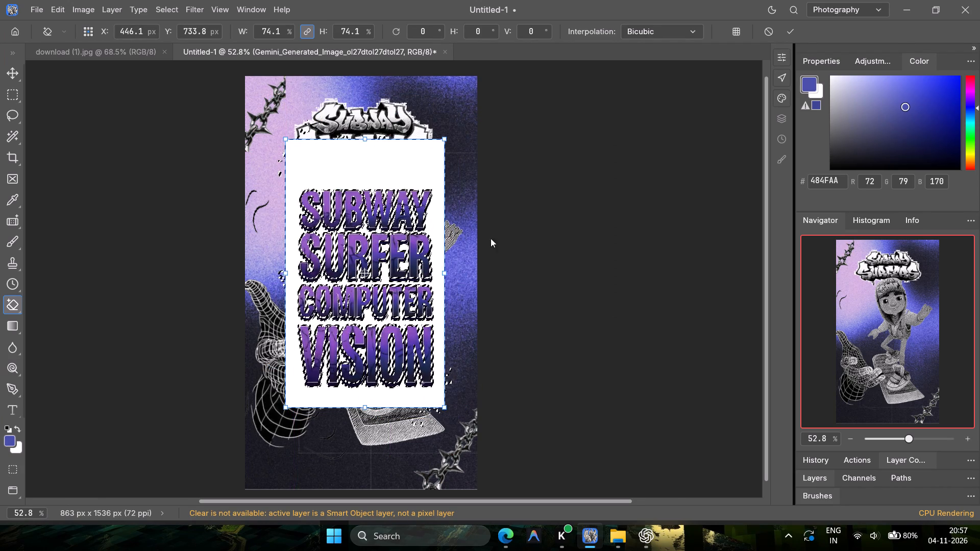
{"action": "left_click", "coordinate": [554, 239]}
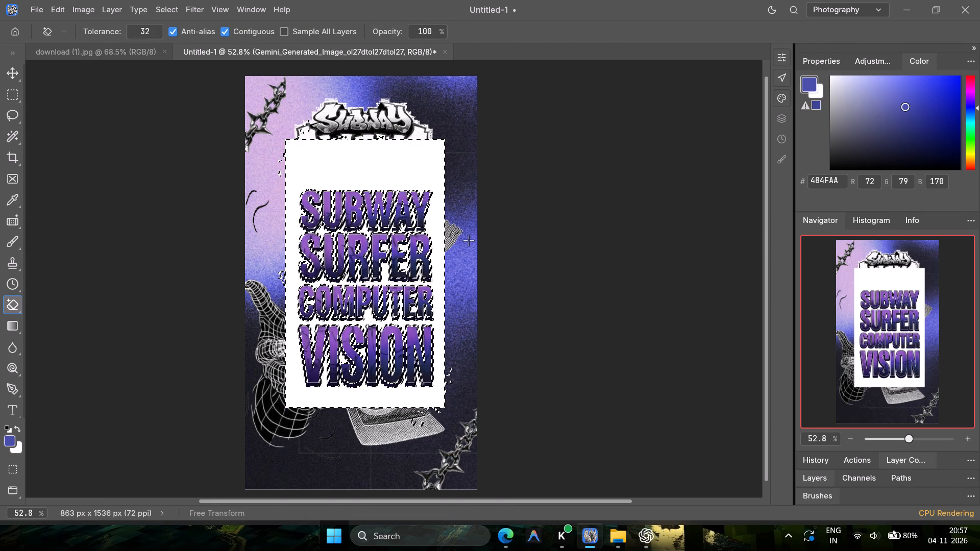
Clear the selection, rasterize the lettering smart object, and erase its white background with the Magic Eraser at tolerance 32.
{"action": "key", "text": "ctrl+d"}
{"action": "left_click", "coordinate": [379, 190]}
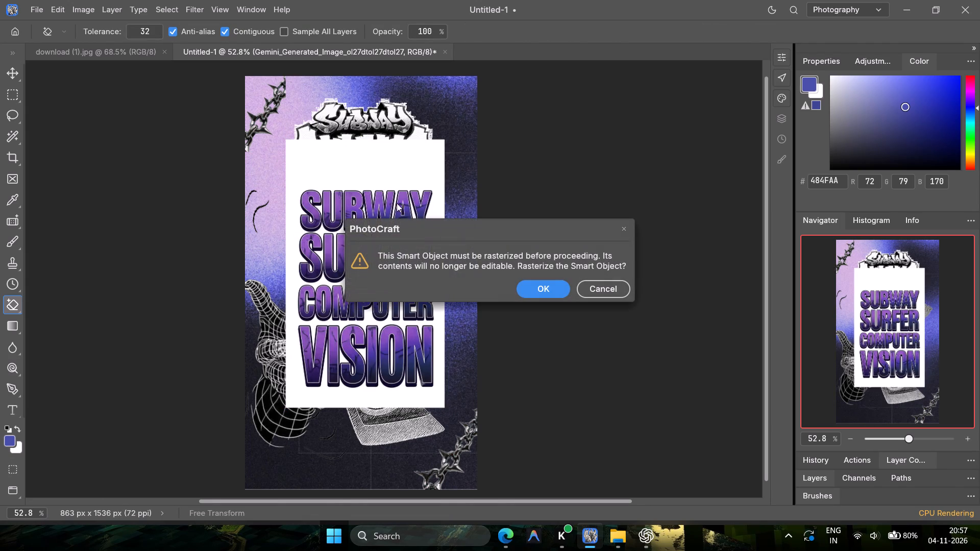
{"action": "left_click", "coordinate": [543, 289]}
{"action": "left_click", "coordinate": [583, 279]}
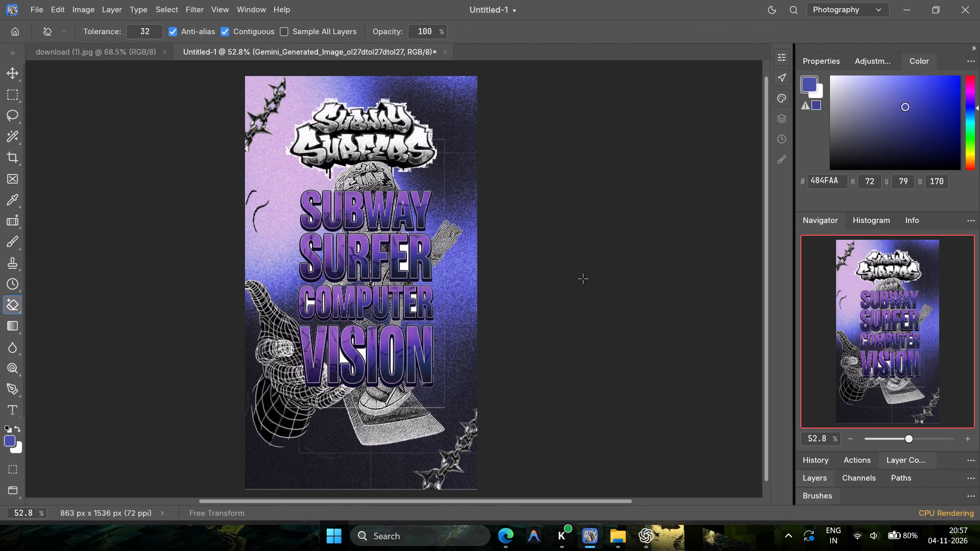
Erase the remaining white patches inside the letters of VISION, COMPUTER and SURFER with the Magic Eraser at tolerance 32.
{"action": "left_click", "coordinate": [365, 353]}
{"action": "left_click", "coordinate": [340, 356]}
{"action": "left_click", "coordinate": [391, 358]}
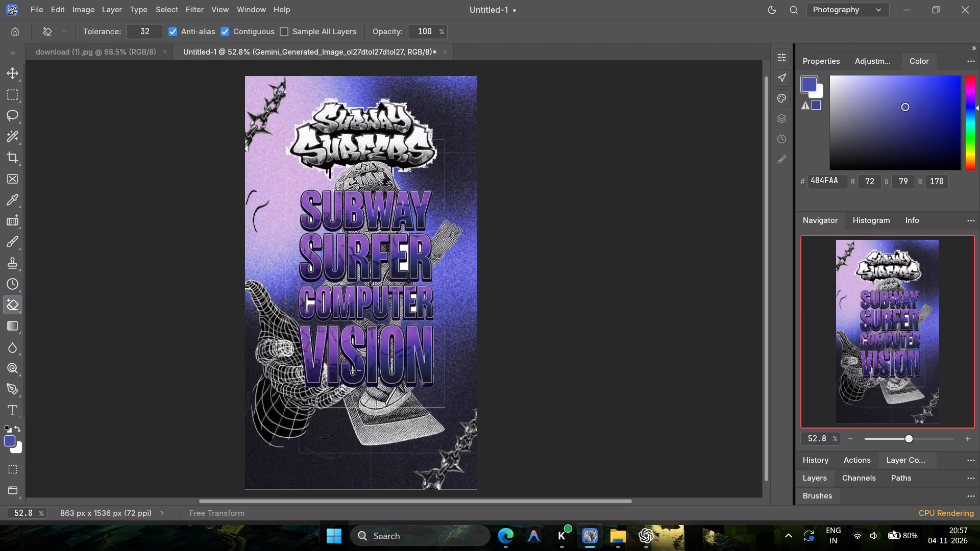
{"action": "left_click", "coordinate": [353, 370]}
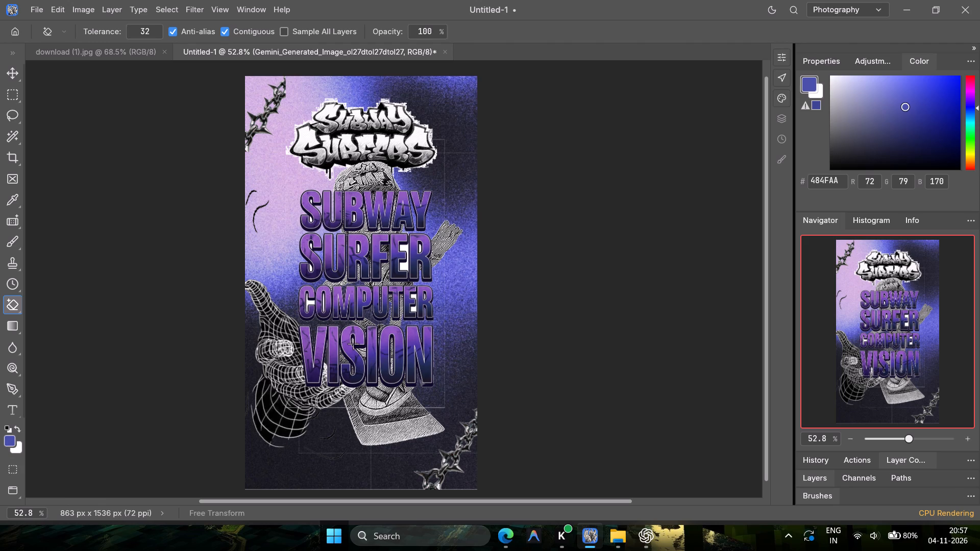
{"action": "left_click", "coordinate": [353, 344]}
{"action": "left_click", "coordinate": [414, 311]}
{"action": "left_click", "coordinate": [324, 305]}
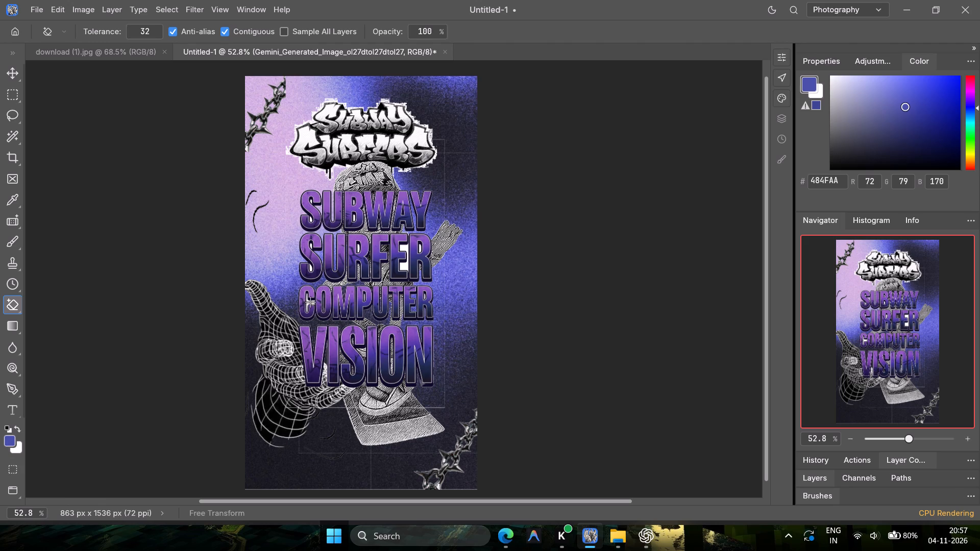
{"action": "left_click", "coordinate": [310, 302]}
{"action": "left_click", "coordinate": [402, 267]}
{"action": "left_click", "coordinate": [310, 269]}
{"action": "left_click", "coordinate": [311, 246]}
{"action": "left_click", "coordinate": [586, 260]}
Move the lettering against the poster's left edge, just below the logo, at about X -52, Y 107 px.
{"action": "left_click", "coordinate": [12, 68]}
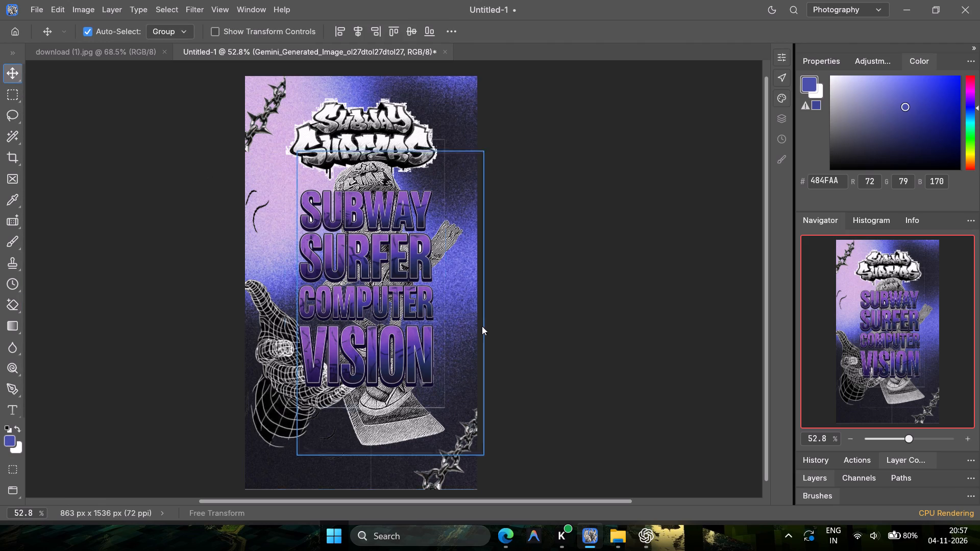
{"action": "left_click_drag", "start_coordinate": [395, 295], "coordinate": [385, 315]}
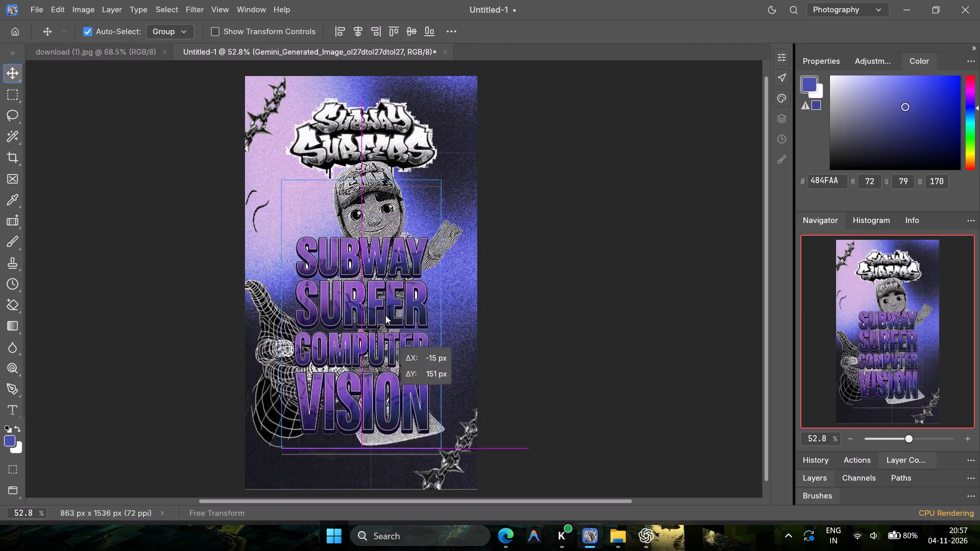
{"action": "left_click_drag", "start_coordinate": [385, 315], "coordinate": [398, 265]}
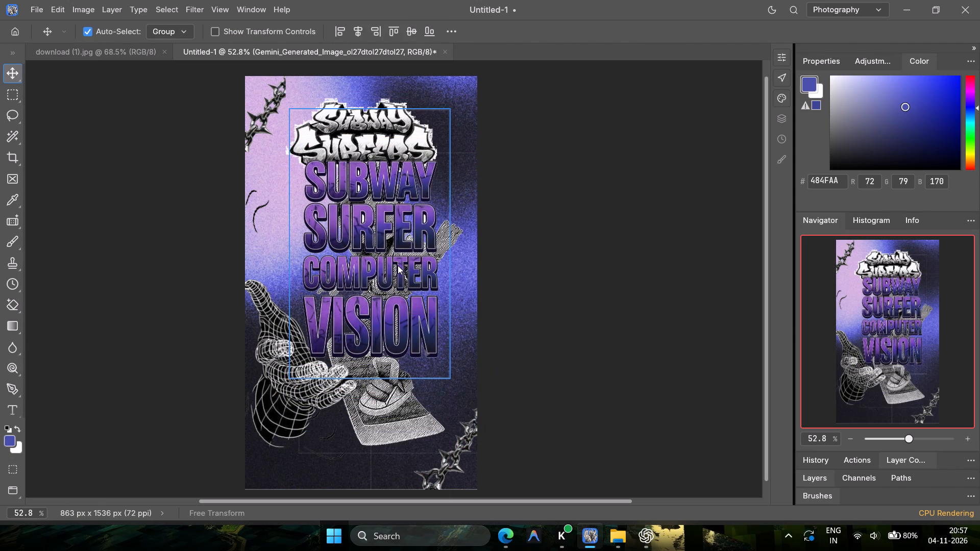
{"action": "key", "text": "Down"}
{"action": "key", "text": "Down"}
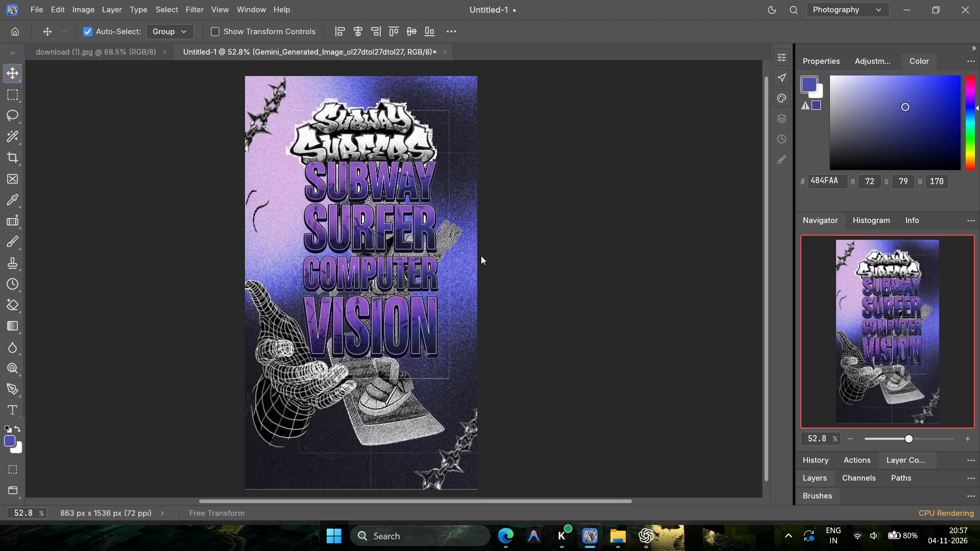
{"action": "key", "text": "Up"}
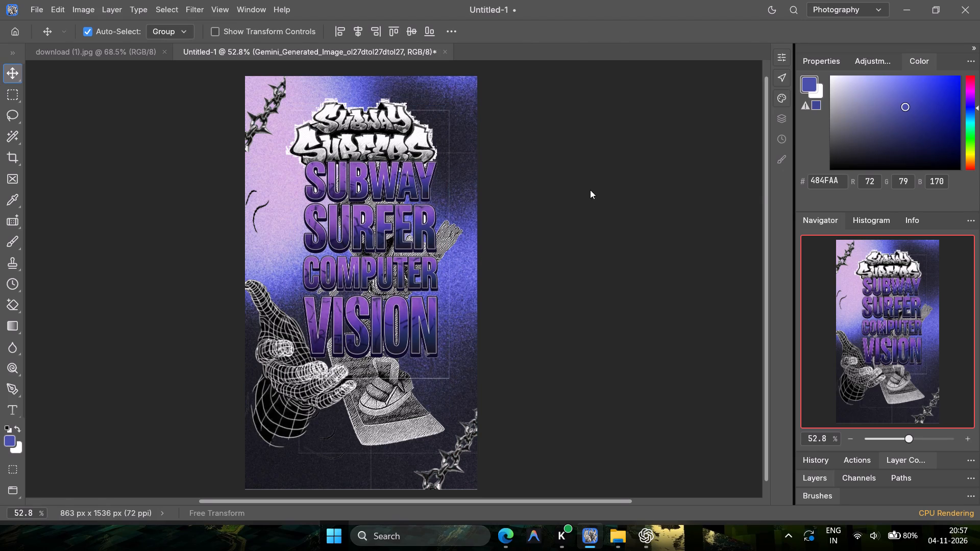
{"action": "scroll", "coordinate": [929, 350], "scroll_direction": "up", "scroll_amount": 2}
{"action": "scroll", "coordinate": [929, 353], "scroll_direction": "down", "scroll_amount": 4}
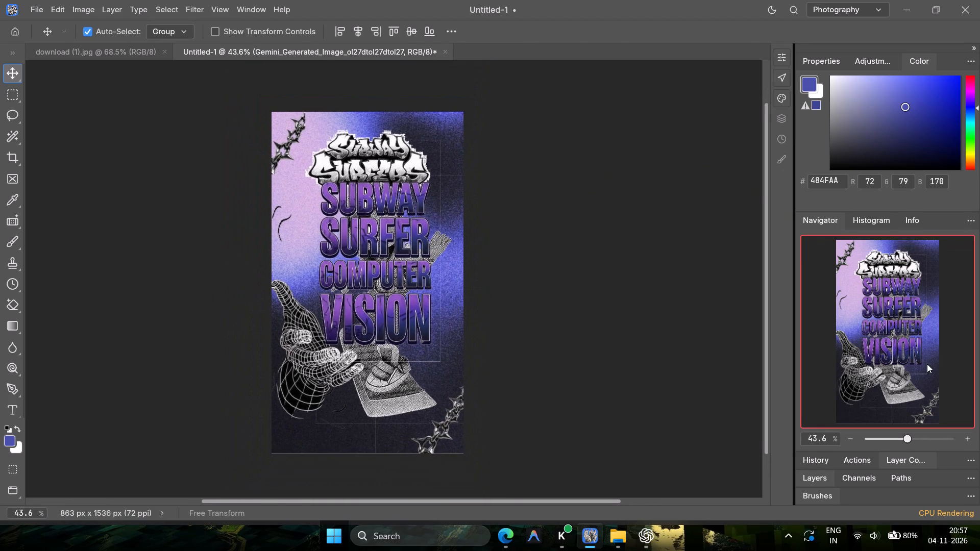
{"action": "scroll", "coordinate": [927, 365], "scroll_direction": "down", "scroll_amount": 1}
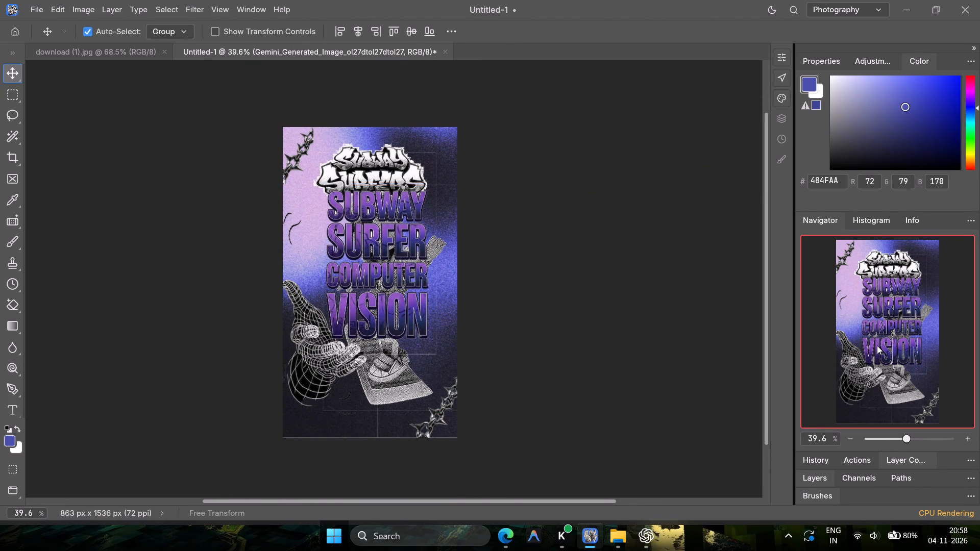
{"action": "scroll", "coordinate": [877, 345], "scroll_direction": "up", "scroll_amount": 3}
{"action": "left_click", "coordinate": [365, 216]}
{"action": "left_click_drag", "start_coordinate": [365, 216], "coordinate": [406, 241]}
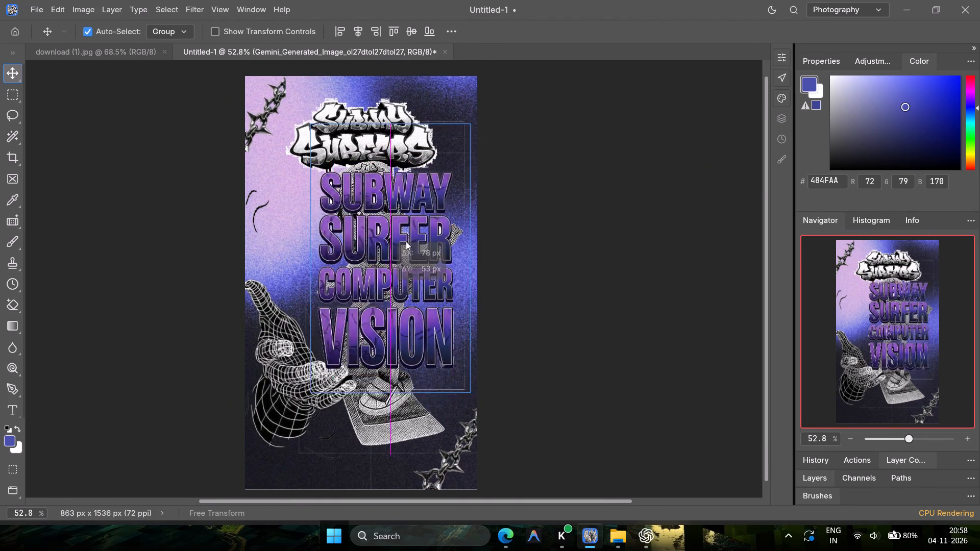
{"action": "left_click_drag", "start_coordinate": [406, 241], "coordinate": [293, 210]}
{"action": "left_click_drag", "start_coordinate": [329, 264], "coordinate": [340, 265]}
Scale the lettering layer down proportionally to about 495 × 833 px through its transform properties.
{"action": "scroll", "coordinate": [904, 163], "scroll_direction": "up", "scroll_amount": 4}
{"action": "scroll", "coordinate": [886, 203], "scroll_direction": "up", "scroll_amount": 4}
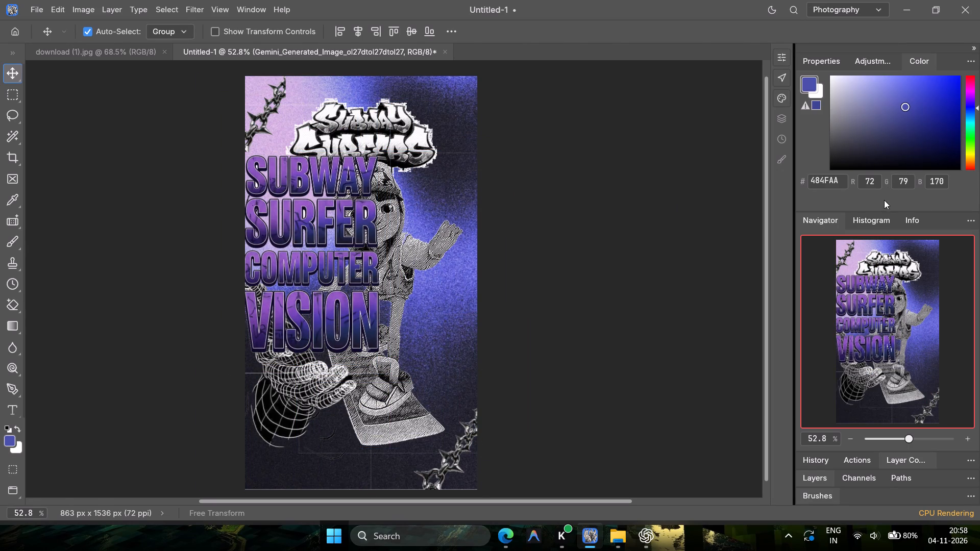
{"action": "left_click", "coordinate": [786, 113]}
{"action": "scroll", "coordinate": [932, 140], "scroll_direction": "up", "scroll_amount": 3}
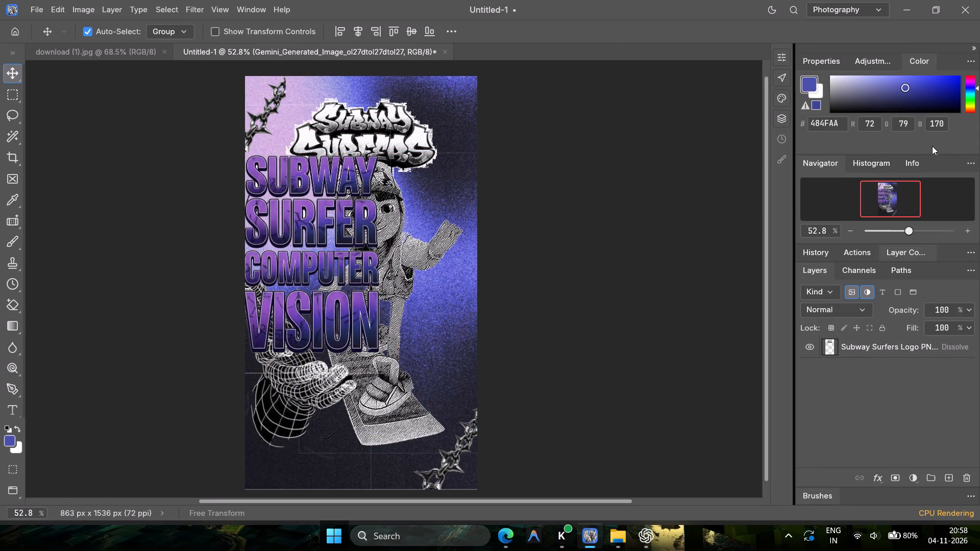
{"action": "scroll", "coordinate": [888, 324], "scroll_direction": "up", "scroll_amount": 4}
{"action": "left_click", "coordinate": [824, 56]}
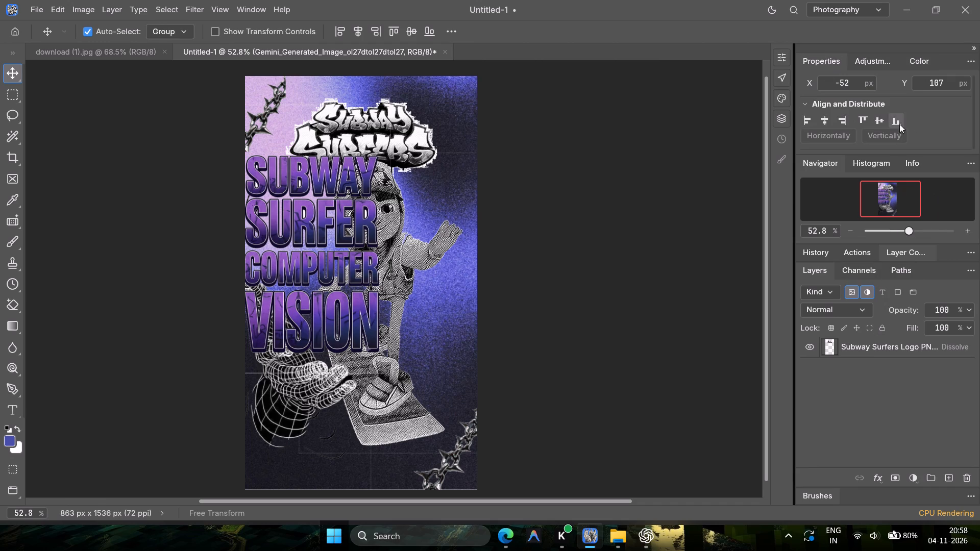
{"action": "scroll", "coordinate": [929, 135], "scroll_direction": "up", "scroll_amount": 2}
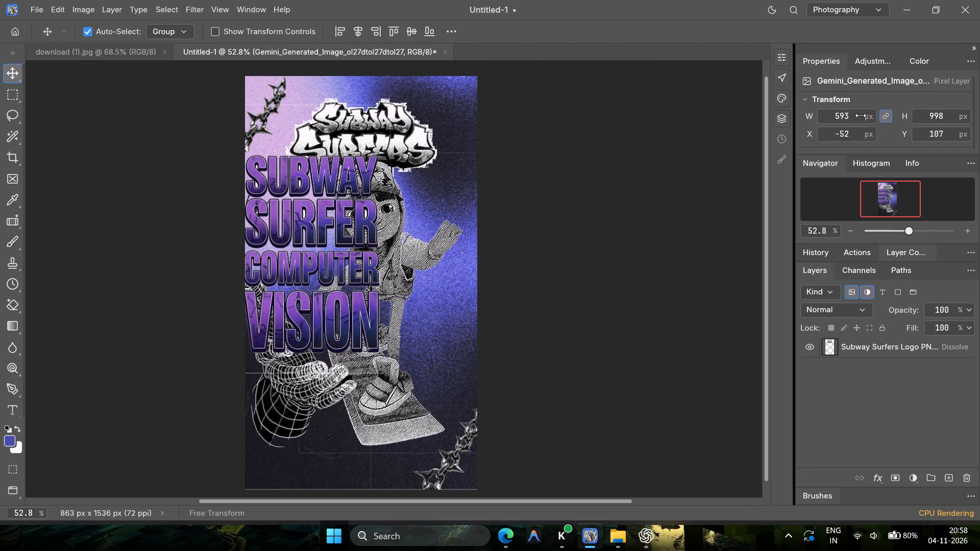
{"action": "scroll", "coordinate": [842, 120], "scroll_direction": "up", "scroll_amount": 3}
{"action": "scroll", "coordinate": [839, 125], "scroll_direction": "down", "scroll_amount": 19}
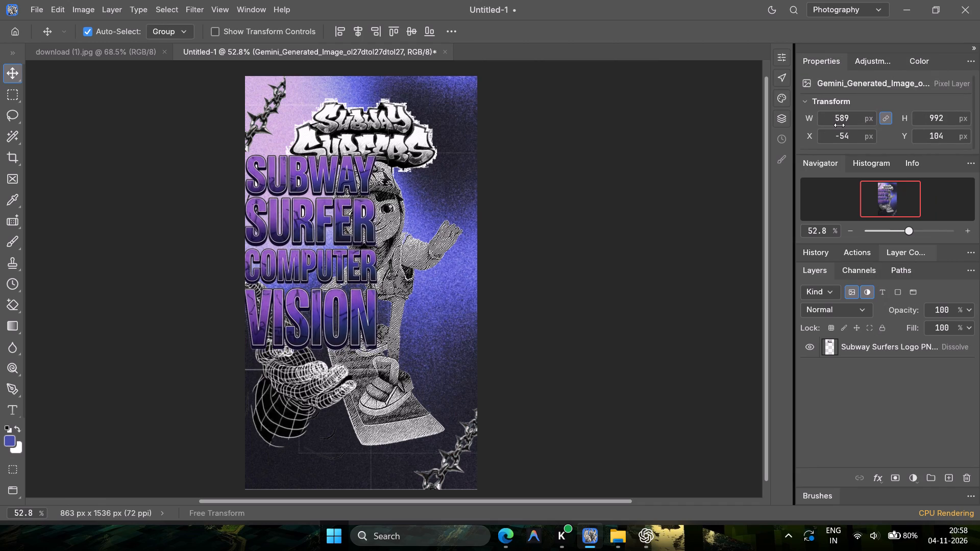
{"action": "scroll", "coordinate": [839, 125], "scroll_direction": "down", "scroll_amount": 20}
{"action": "scroll", "coordinate": [839, 125], "scroll_direction": "down", "scroll_amount": 7}
{"action": "scroll", "coordinate": [841, 122], "scroll_direction": "down", "scroll_amount": 20}
{"action": "scroll", "coordinate": [841, 122], "scroll_direction": "down", "scroll_amount": 13}
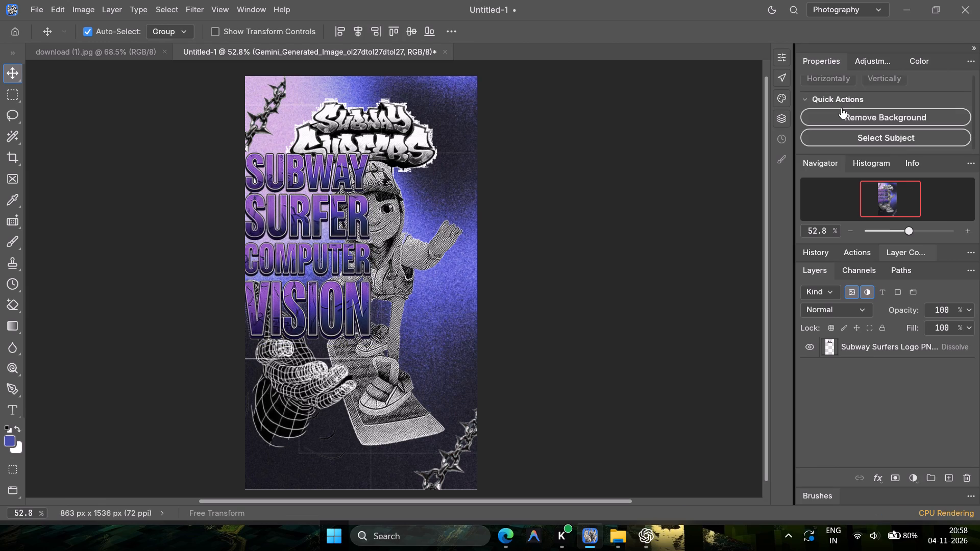
{"action": "scroll", "coordinate": [841, 108], "scroll_direction": "down", "scroll_amount": 3}
{"action": "scroll", "coordinate": [844, 110], "scroll_direction": "up", "scroll_amount": 6}
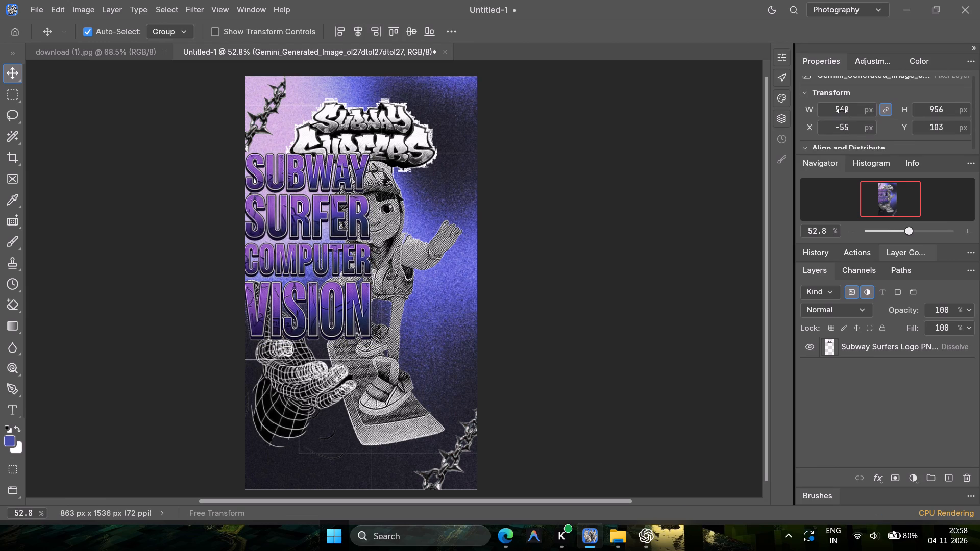
{"action": "scroll", "coordinate": [842, 111], "scroll_direction": "down", "scroll_amount": 20}
{"action": "scroll", "coordinate": [842, 111], "scroll_direction": "down", "scroll_amount": 12}
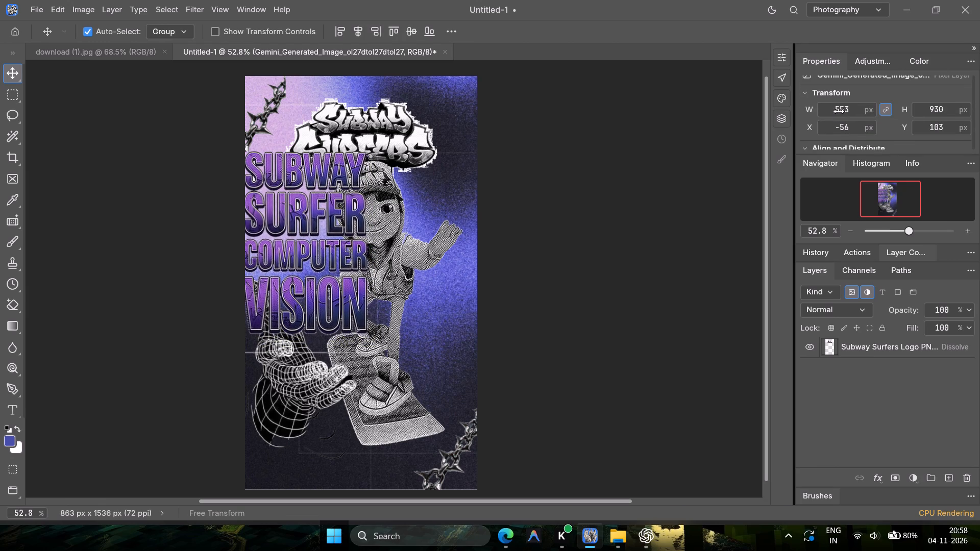
{"action": "scroll", "coordinate": [839, 111], "scroll_direction": "down", "scroll_amount": 20}
{"action": "scroll", "coordinate": [839, 111], "scroll_direction": "down", "scroll_amount": 16}
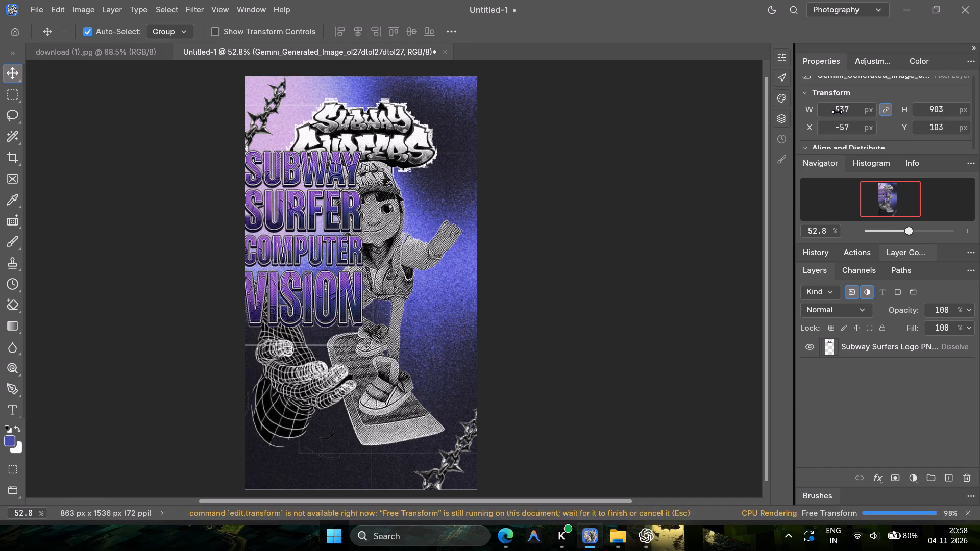
{"action": "scroll", "coordinate": [837, 112], "scroll_direction": "down", "scroll_amount": 7}
{"action": "scroll", "coordinate": [837, 112], "scroll_direction": "down", "scroll_amount": 19}
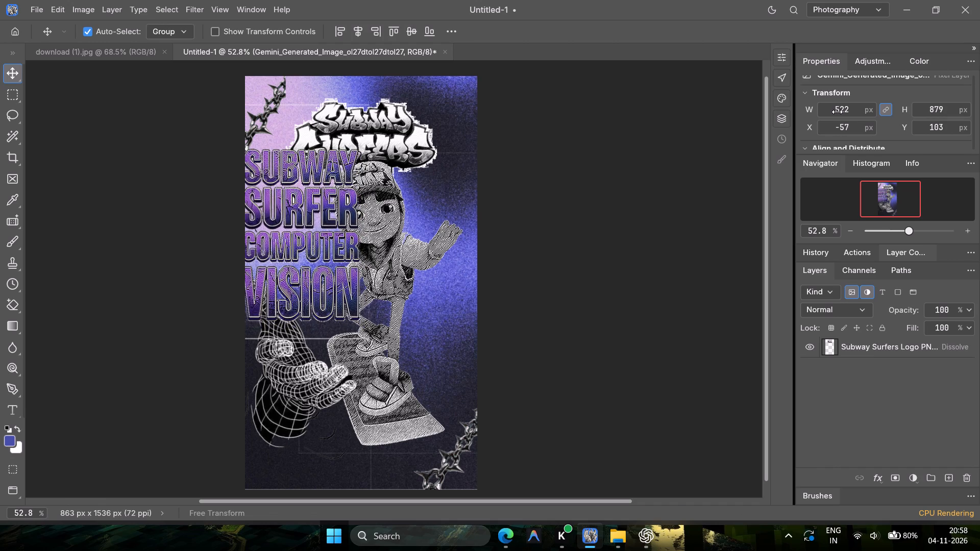
{"action": "scroll", "coordinate": [837, 112], "scroll_direction": "down", "scroll_amount": 20}
{"action": "scroll", "coordinate": [837, 112], "scroll_direction": "down", "scroll_amount": 1}
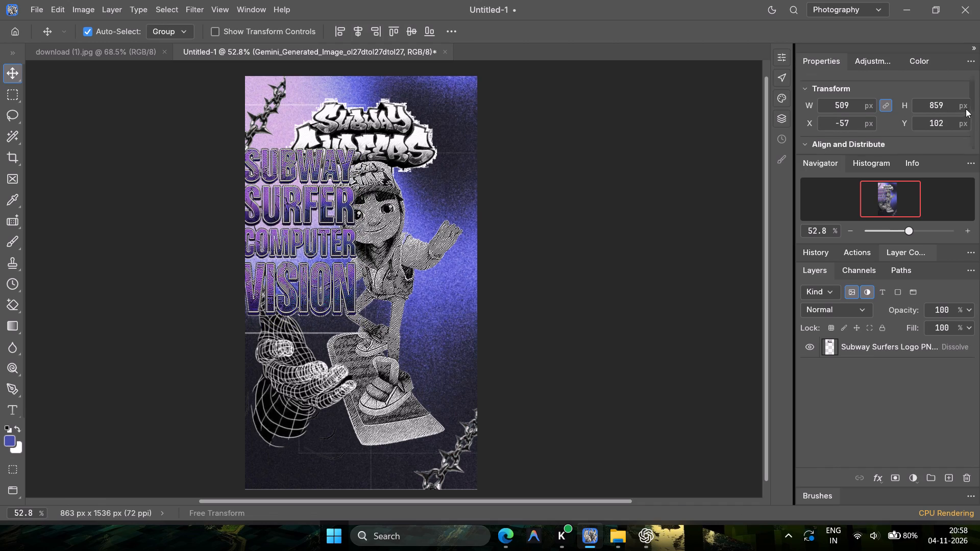
{"action": "scroll", "coordinate": [941, 104], "scroll_direction": "down", "scroll_amount": 9}
{"action": "scroll", "coordinate": [934, 111], "scroll_direction": "up", "scroll_amount": 3}
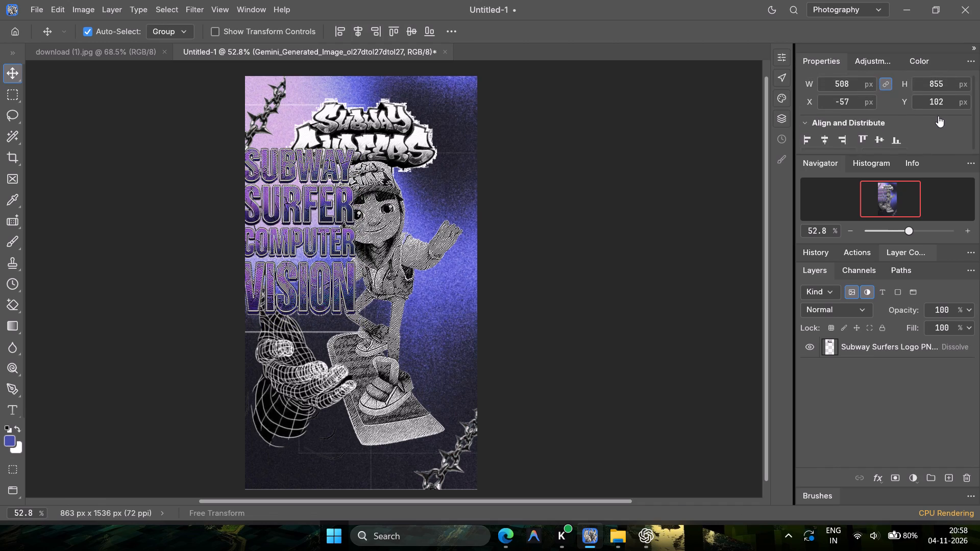
{"action": "scroll", "coordinate": [943, 110], "scroll_direction": "up", "scroll_amount": 3}
{"action": "scroll", "coordinate": [941, 121], "scroll_direction": "down", "scroll_amount": 16}
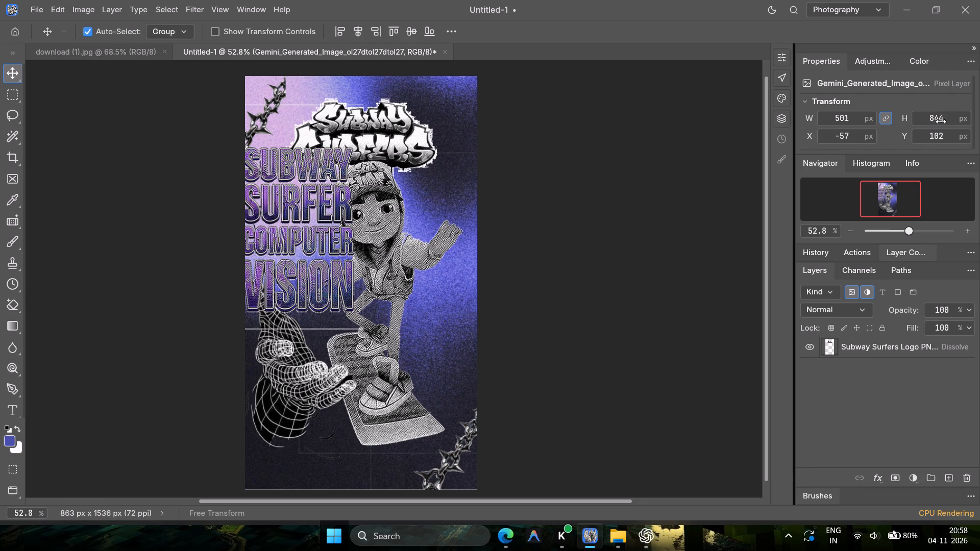
{"action": "scroll", "coordinate": [941, 121], "scroll_direction": "down", "scroll_amount": 15}
Move the lettering down along the poster's left edge to about X -51, Y 163 px.
{"action": "left_click_drag", "start_coordinate": [316, 228], "coordinate": [319, 229]}
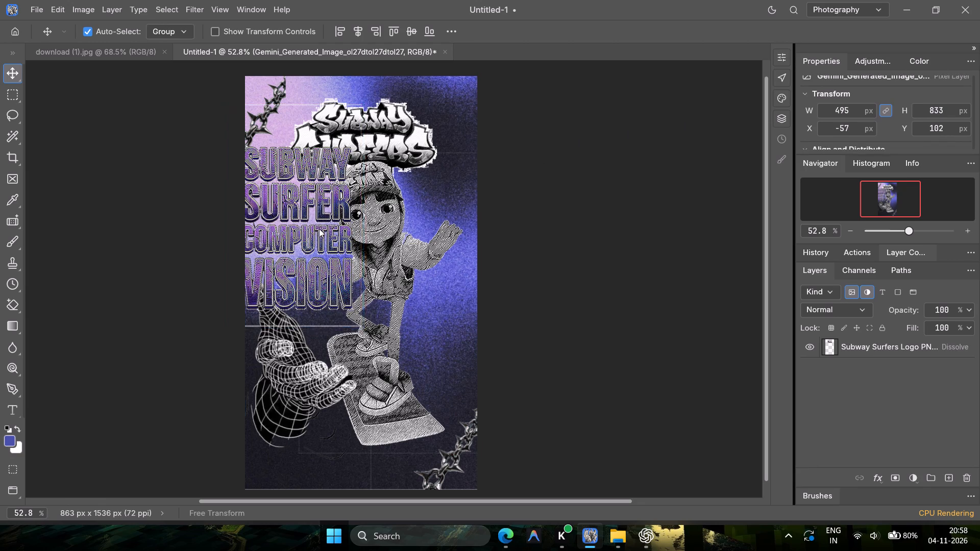
{"action": "left_click_drag", "start_coordinate": [319, 229], "coordinate": [326, 248]}
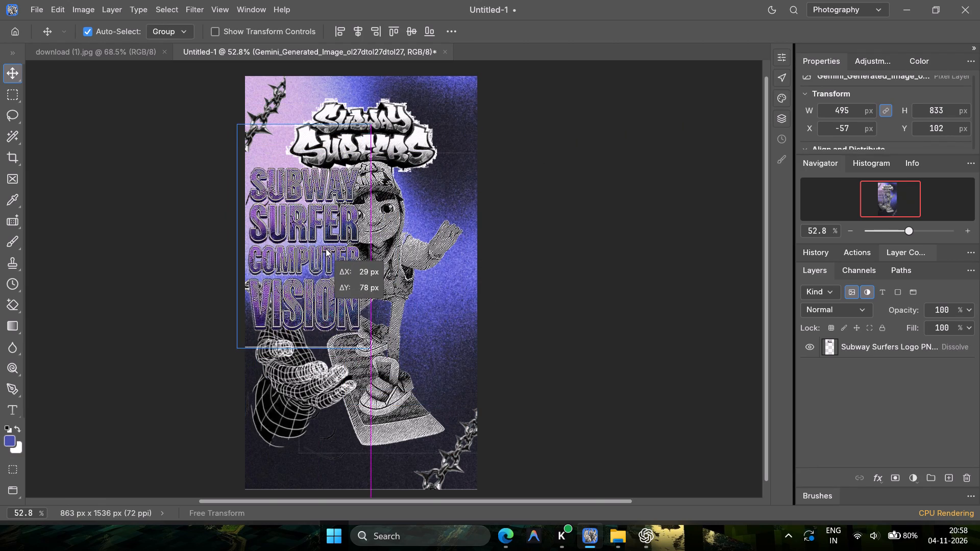
{"action": "left_click_drag", "start_coordinate": [326, 248], "coordinate": [317, 244]}
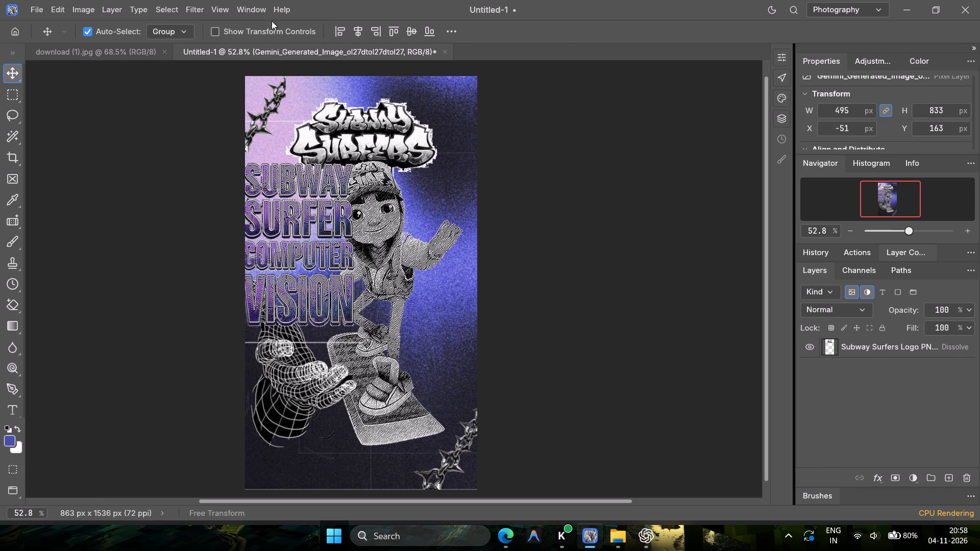
Send the lettering layer one level backward in the layer order.
{"action": "left_click", "coordinate": [108, 5]}
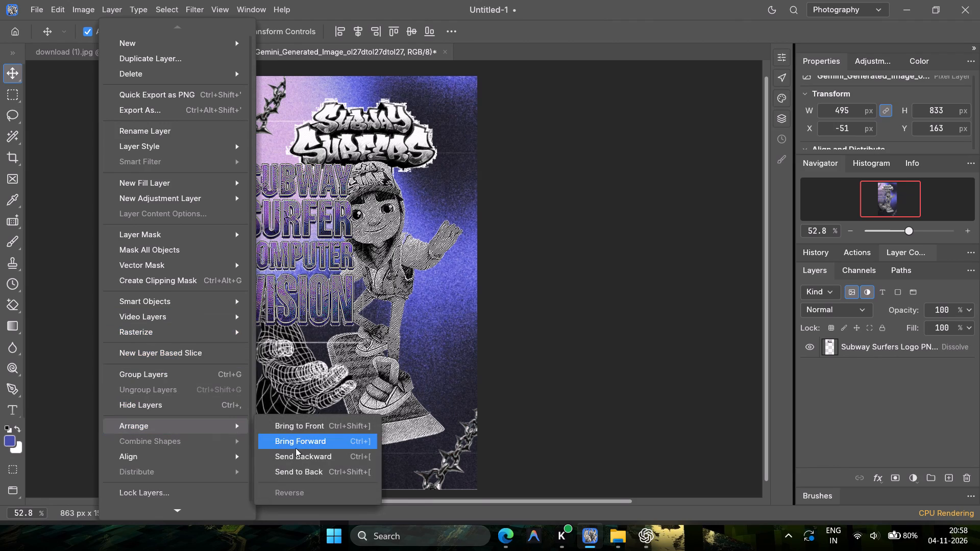
{"action": "left_click", "coordinate": [312, 458]}
{"action": "left_click", "coordinate": [318, 245]}
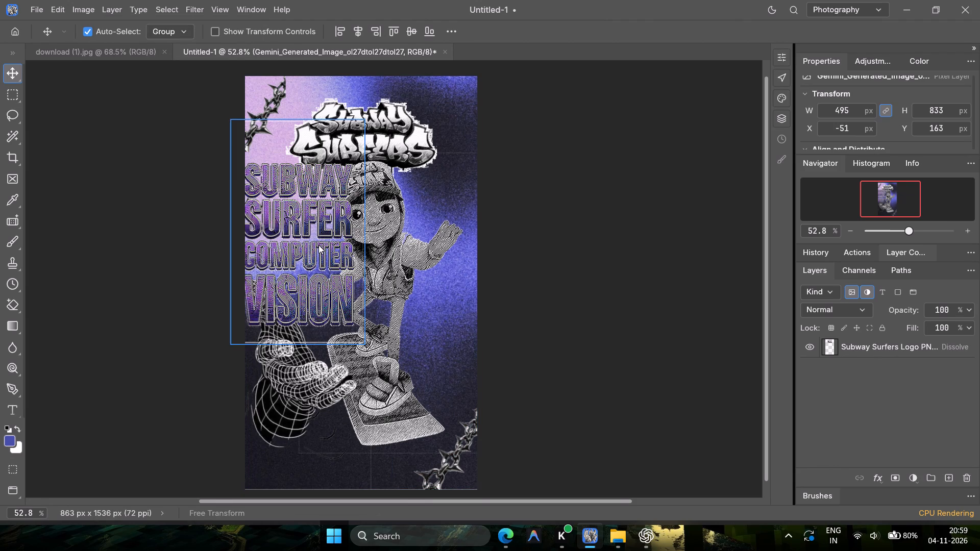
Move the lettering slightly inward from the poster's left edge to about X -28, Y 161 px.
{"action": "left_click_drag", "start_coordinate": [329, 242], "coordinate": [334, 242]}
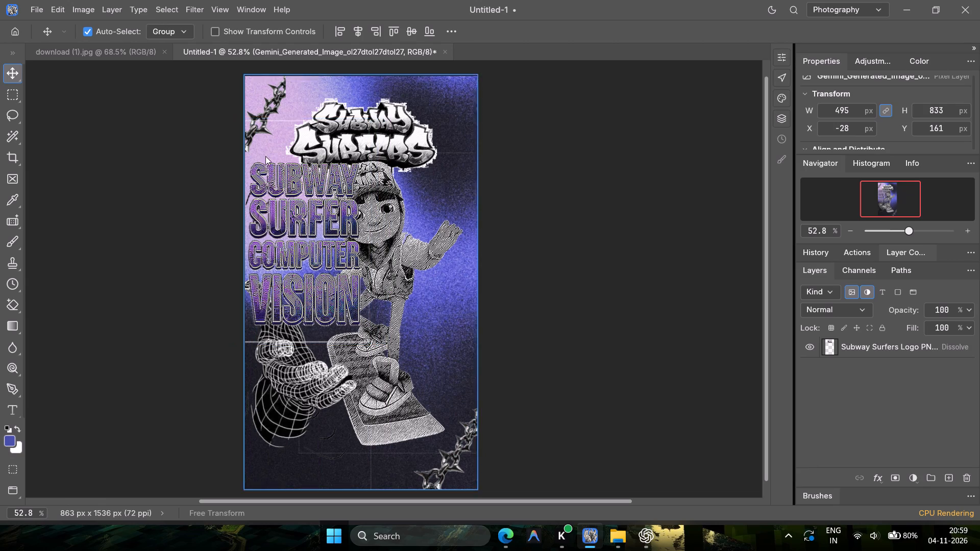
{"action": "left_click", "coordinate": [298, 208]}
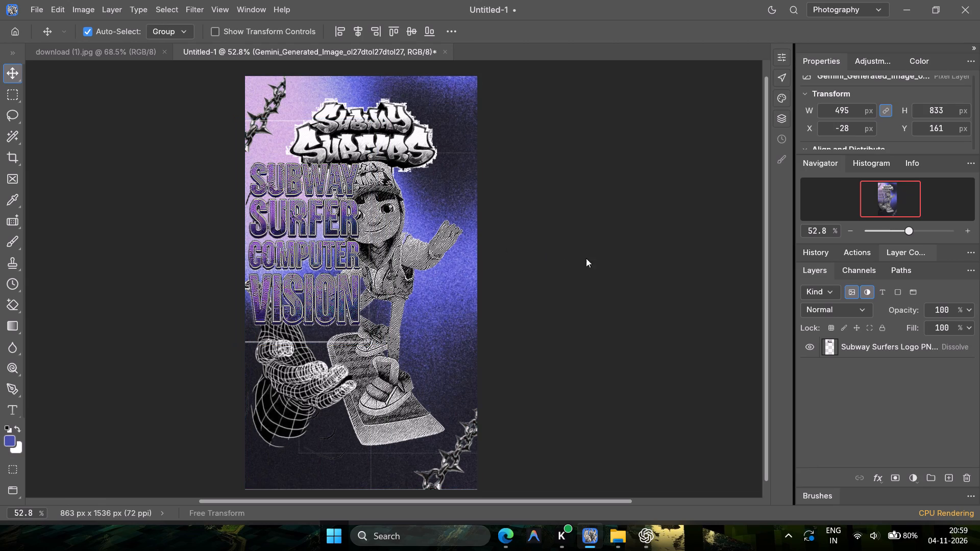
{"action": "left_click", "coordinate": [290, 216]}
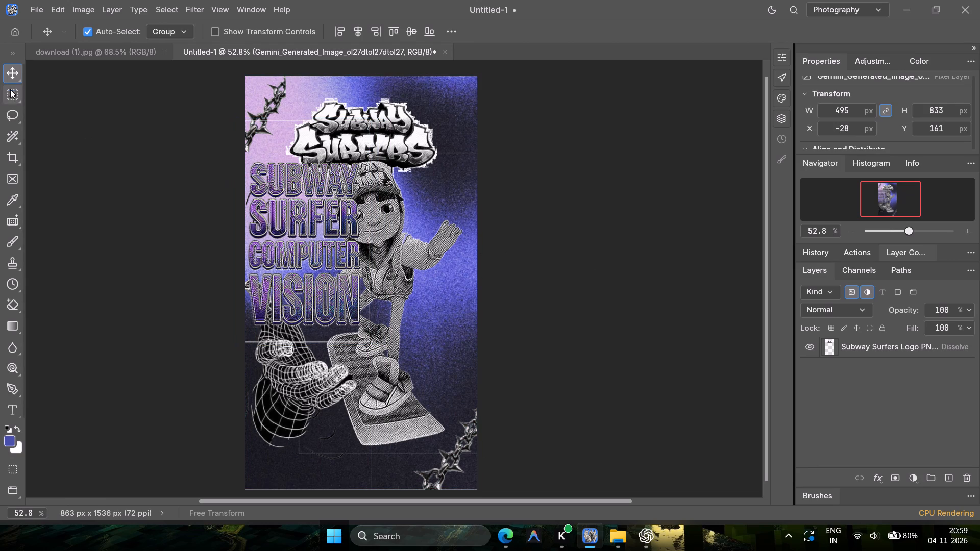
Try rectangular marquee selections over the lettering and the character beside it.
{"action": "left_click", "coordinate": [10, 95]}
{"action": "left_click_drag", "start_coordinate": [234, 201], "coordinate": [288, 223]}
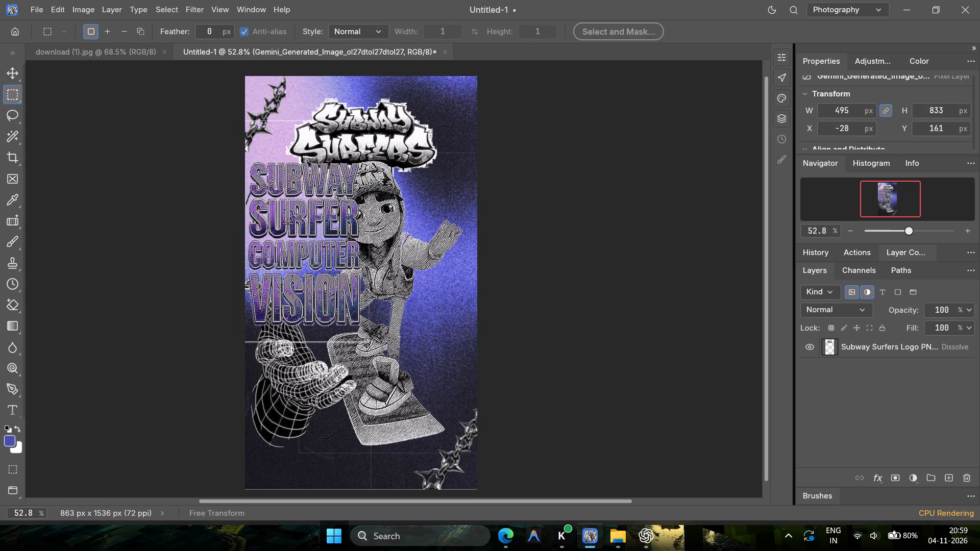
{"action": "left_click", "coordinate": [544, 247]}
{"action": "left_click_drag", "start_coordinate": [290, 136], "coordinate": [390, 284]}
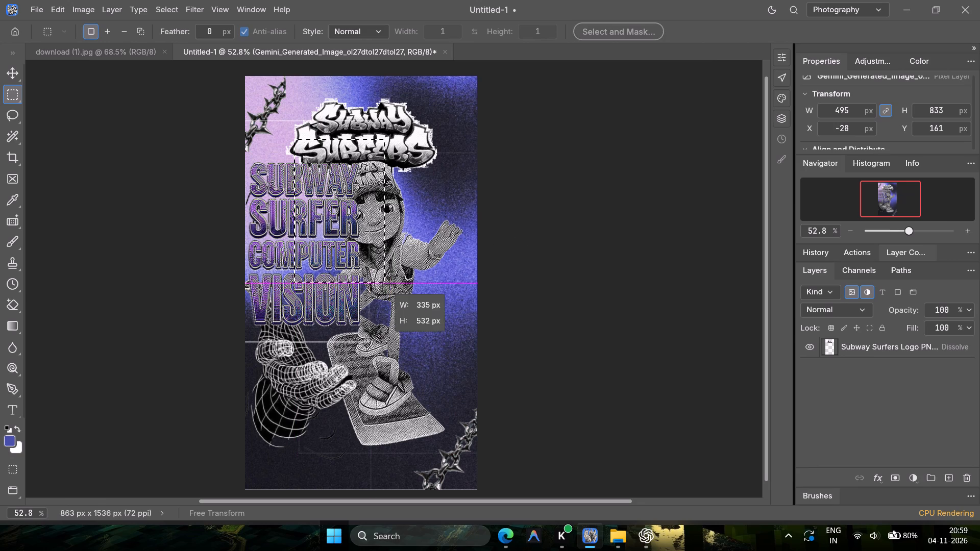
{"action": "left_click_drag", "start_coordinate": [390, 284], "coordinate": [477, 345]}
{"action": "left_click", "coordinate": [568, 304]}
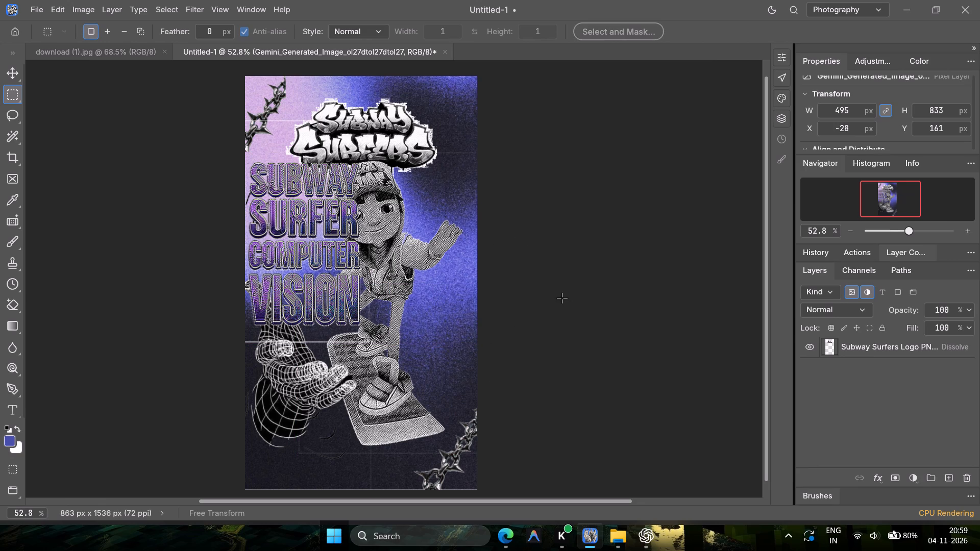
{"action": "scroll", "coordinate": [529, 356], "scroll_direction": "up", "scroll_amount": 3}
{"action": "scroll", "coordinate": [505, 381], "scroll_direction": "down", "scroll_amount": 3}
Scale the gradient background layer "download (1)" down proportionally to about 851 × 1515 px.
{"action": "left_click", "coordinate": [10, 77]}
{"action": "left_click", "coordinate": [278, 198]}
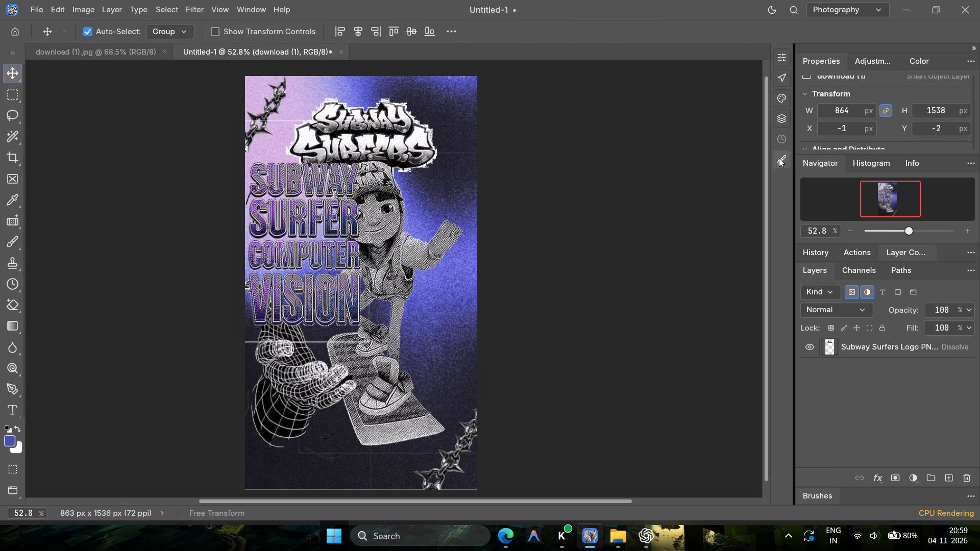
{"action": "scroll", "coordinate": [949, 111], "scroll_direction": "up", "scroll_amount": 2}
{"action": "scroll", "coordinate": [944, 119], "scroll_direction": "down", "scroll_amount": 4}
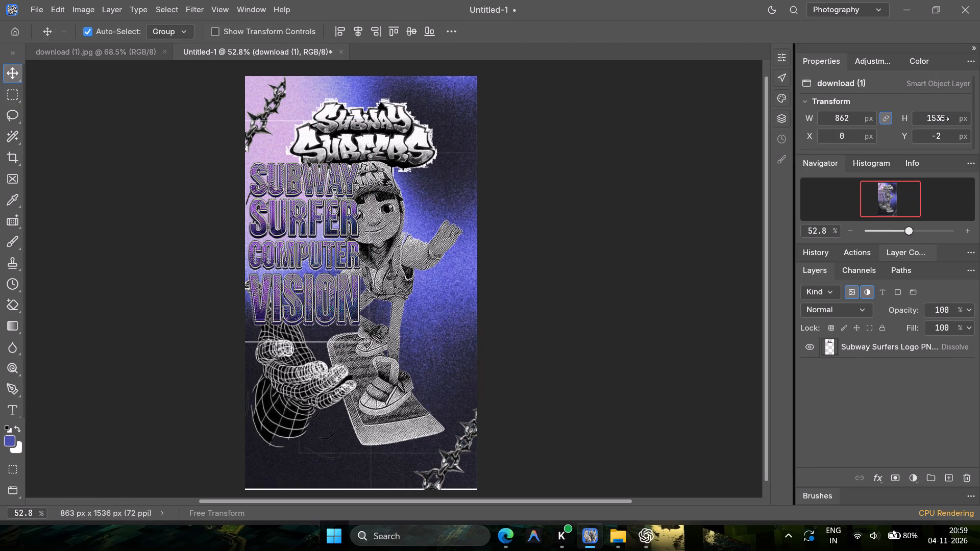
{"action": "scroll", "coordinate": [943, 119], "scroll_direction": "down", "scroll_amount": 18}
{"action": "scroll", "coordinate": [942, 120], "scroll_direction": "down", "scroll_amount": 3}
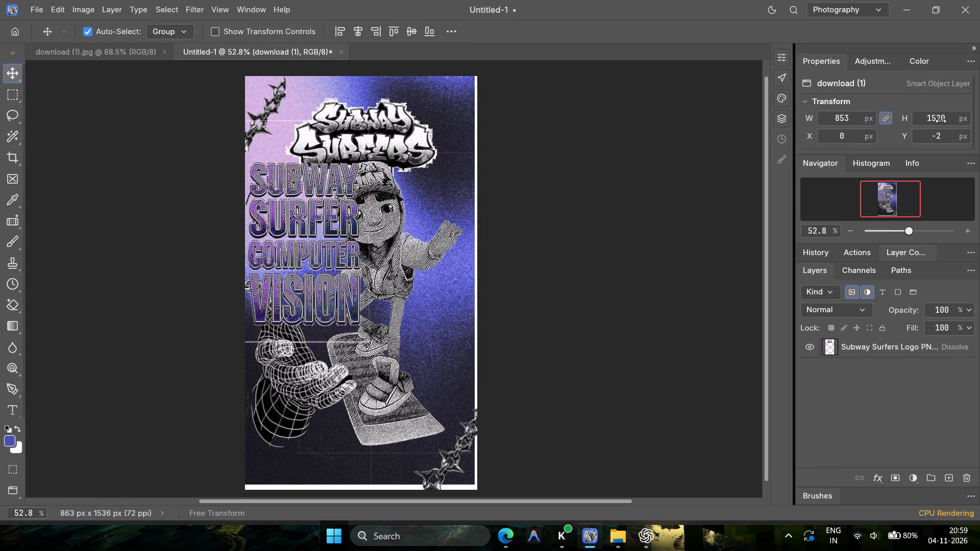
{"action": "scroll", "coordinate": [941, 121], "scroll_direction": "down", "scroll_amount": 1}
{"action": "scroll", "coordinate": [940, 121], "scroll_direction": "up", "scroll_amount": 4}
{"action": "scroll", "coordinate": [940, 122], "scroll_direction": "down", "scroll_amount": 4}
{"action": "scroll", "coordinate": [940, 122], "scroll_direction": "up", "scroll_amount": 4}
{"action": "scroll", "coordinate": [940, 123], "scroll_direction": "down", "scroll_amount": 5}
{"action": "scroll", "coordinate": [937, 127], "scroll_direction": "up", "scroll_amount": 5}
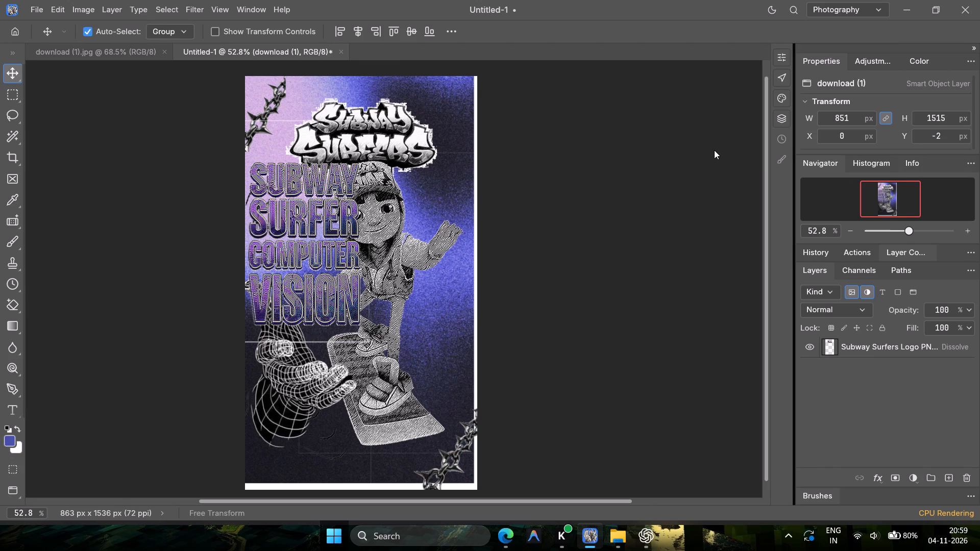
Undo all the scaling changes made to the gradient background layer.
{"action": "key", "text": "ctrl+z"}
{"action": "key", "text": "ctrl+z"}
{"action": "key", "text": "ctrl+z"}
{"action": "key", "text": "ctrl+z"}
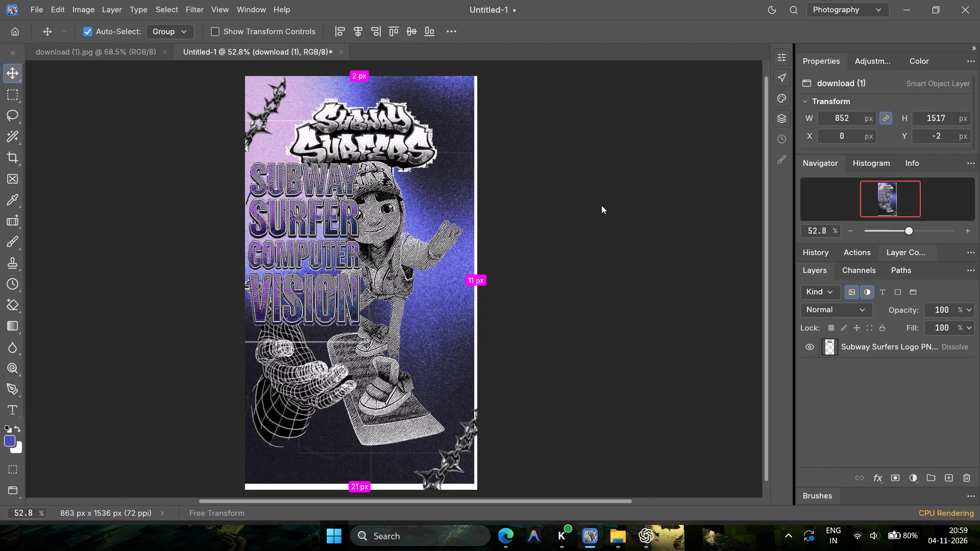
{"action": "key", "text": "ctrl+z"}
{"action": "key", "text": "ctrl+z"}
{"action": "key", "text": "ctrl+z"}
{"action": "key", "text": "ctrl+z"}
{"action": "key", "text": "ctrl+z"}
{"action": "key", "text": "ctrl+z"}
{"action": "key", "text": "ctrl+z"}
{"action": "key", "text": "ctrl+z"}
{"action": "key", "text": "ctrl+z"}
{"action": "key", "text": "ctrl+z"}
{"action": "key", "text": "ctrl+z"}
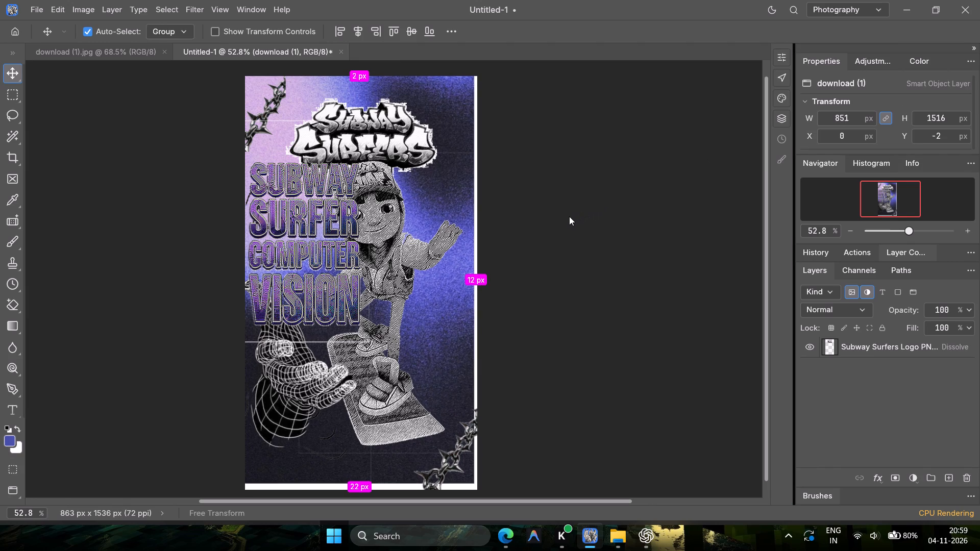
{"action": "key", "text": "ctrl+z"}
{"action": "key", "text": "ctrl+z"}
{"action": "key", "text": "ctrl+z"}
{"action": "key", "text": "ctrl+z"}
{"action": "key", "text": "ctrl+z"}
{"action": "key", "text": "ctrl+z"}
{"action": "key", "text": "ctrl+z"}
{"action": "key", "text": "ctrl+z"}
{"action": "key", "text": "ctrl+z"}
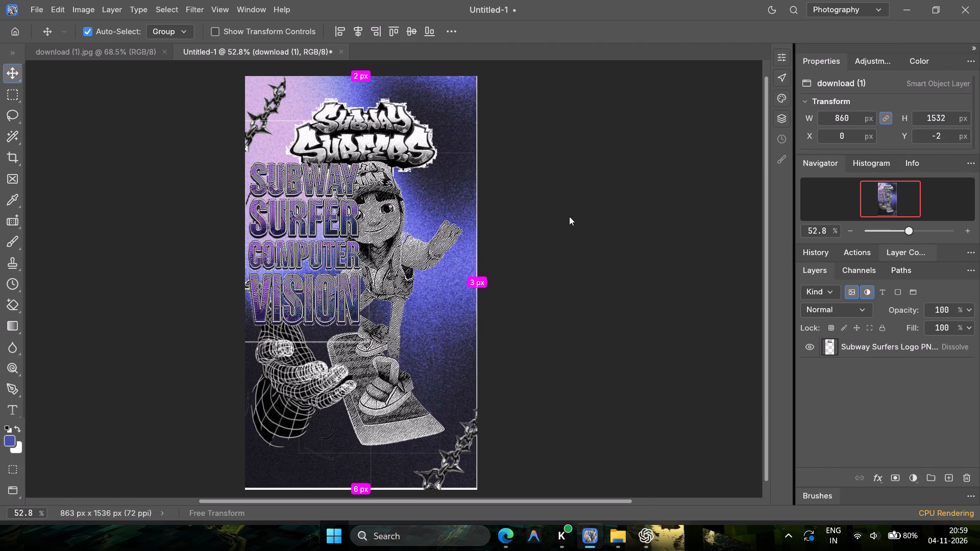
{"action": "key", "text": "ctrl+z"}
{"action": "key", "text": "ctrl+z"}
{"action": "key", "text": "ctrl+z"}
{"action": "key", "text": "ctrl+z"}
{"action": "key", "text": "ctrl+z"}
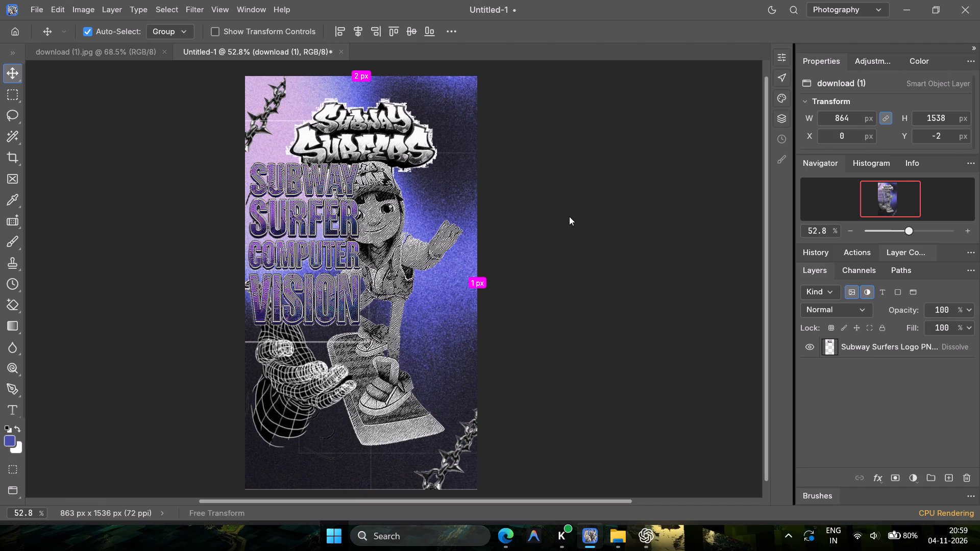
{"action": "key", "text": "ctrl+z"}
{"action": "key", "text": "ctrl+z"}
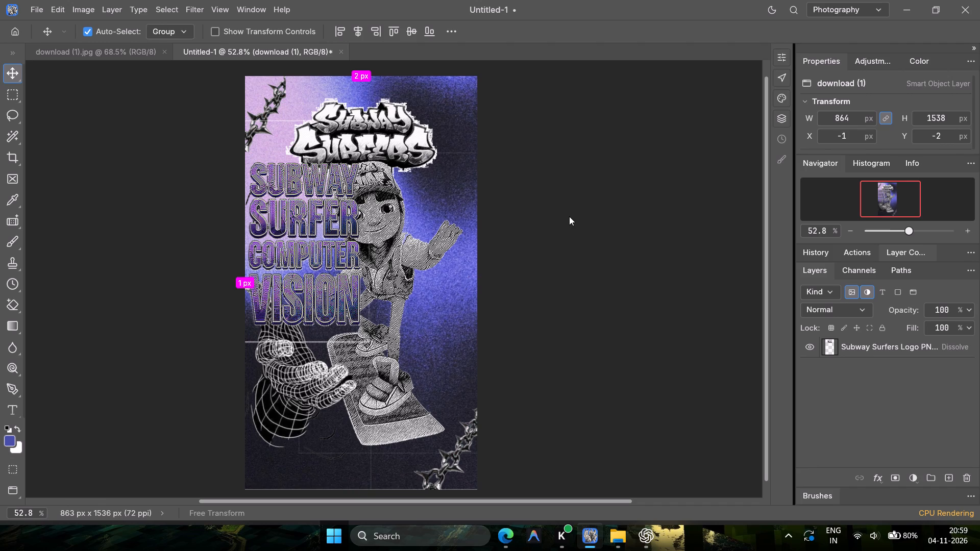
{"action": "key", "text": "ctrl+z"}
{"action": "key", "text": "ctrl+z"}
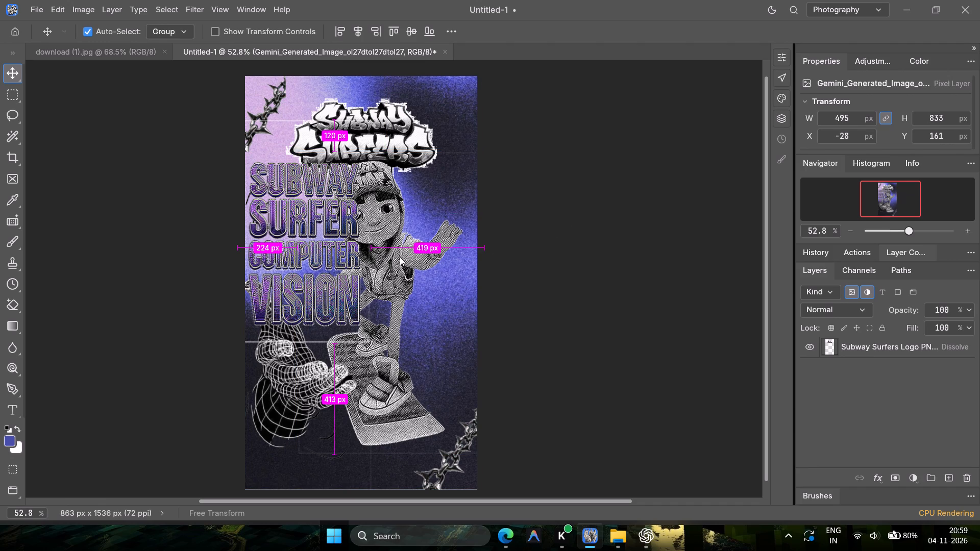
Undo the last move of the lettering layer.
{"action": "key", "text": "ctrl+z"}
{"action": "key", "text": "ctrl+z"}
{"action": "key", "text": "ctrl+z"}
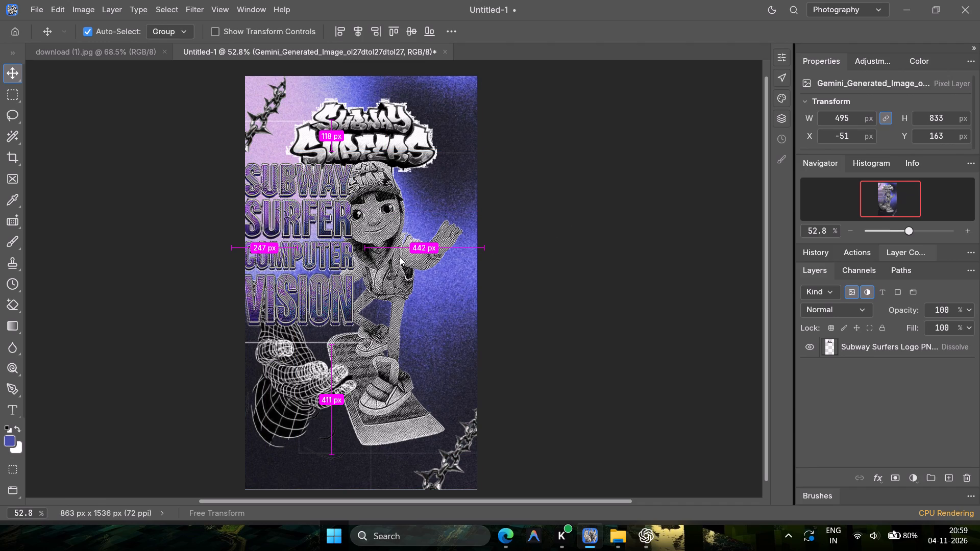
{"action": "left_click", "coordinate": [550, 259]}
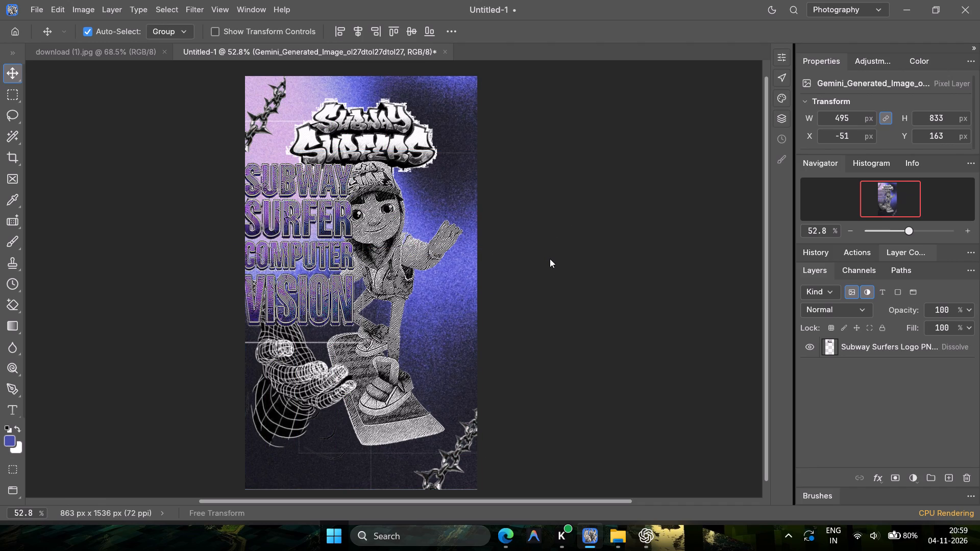
Move the lettering over the character, below the logo, to about X 151, Y 212 px.
{"action": "left_click", "coordinate": [282, 225]}
{"action": "left_click_drag", "start_coordinate": [284, 219], "coordinate": [342, 228]}
Scale the lettering layer down proportionally to about 452 × 746 px through its transform properties.
{"action": "scroll", "coordinate": [946, 118], "scroll_direction": "down", "scroll_amount": 2}
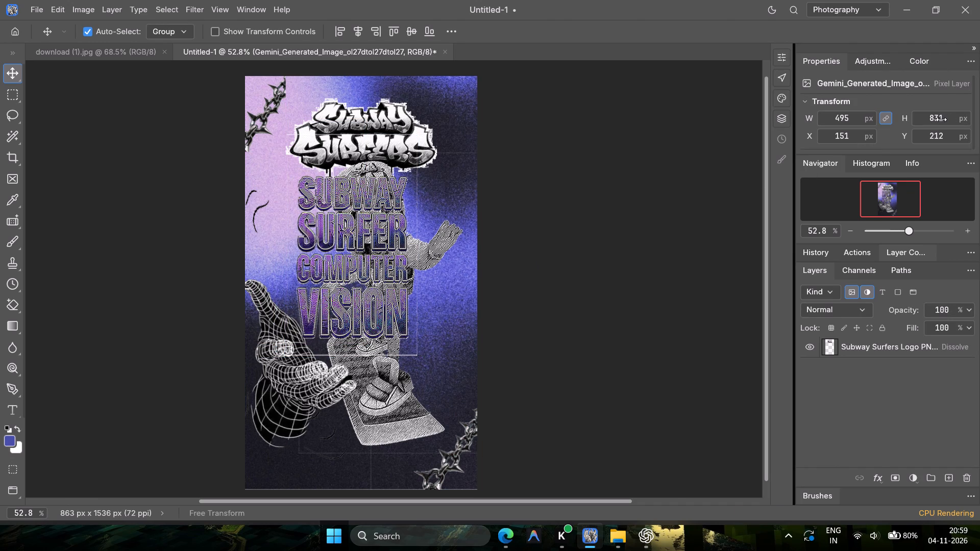
{"action": "scroll", "coordinate": [941, 119], "scroll_direction": "down", "scroll_amount": 4}
{"action": "scroll", "coordinate": [941, 119], "scroll_direction": "down", "scroll_amount": 19}
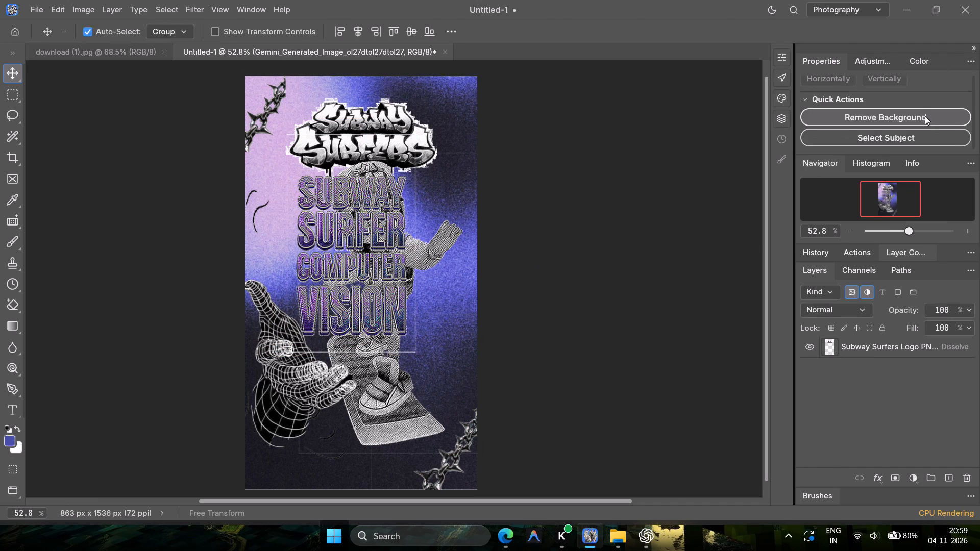
{"action": "scroll", "coordinate": [925, 118], "scroll_direction": "up", "scroll_amount": 4}
{"action": "scroll", "coordinate": [939, 110], "scroll_direction": "down", "scroll_amount": 13}
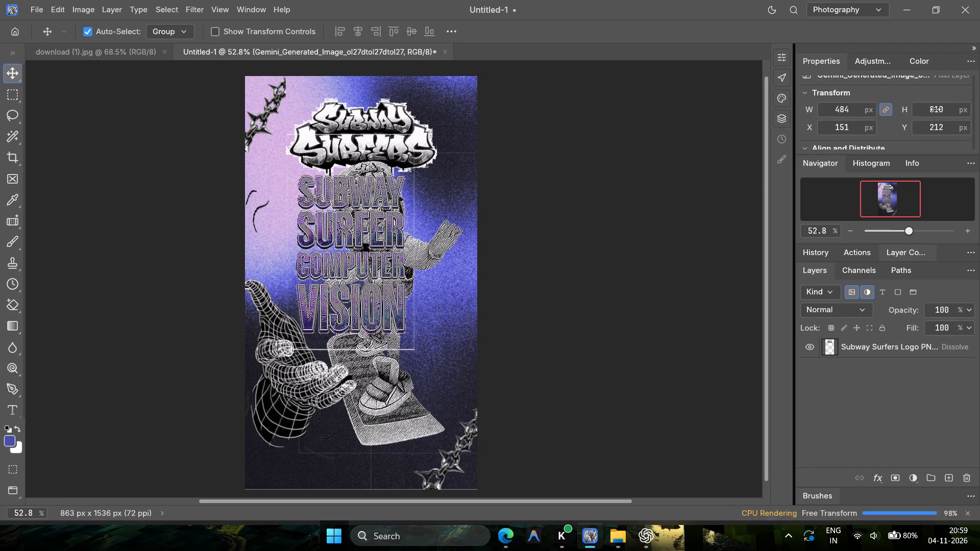
{"action": "scroll", "coordinate": [935, 109], "scroll_direction": "down", "scroll_amount": 14}
{"action": "scroll", "coordinate": [934, 109], "scroll_direction": "down", "scroll_amount": 19}
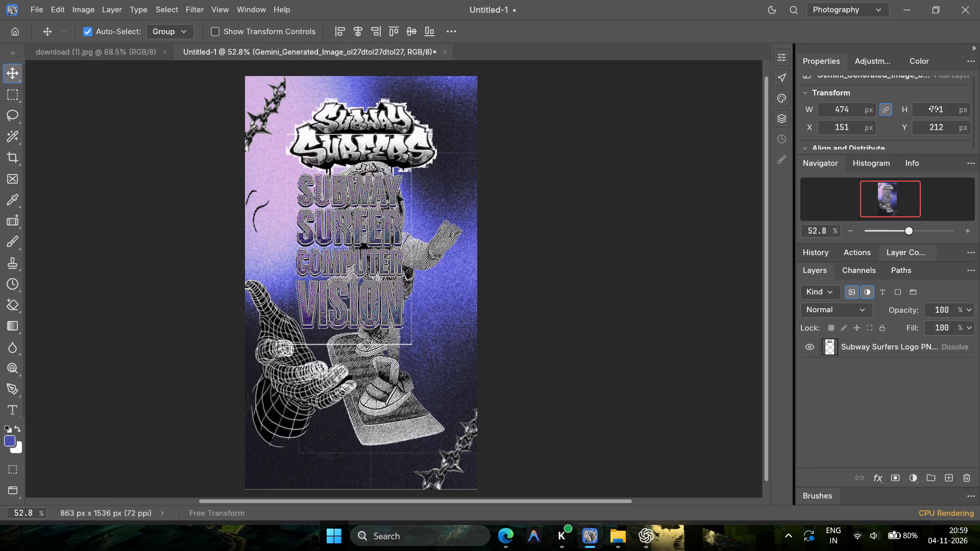
{"action": "scroll", "coordinate": [934, 109], "scroll_direction": "down", "scroll_amount": 20}
{"action": "scroll", "coordinate": [934, 109], "scroll_direction": "down", "scroll_amount": 16}
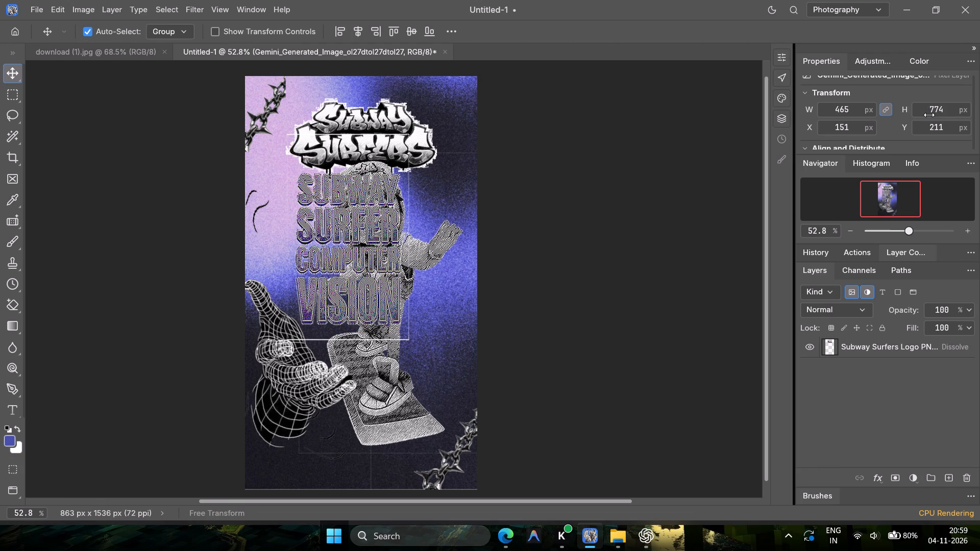
{"action": "scroll", "coordinate": [929, 115], "scroll_direction": "down", "scroll_amount": 8}
{"action": "scroll", "coordinate": [927, 117], "scroll_direction": "up", "scroll_amount": 5}
{"action": "scroll", "coordinate": [940, 121], "scroll_direction": "down", "scroll_amount": 5}
{"action": "scroll", "coordinate": [939, 119], "scroll_direction": "down", "scroll_amount": 20}
{"action": "scroll", "coordinate": [939, 119], "scroll_direction": "down", "scroll_amount": 8}
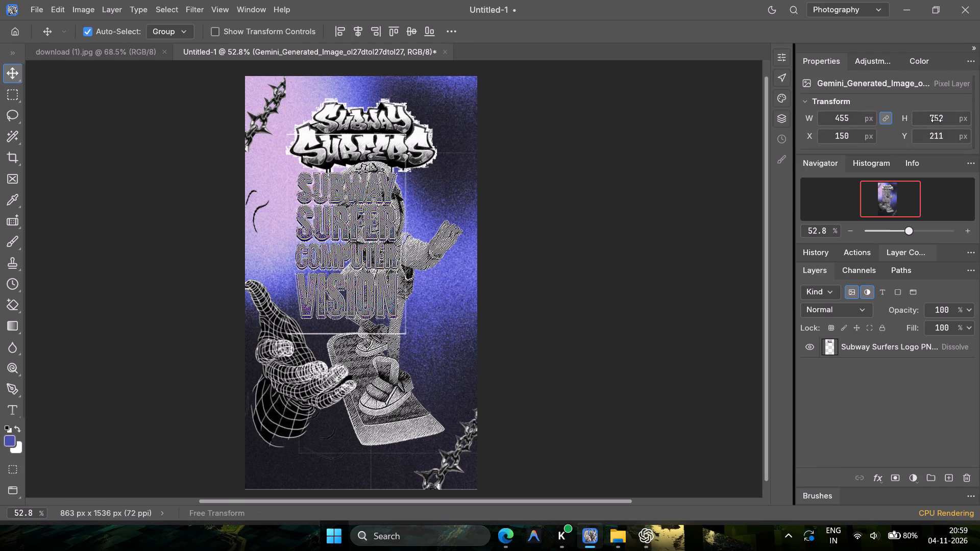
{"action": "scroll", "coordinate": [936, 120], "scroll_direction": "down", "scroll_amount": 11}
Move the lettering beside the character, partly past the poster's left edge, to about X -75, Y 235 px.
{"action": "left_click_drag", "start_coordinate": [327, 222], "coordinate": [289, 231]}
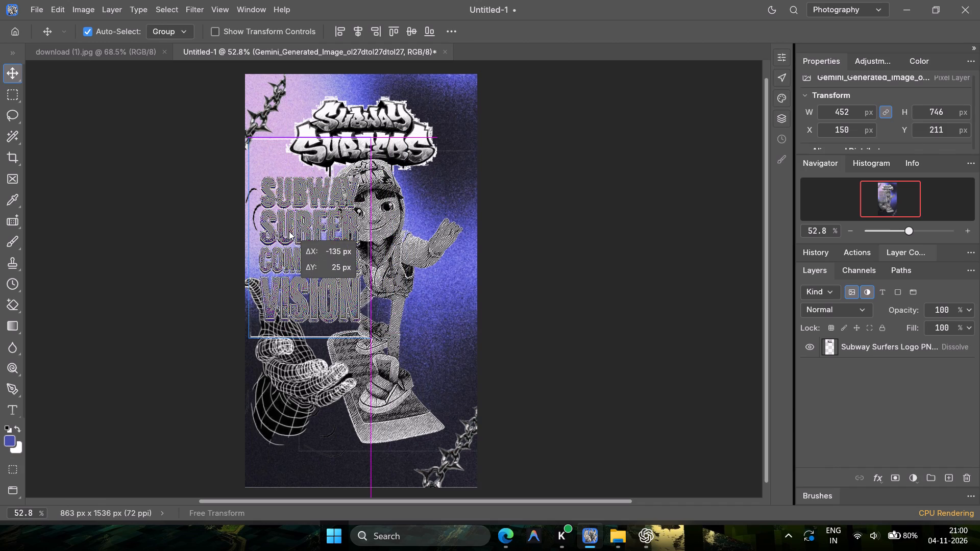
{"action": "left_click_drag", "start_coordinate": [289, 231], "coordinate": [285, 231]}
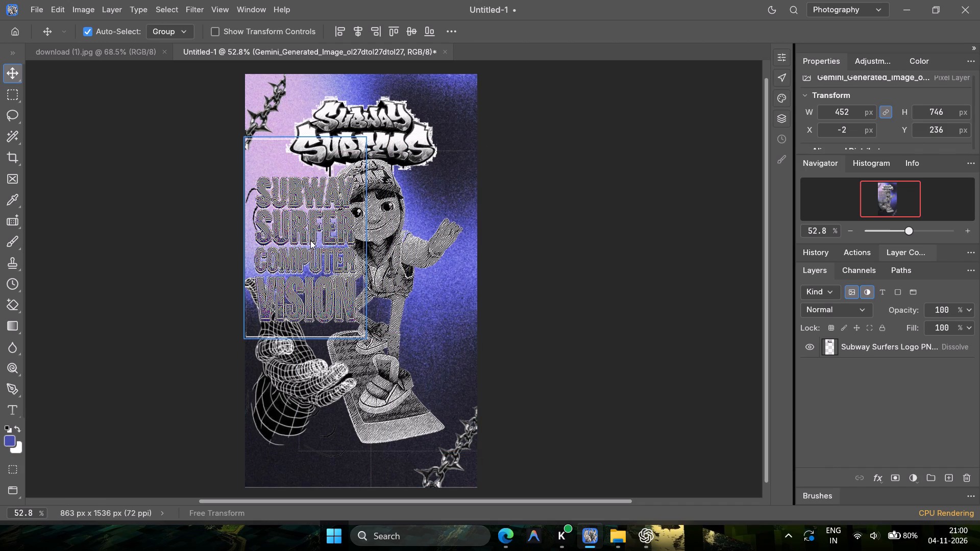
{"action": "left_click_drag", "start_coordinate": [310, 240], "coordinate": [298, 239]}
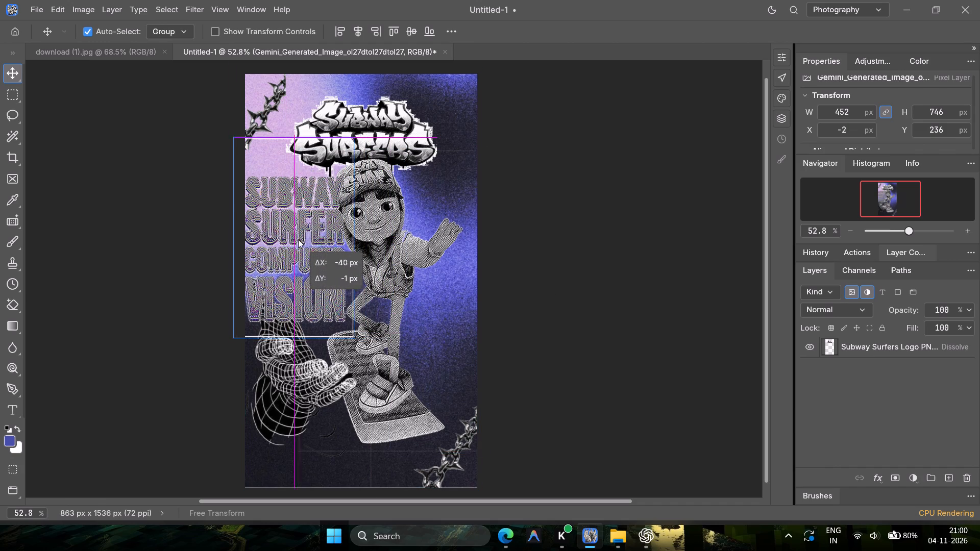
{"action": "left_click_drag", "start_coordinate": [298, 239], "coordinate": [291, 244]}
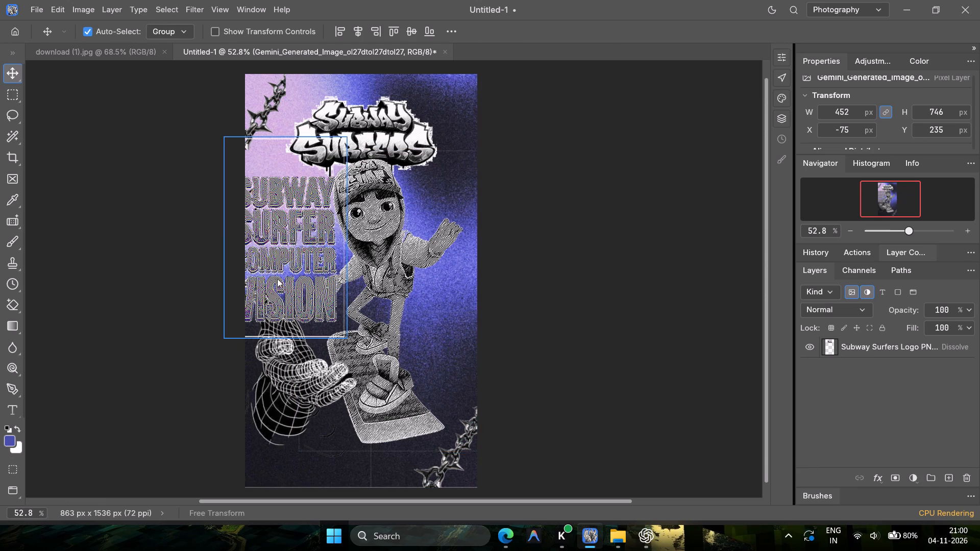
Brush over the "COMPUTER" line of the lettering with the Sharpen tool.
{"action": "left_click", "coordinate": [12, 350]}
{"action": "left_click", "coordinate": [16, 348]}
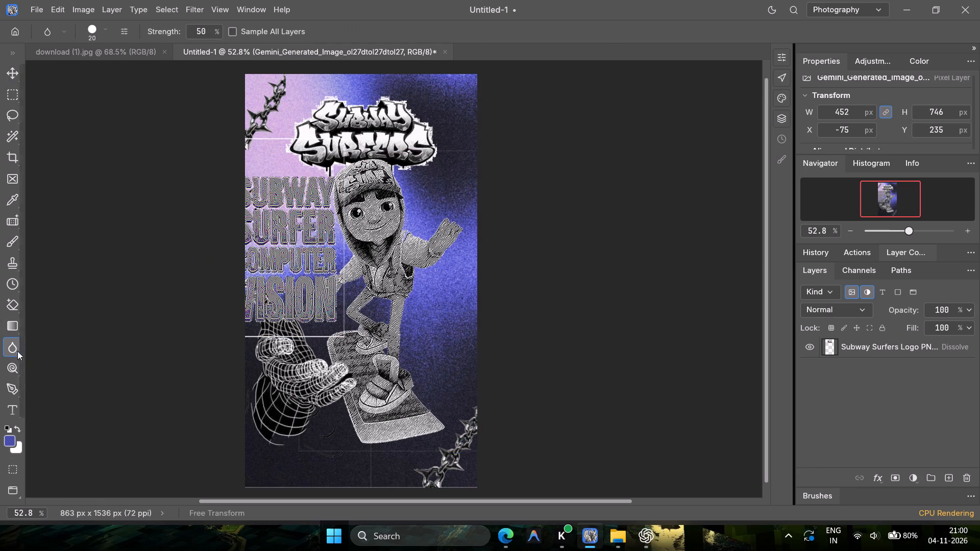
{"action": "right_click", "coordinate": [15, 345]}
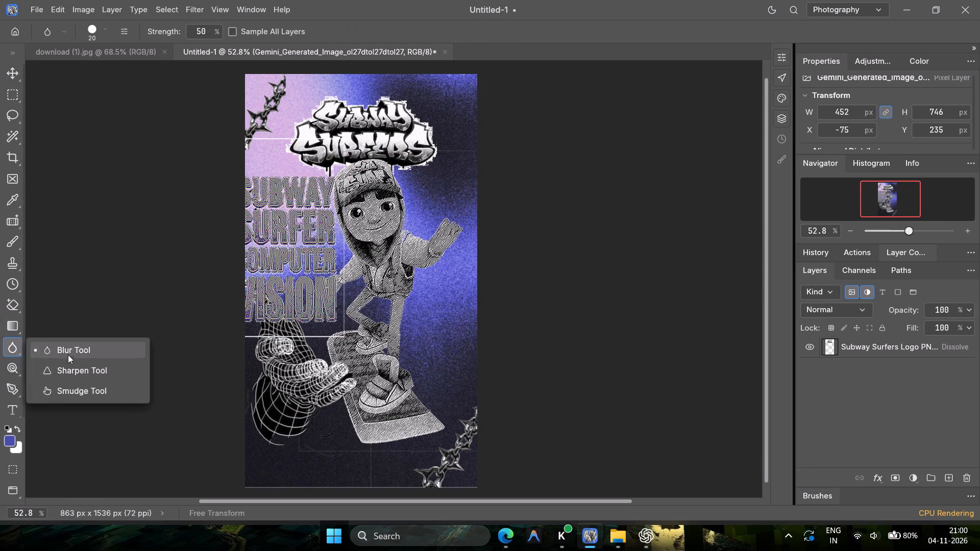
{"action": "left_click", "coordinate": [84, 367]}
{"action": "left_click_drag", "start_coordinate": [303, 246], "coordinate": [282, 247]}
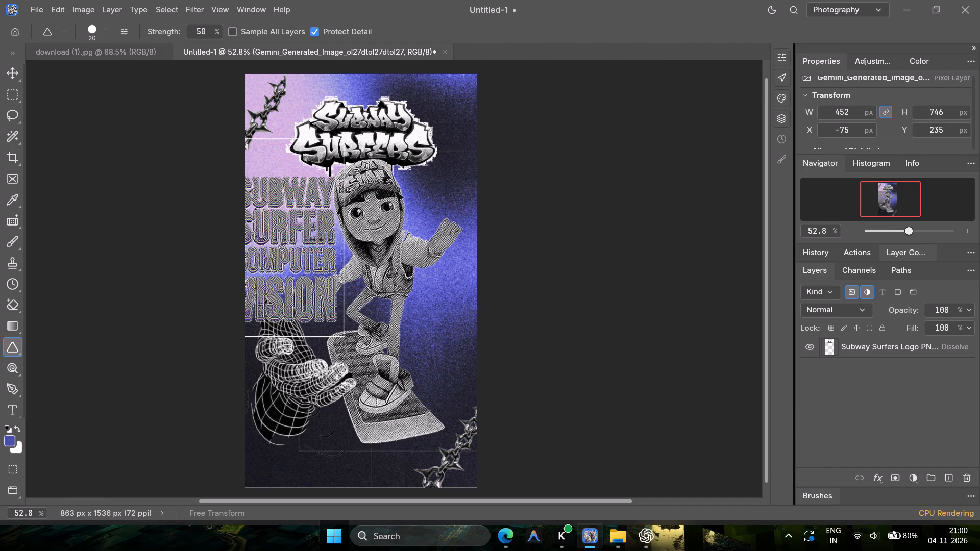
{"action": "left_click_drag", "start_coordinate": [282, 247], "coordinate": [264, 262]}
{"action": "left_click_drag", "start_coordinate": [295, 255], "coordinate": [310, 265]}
Undo the sharpening strokes, the moves toward the left edge and the latest part of the lettering's downscaling.
{"action": "key", "text": "ctrl+z"}
{"action": "key", "text": "ctrl+z"}
{"action": "key", "text": "ctrl+z"}
{"action": "key", "text": "ctrl+z"}
{"action": "key", "text": "ctrl+z"}
{"action": "key", "text": "ctrl+z"}
{"action": "key", "text": "ctrl+z"}
{"action": "key", "text": "ctrl+z"}
{"action": "key", "text": "ctrl+z"}
{"action": "key", "text": "ctrl+z"}
{"action": "key", "text": "ctrl+z"}
{"action": "key", "text": "ctrl+z"}
{"action": "key", "text": "ctrl+z"}
{"action": "key", "text": "ctrl+z"}
{"action": "key", "text": "ctrl+z"}
{"action": "key", "text": "ctrl+z"}
{"action": "key", "text": "ctrl+z"}
{"action": "key", "text": "ctrl+z"}
{"action": "key", "text": "ctrl+z"}
{"action": "key", "text": "ctrl+z"}
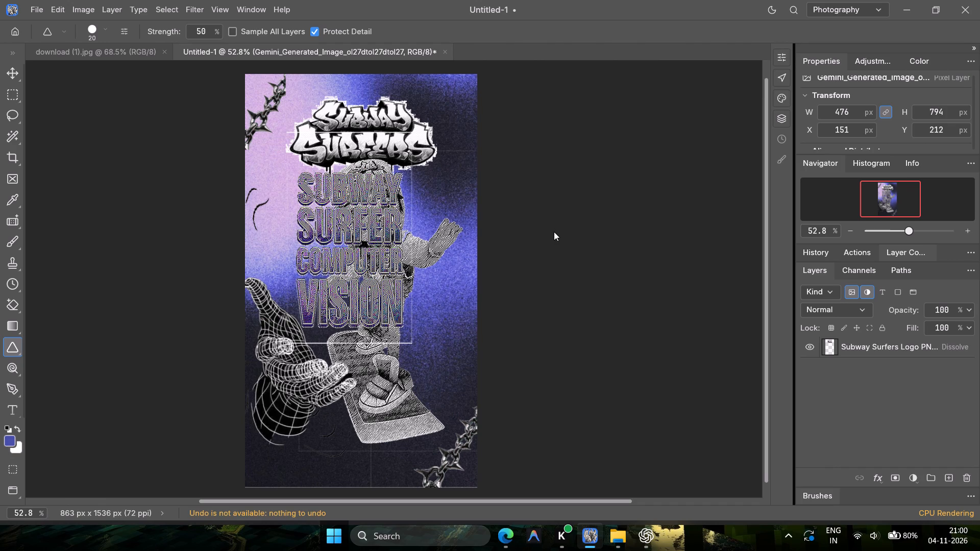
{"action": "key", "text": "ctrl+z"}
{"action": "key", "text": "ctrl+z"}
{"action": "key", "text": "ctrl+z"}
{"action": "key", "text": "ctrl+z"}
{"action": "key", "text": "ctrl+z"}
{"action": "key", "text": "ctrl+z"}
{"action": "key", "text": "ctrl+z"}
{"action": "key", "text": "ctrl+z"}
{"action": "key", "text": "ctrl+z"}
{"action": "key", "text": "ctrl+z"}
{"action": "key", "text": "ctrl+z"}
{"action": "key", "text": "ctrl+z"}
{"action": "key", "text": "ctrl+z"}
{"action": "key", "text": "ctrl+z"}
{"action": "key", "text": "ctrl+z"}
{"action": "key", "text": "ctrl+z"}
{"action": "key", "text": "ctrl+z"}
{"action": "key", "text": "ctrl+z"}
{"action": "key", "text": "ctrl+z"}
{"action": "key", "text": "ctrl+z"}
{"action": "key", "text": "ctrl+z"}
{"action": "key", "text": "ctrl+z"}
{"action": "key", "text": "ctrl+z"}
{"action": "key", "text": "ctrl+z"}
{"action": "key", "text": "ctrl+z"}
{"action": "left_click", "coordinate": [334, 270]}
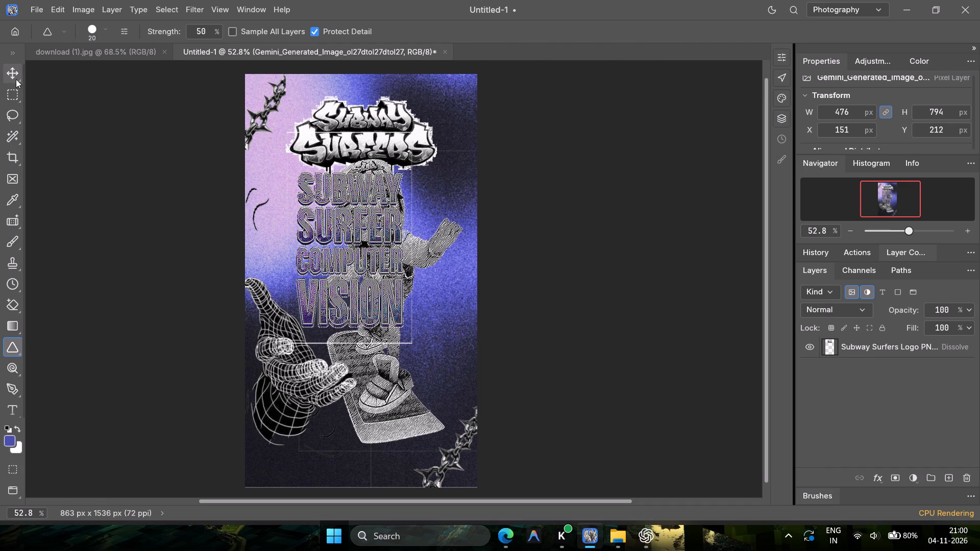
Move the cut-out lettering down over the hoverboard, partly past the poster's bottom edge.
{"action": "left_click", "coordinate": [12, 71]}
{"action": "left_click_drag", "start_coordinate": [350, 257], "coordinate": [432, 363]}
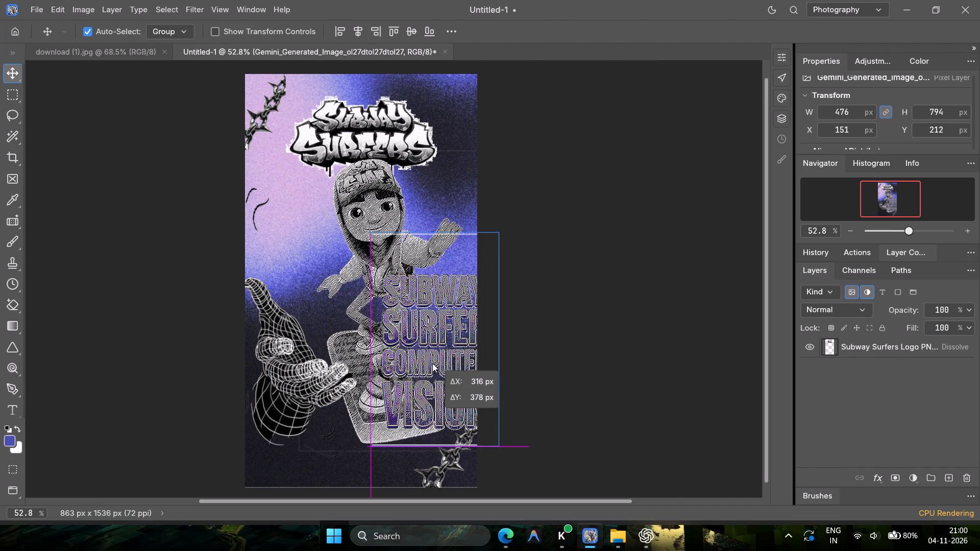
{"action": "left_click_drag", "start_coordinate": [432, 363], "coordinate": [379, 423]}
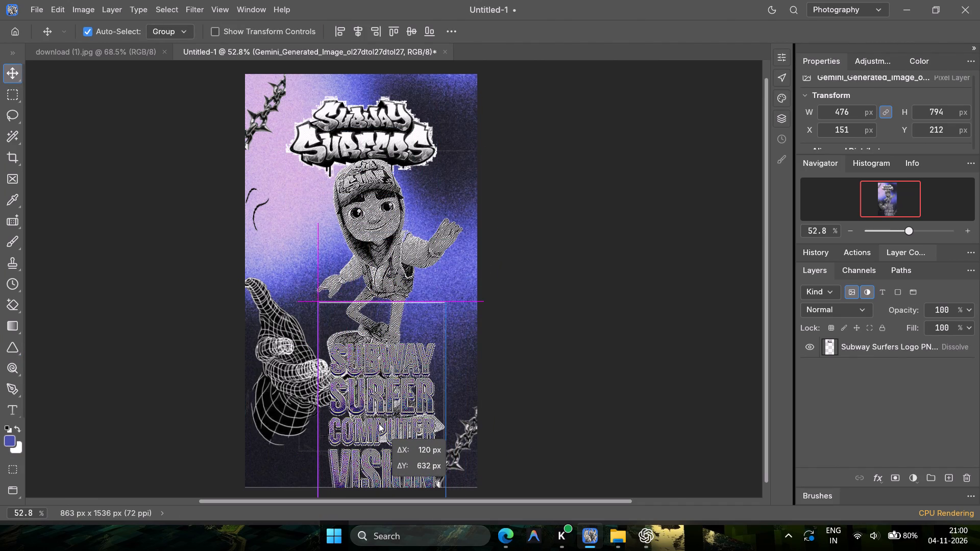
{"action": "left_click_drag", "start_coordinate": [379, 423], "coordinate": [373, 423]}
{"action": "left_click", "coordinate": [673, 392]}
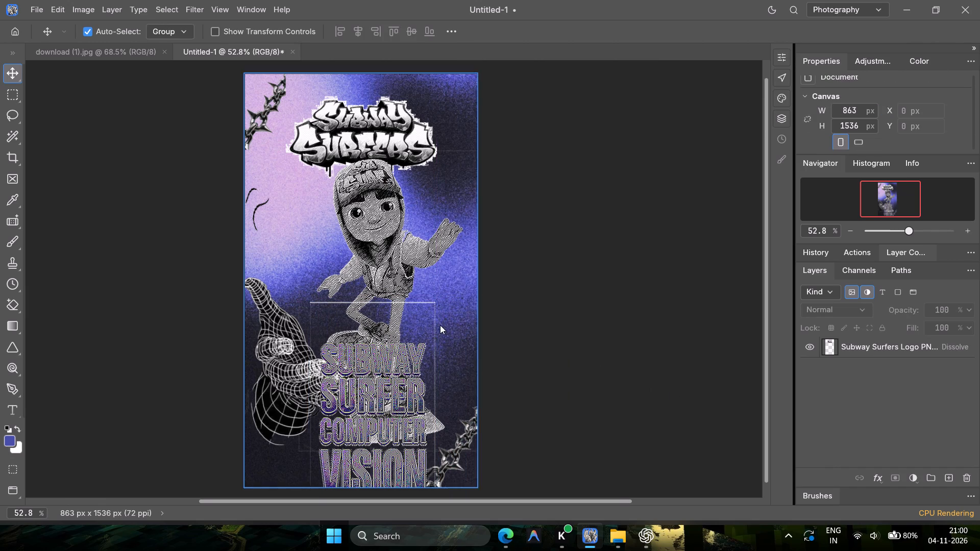
Delete the degraded "SUBWAY SURFER COMPUTER VISION" lettering layer from the poster.
{"action": "left_click", "coordinate": [402, 370]}
{"action": "key", "text": "Delete"}
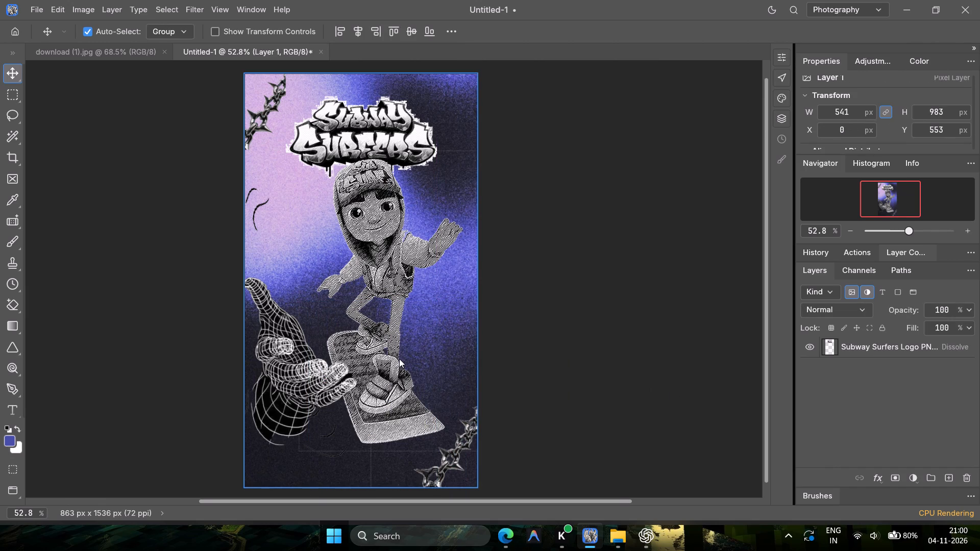
Place the downloaded Gemini_Generated_Image_ol27dtol27dtol27.png lettering from the Edge downloads into the PhotoCraft poster again.
{"action": "left_click", "coordinate": [510, 545]}
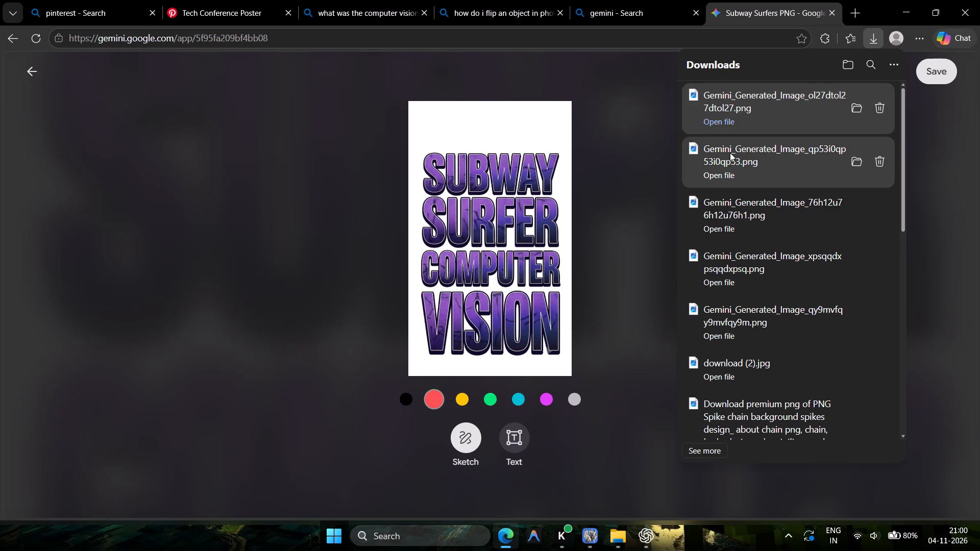
{"action": "left_click_drag", "start_coordinate": [742, 106], "coordinate": [617, 523]}
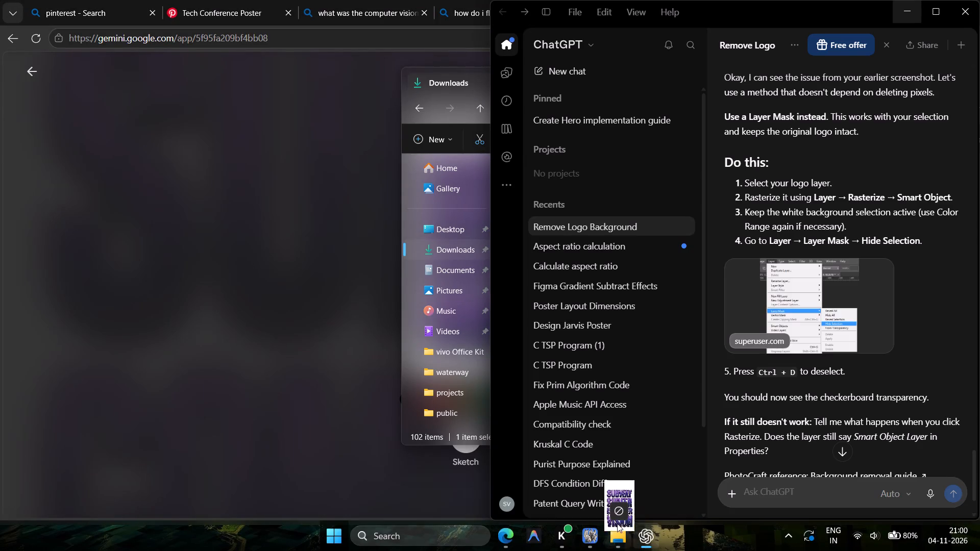
{"action": "left_click_drag", "start_coordinate": [617, 523], "coordinate": [397, 388]}
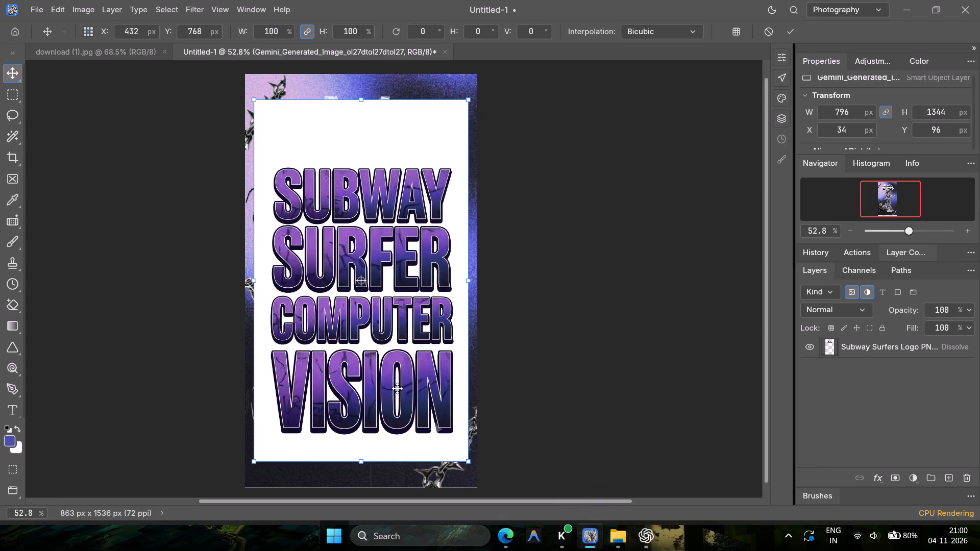
Scale the placed lettering image proportionally to about 278 × 469 px and position it at the poster's bottom, about X 328, Y 1070 px.
{"action": "left_click_drag", "start_coordinate": [361, 99], "coordinate": [363, 132]}
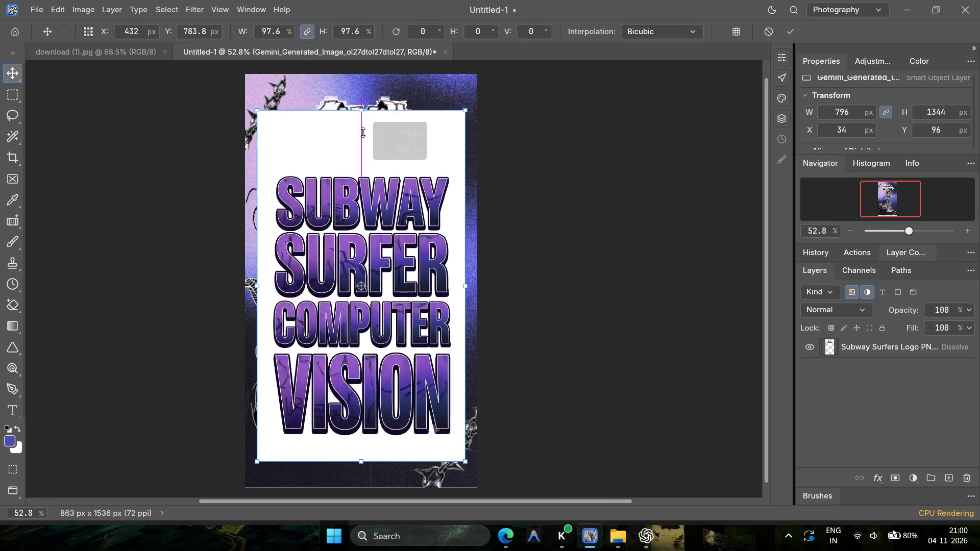
{"action": "left_click_drag", "start_coordinate": [363, 132], "coordinate": [357, 336]}
{"action": "left_click_drag", "start_coordinate": [350, 398], "coordinate": [362, 426]}
{"action": "left_click", "coordinate": [645, 375]}
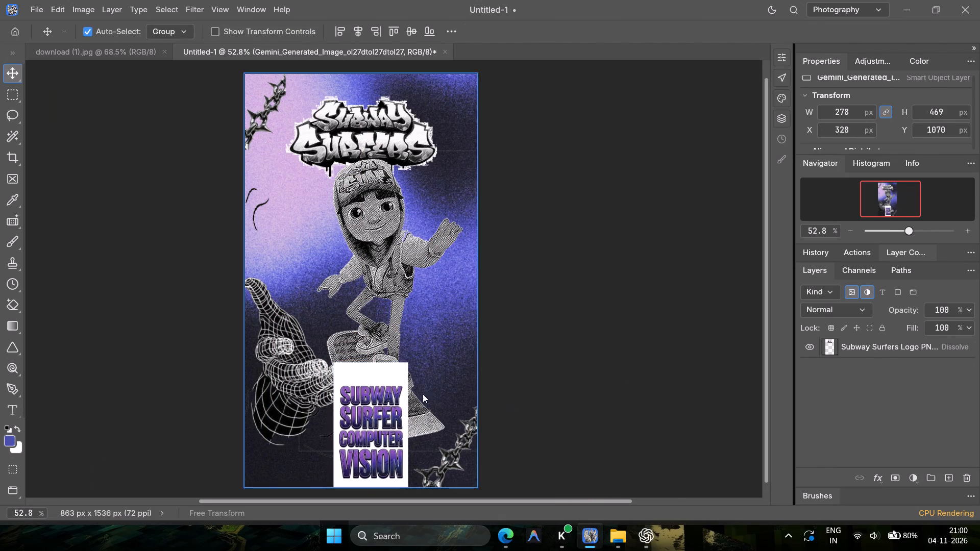
Erase the white background around the small lettering with the Magic Eraser at tolerance 32, rasterizing its smart object.
{"action": "left_click", "coordinate": [380, 376]}
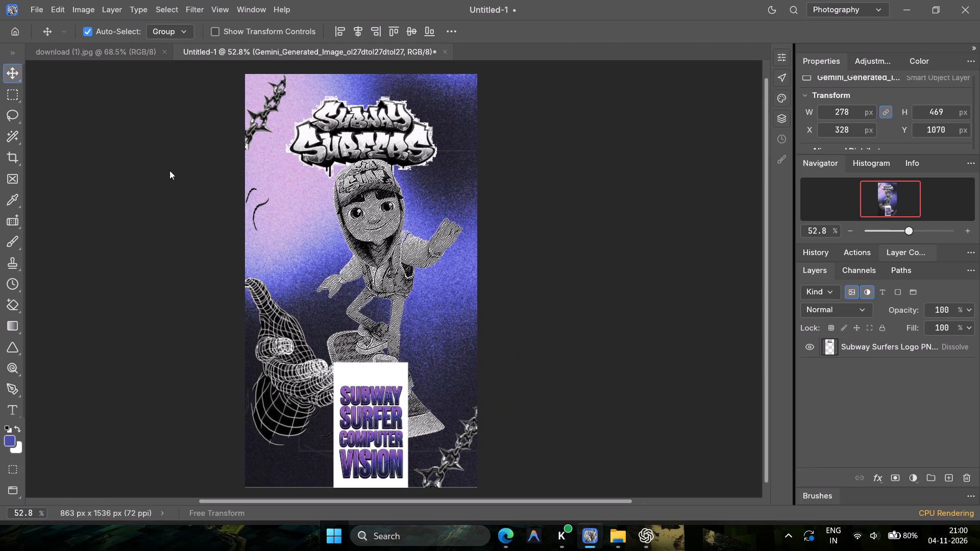
{"action": "left_click", "coordinate": [10, 300]}
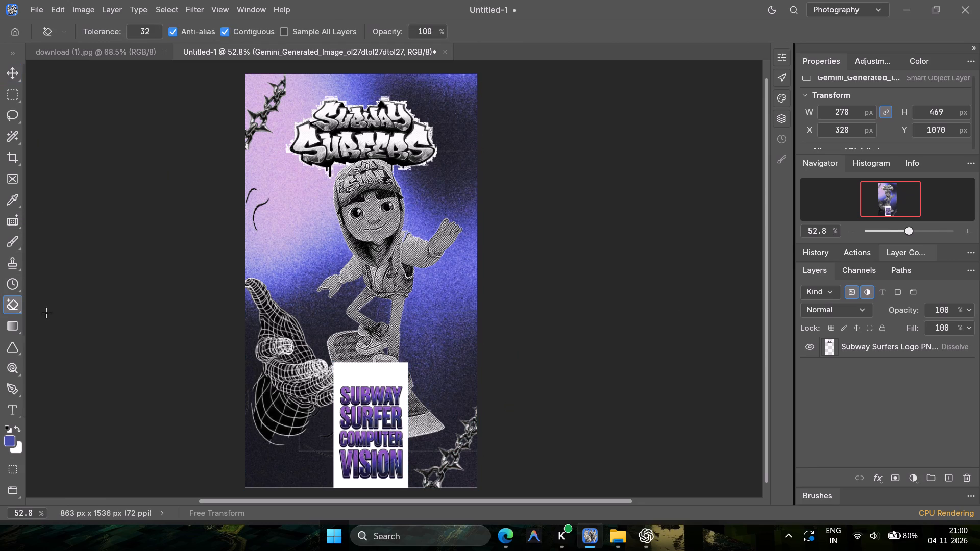
{"action": "left_click", "coordinate": [352, 377]}
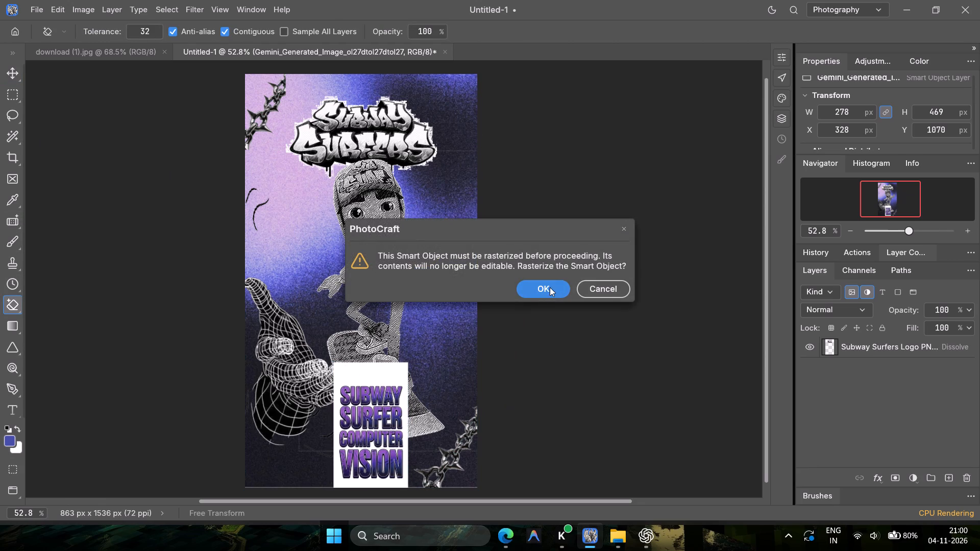
{"action": "left_click", "coordinate": [550, 287]}
{"action": "left_click", "coordinate": [632, 381]}
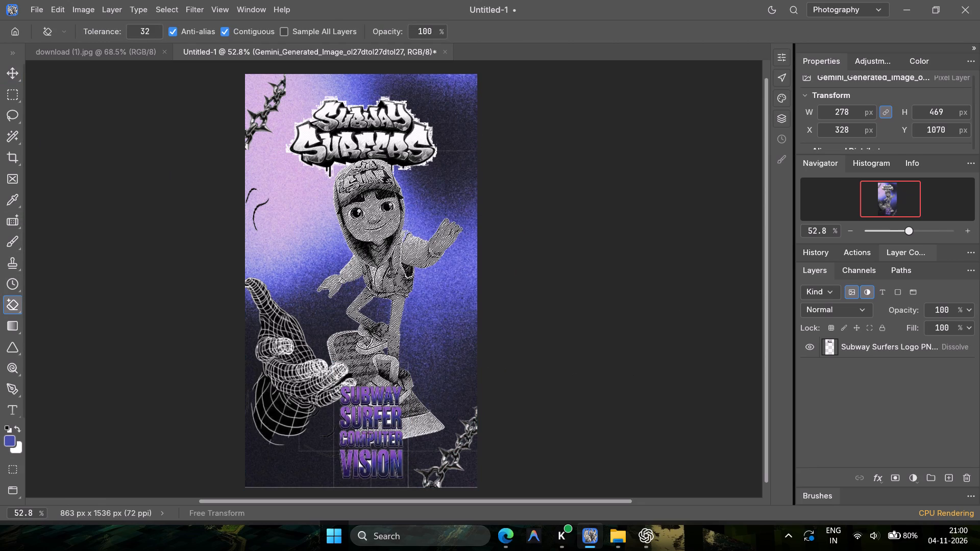
Erase the leftover white patches in and between the letters of "SURFER" and "VISION" with the Magic Eraser.
{"action": "left_click", "coordinate": [371, 464]}
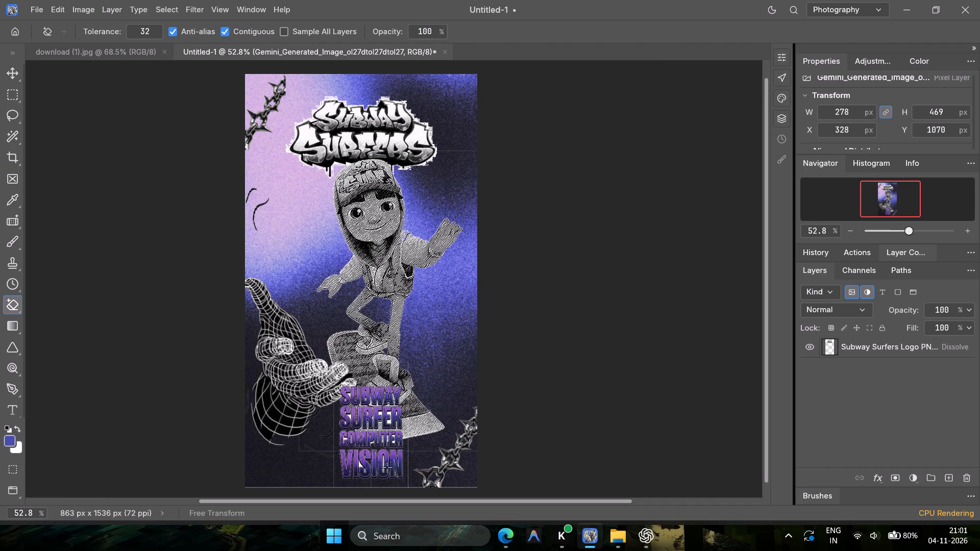
{"action": "left_click", "coordinate": [383, 466]}
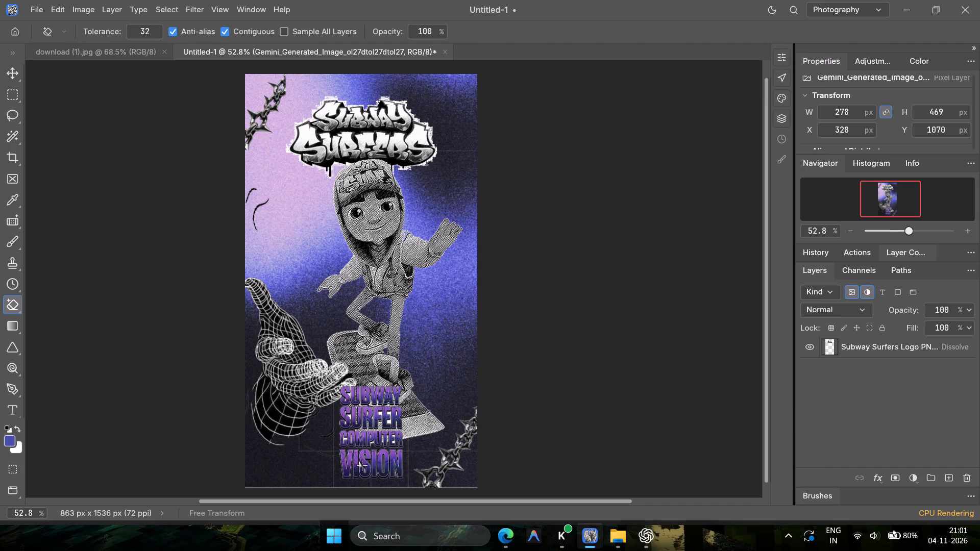
{"action": "left_click", "coordinate": [362, 465]}
{"action": "left_click", "coordinate": [389, 422]}
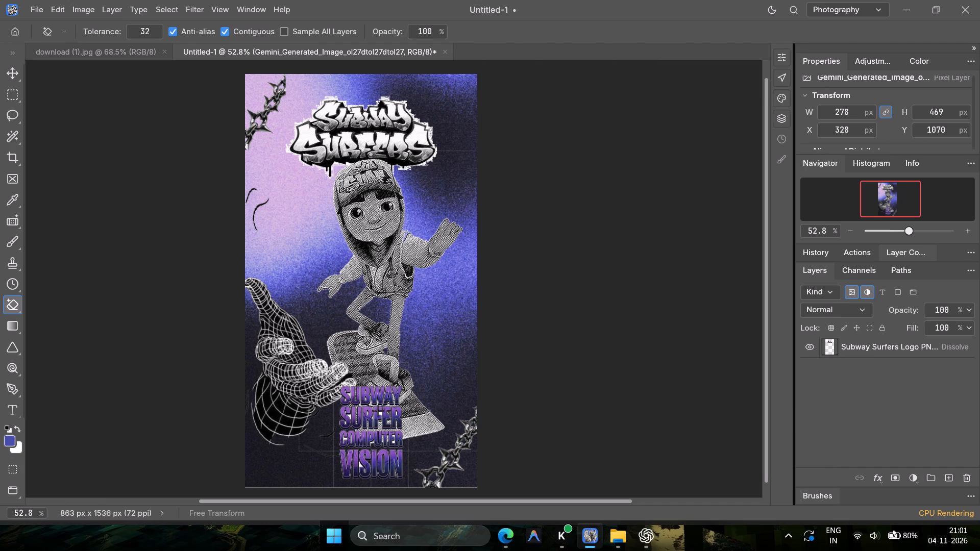
{"action": "left_click", "coordinate": [380, 413]}
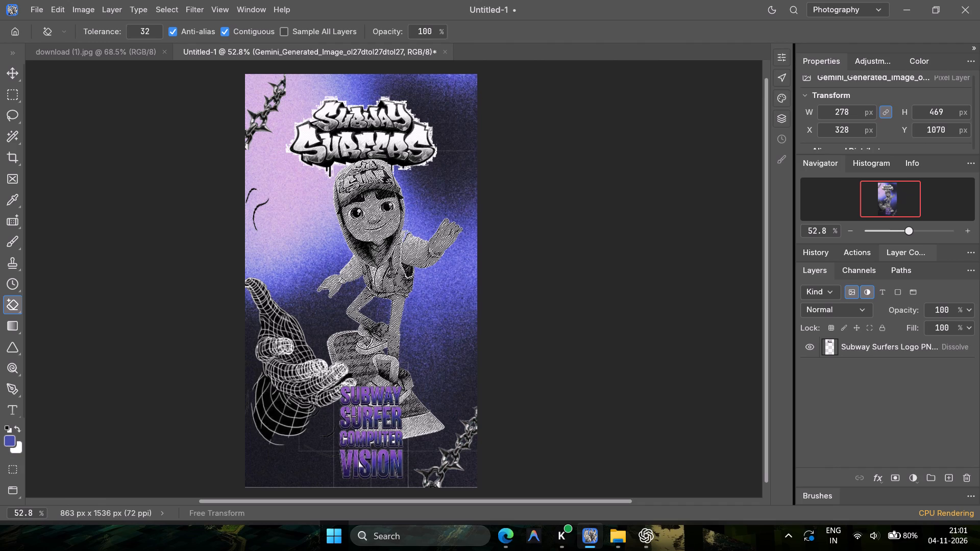
{"action": "left_click", "coordinate": [351, 416]}
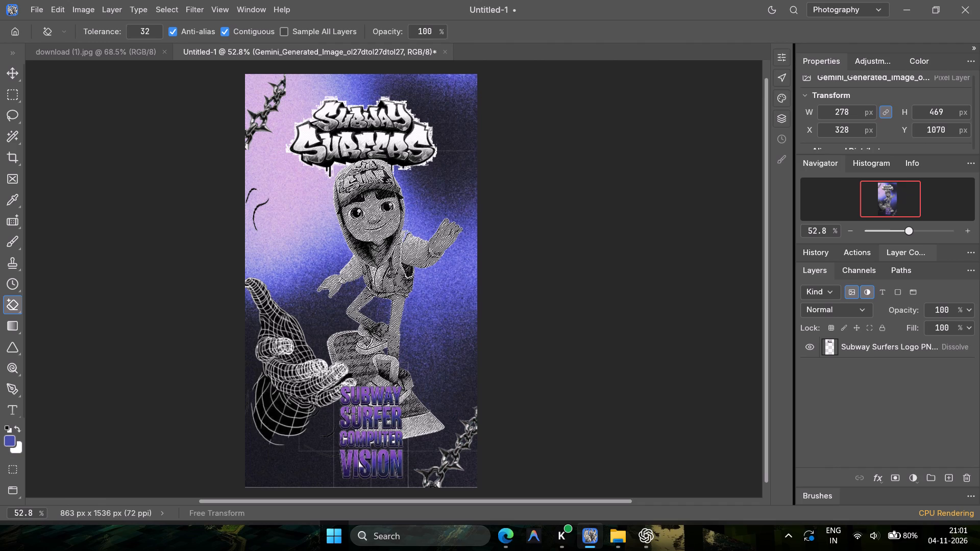
{"action": "left_click", "coordinate": [349, 416]}
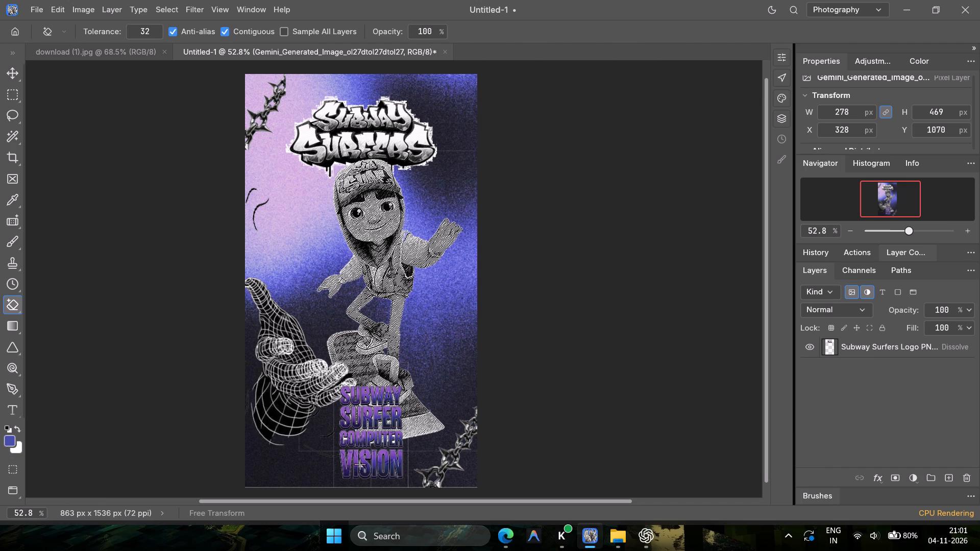
{"action": "left_click", "coordinate": [360, 464]}
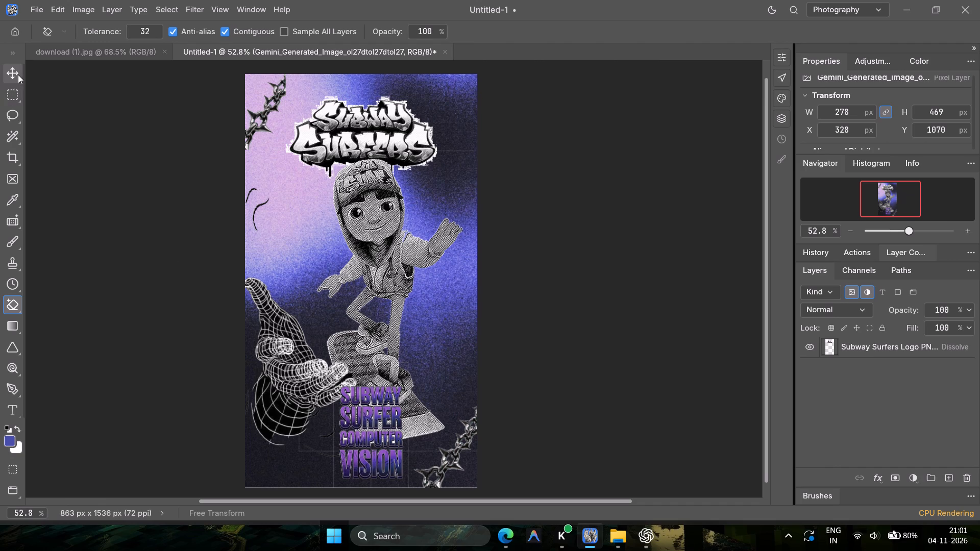
Move the lettering beside the character's legs, slightly past the poster's right edge, to about X 608, Y 706 px.
{"action": "left_click", "coordinate": [18, 74]}
{"action": "left_click_drag", "start_coordinate": [364, 451], "coordinate": [428, 392]}
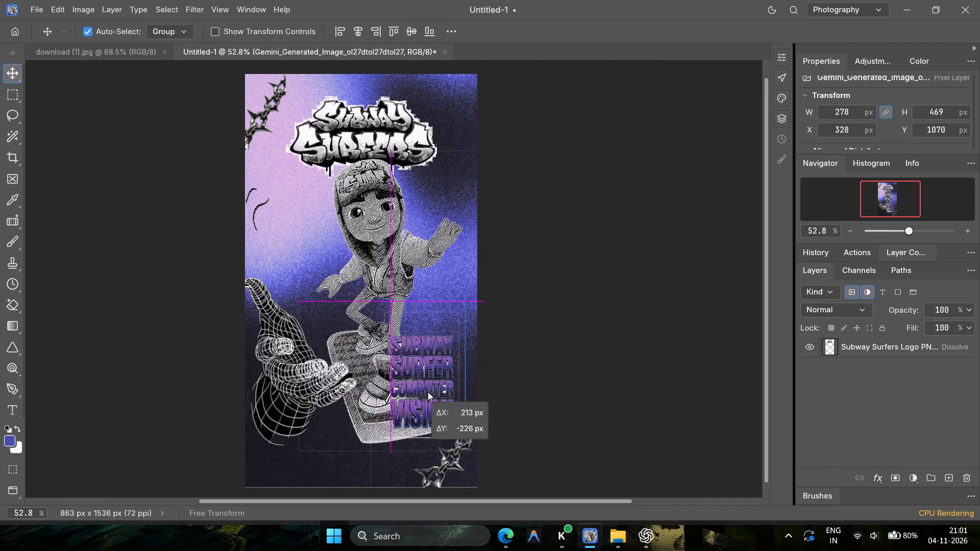
{"action": "left_click_drag", "start_coordinate": [428, 392], "coordinate": [439, 353]}
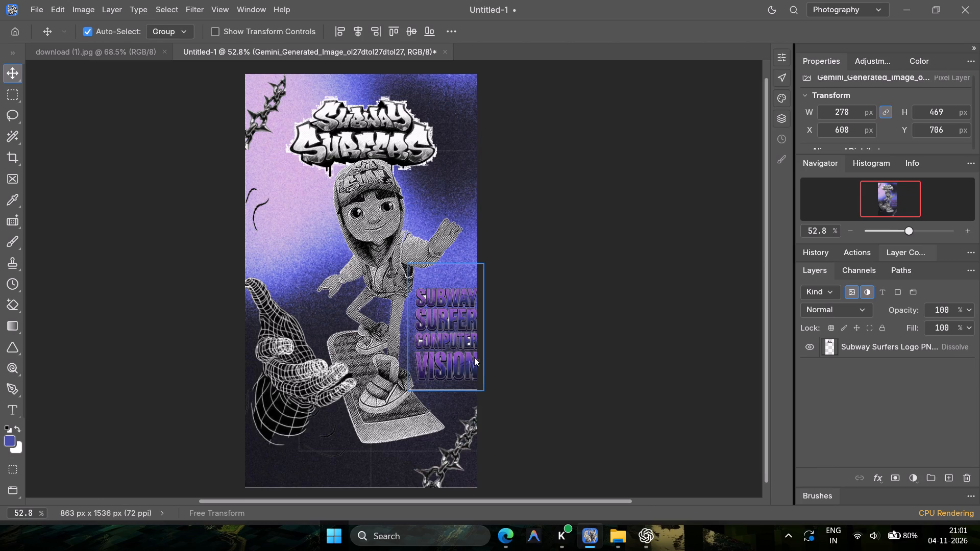
Erase the remaining white patches in and between the letters of "COMPUTER", "VISION" and "SURFER" with the Magic Eraser.
{"action": "scroll", "coordinate": [484, 363], "scroll_direction": "up", "scroll_amount": 3}
{"action": "scroll", "coordinate": [516, 399], "scroll_direction": "down", "scroll_amount": 1}
{"action": "scroll", "coordinate": [905, 192], "scroll_direction": "up", "scroll_amount": 4}
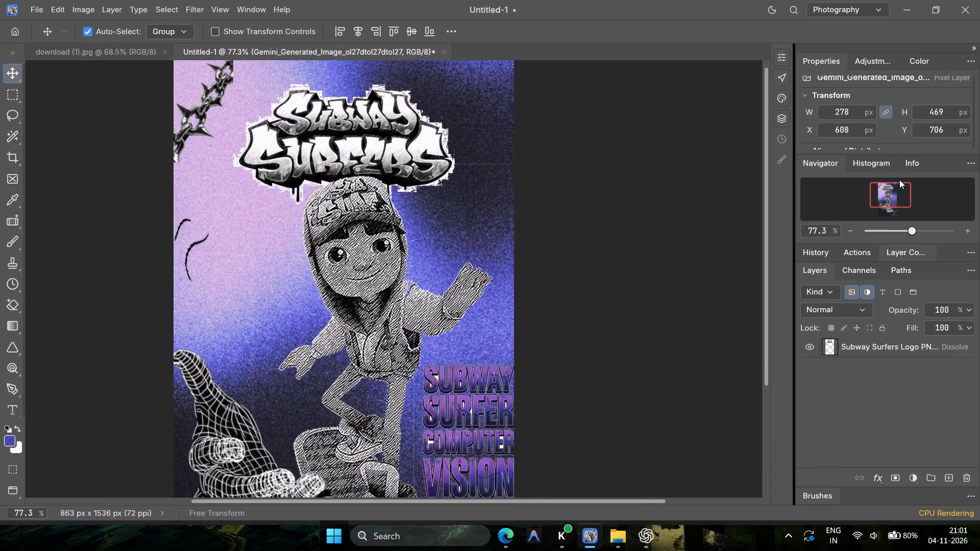
{"action": "scroll", "coordinate": [899, 179], "scroll_direction": "up", "scroll_amount": 2}
{"action": "scroll", "coordinate": [681, 362], "scroll_direction": "down", "scroll_amount": 3}
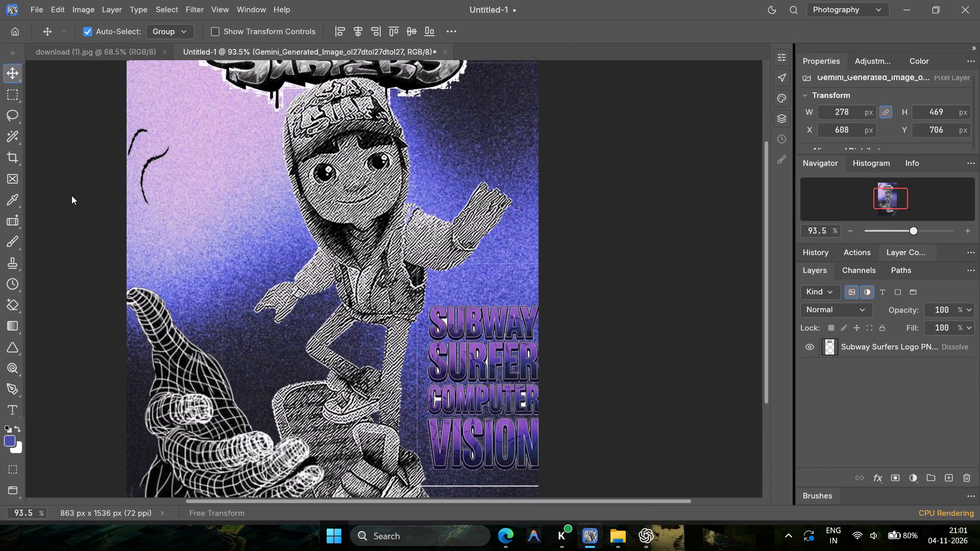
{"action": "left_click", "coordinate": [5, 309]}
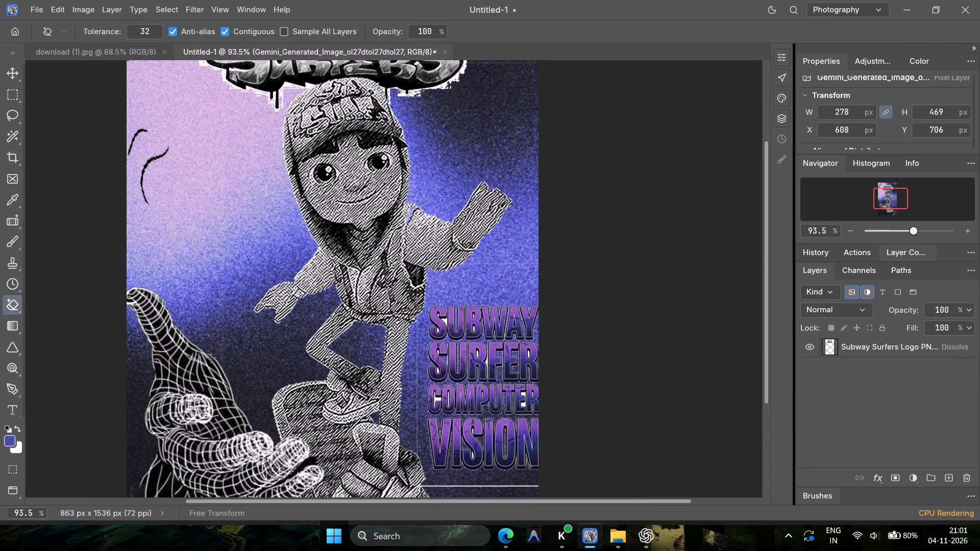
{"action": "left_click", "coordinate": [437, 398]}
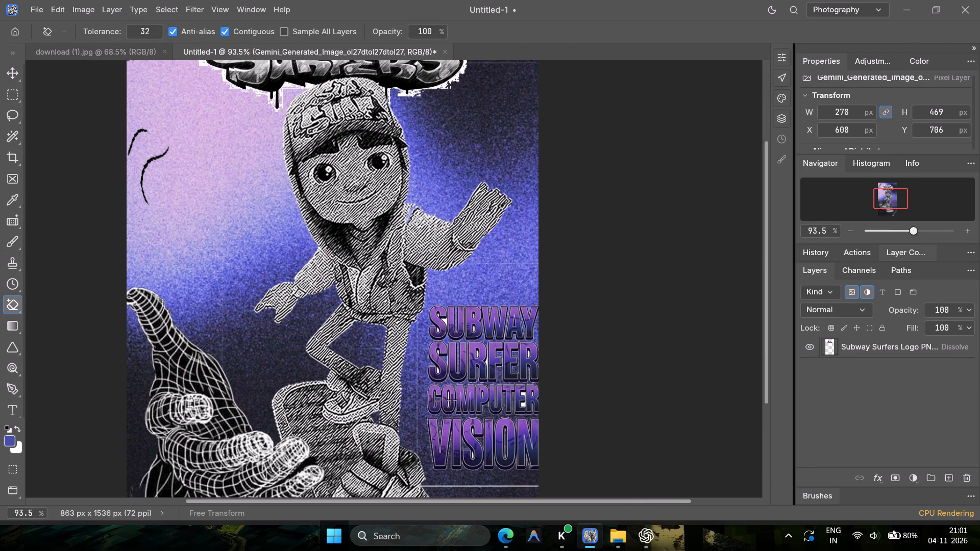
{"action": "left_click", "coordinate": [449, 400]}
{"action": "left_click", "coordinate": [473, 455]}
{"action": "left_click", "coordinate": [439, 451]}
{"action": "left_click", "coordinate": [523, 407]}
{"action": "left_click", "coordinate": [526, 404]}
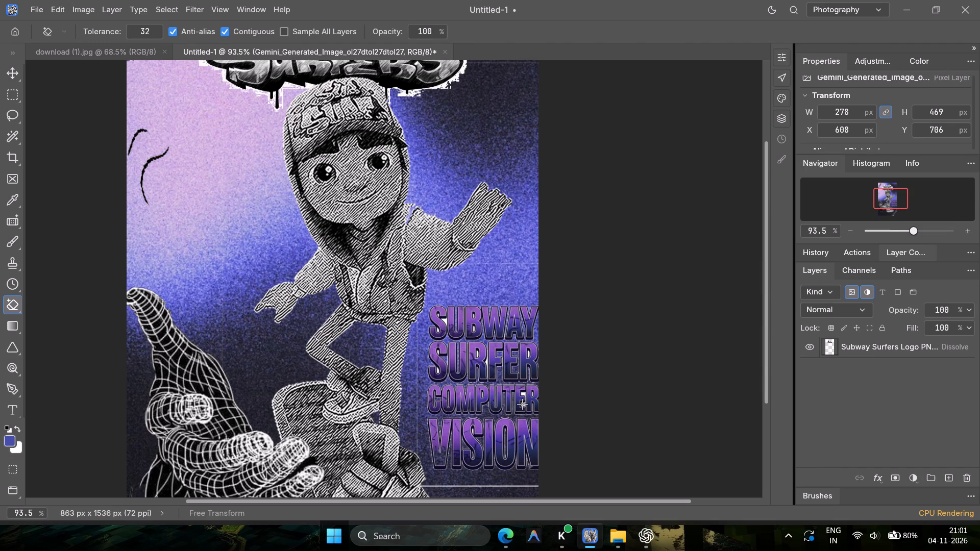
{"action": "left_click", "coordinate": [522, 404]}
{"action": "left_click", "coordinate": [522, 404]}
{"action": "left_click", "coordinate": [523, 395]}
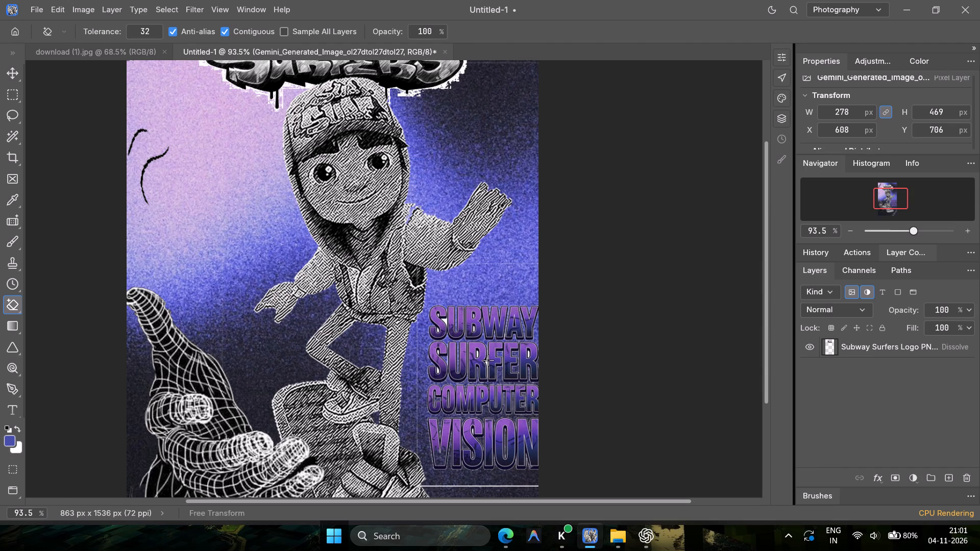
{"action": "left_click", "coordinate": [487, 361]}
{"action": "left_click", "coordinate": [529, 354]}
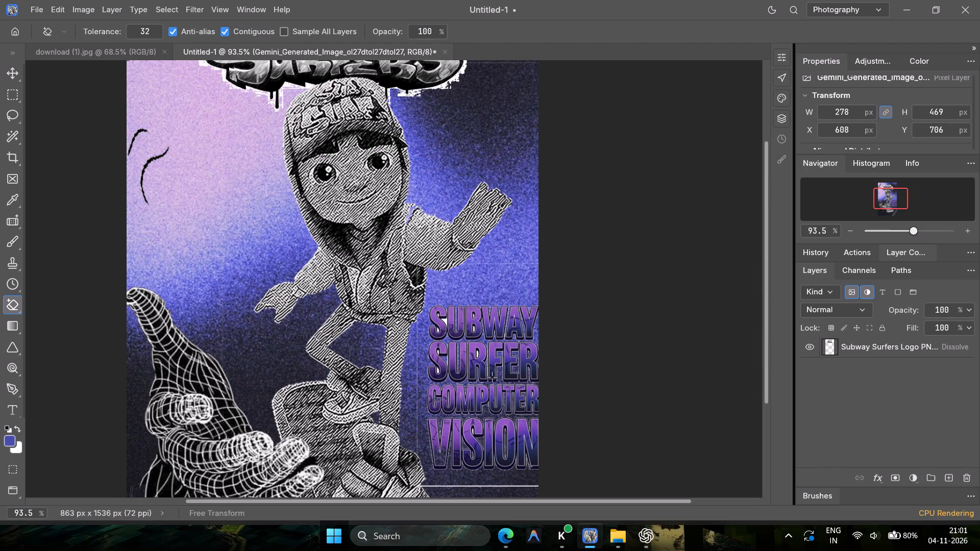
{"action": "left_click", "coordinate": [487, 371]}
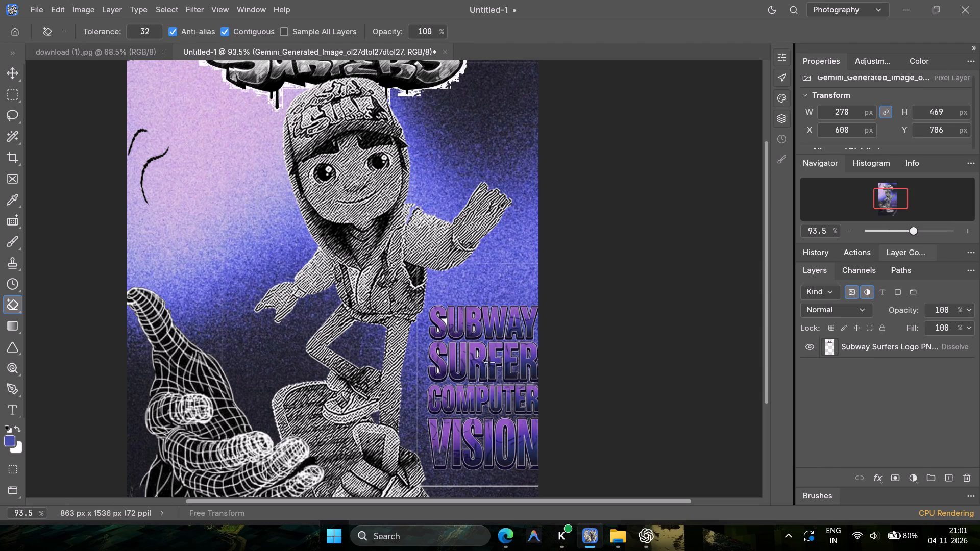
Erase the remaining light patches in the letters "S" and "R" of "SURFER" and "S" and "B" of "SUBWAY" with the Magic Eraser.
{"action": "left_click", "coordinate": [478, 355]}
{"action": "left_click", "coordinate": [488, 354]}
{"action": "left_click", "coordinate": [438, 370]}
{"action": "left_click", "coordinate": [437, 352]}
{"action": "left_click", "coordinate": [446, 320]}
{"action": "left_click", "coordinate": [437, 330]}
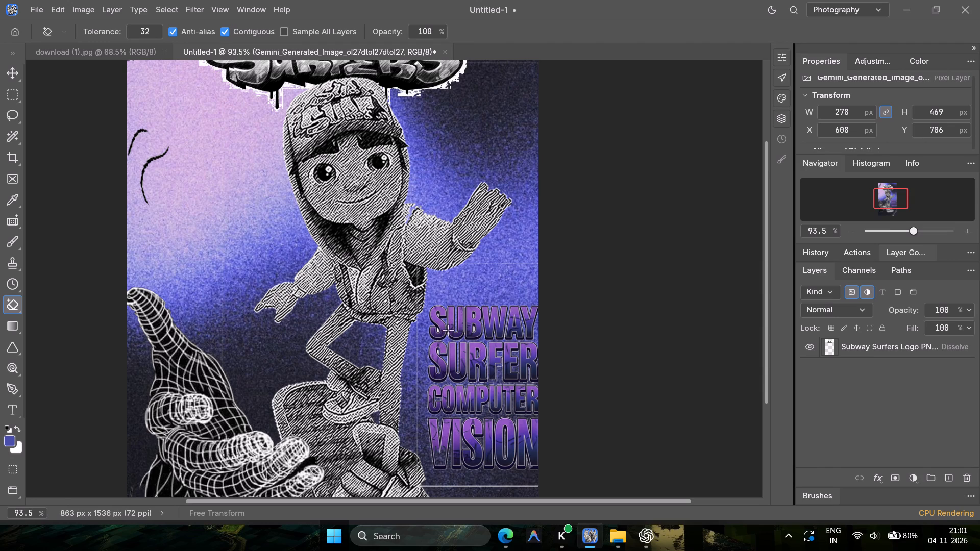
{"action": "left_click", "coordinate": [473, 329]}
{"action": "double_click", "coordinate": [439, 330]}
Erase the small leftover patches around the "S" and "B" of "SUBWAY" and the "U" of "SURFER" with the Magic Eraser.
{"action": "scroll", "coordinate": [882, 194], "scroll_direction": "up", "scroll_amount": 5}
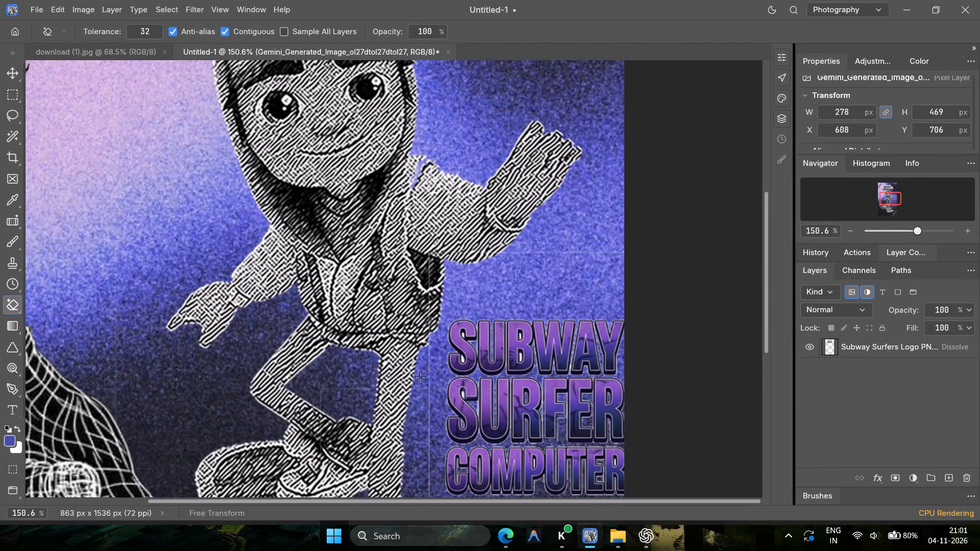
{"action": "left_click", "coordinate": [464, 358]}
{"action": "triple_click", "coordinate": [463, 359]}
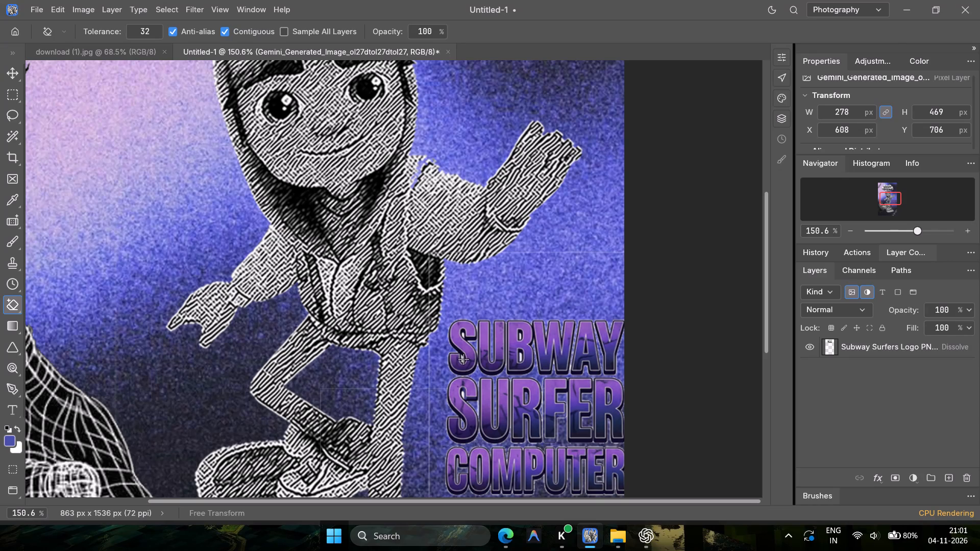
{"action": "double_click", "coordinate": [463, 360]}
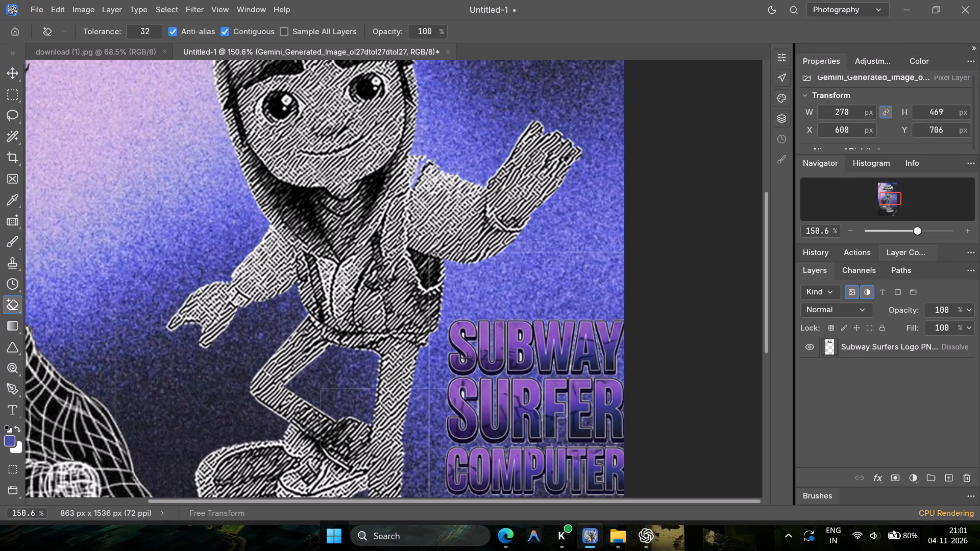
{"action": "double_click", "coordinate": [461, 359]}
{"action": "left_click_drag", "start_coordinate": [462, 357], "coordinate": [462, 362]}
{"action": "double_click", "coordinate": [463, 362]}
{"action": "double_click", "coordinate": [480, 406]}
{"action": "left_click", "coordinate": [478, 404]}
{"action": "left_click", "coordinate": [478, 408]}
{"action": "left_click", "coordinate": [520, 357]}
{"action": "left_click", "coordinate": [523, 357]}
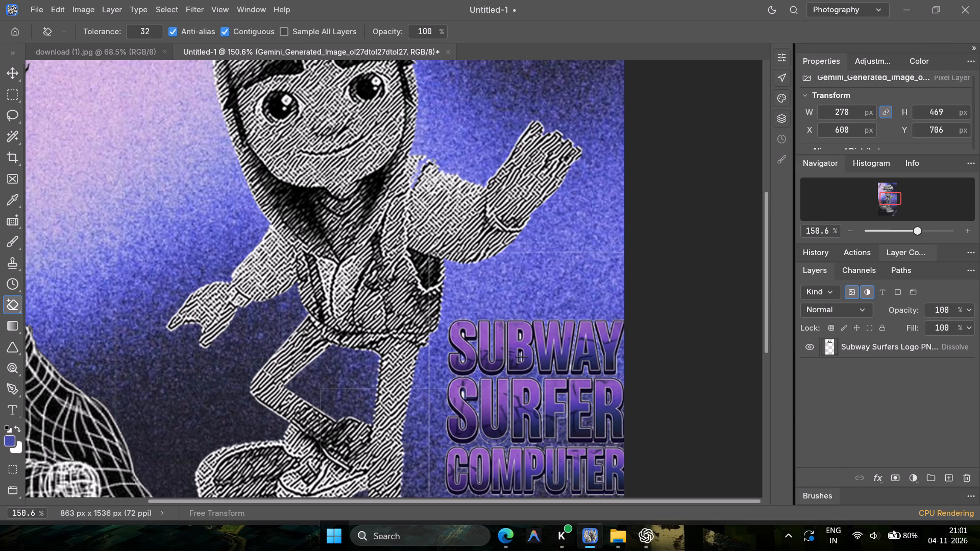
{"action": "left_click", "coordinate": [521, 357]}
{"action": "double_click", "coordinate": [519, 335]}
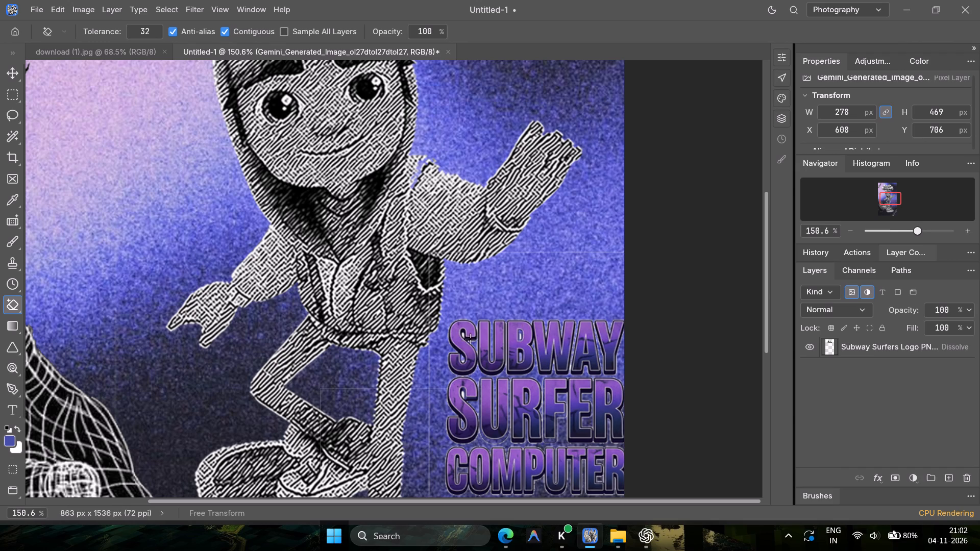
{"action": "double_click", "coordinate": [461, 335]}
{"action": "double_click", "coordinate": [476, 343]}
Export the poster as a JPG at 100% quality under the default name Untitled-1.
{"action": "scroll", "coordinate": [601, 365], "scroll_direction": "down", "scroll_amount": 2}
{"action": "scroll", "coordinate": [890, 184], "scroll_direction": "down", "scroll_amount": 3}
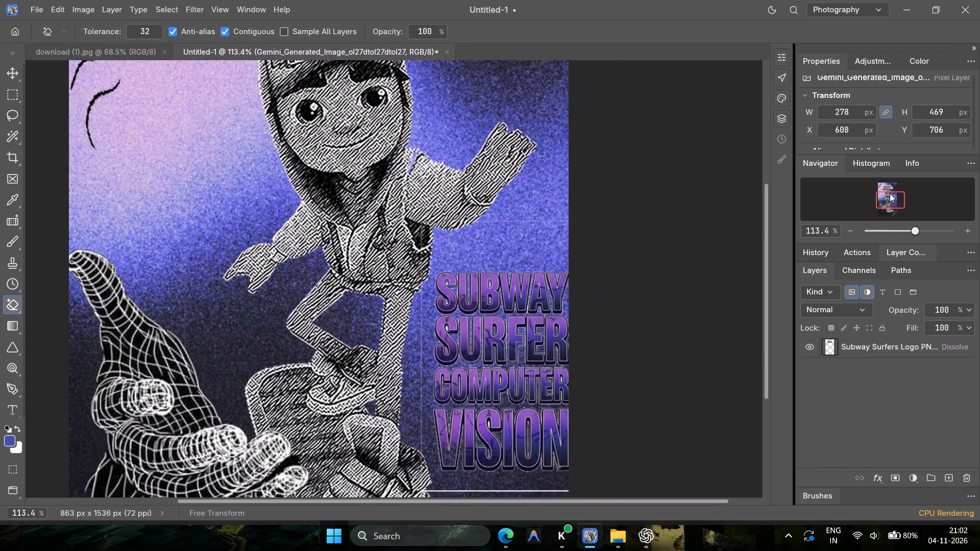
{"action": "scroll", "coordinate": [890, 193], "scroll_direction": "down", "scroll_amount": 6}
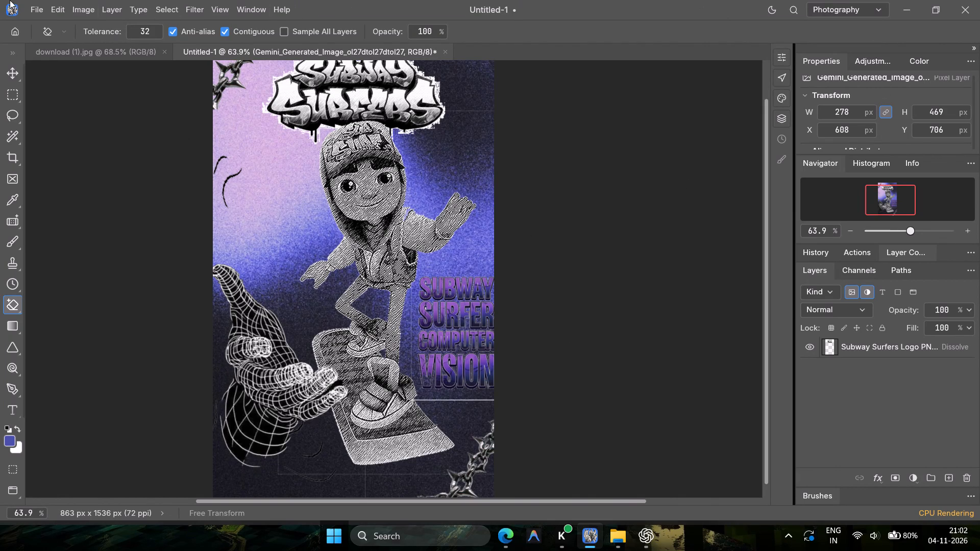
{"action": "left_click", "coordinate": [31, 11]}
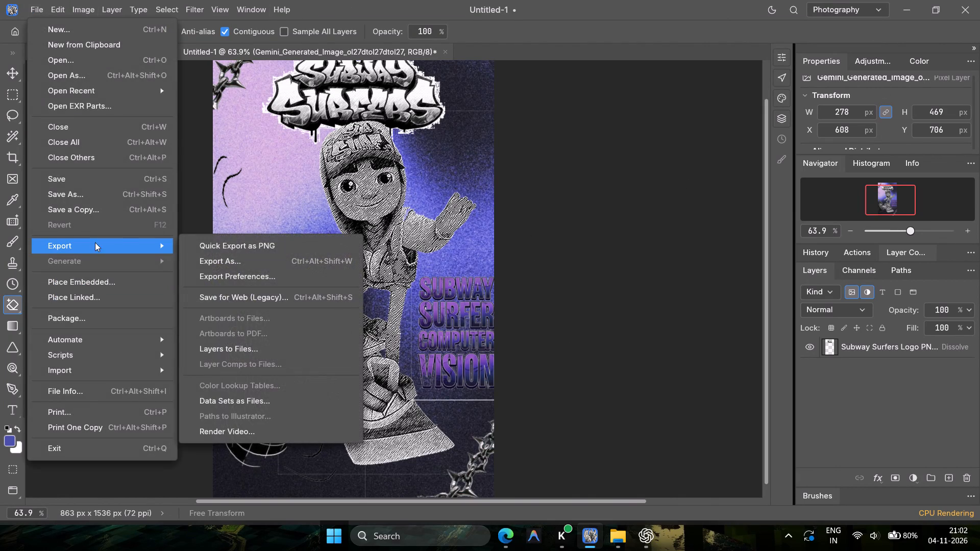
{"action": "left_click", "coordinate": [261, 260]}
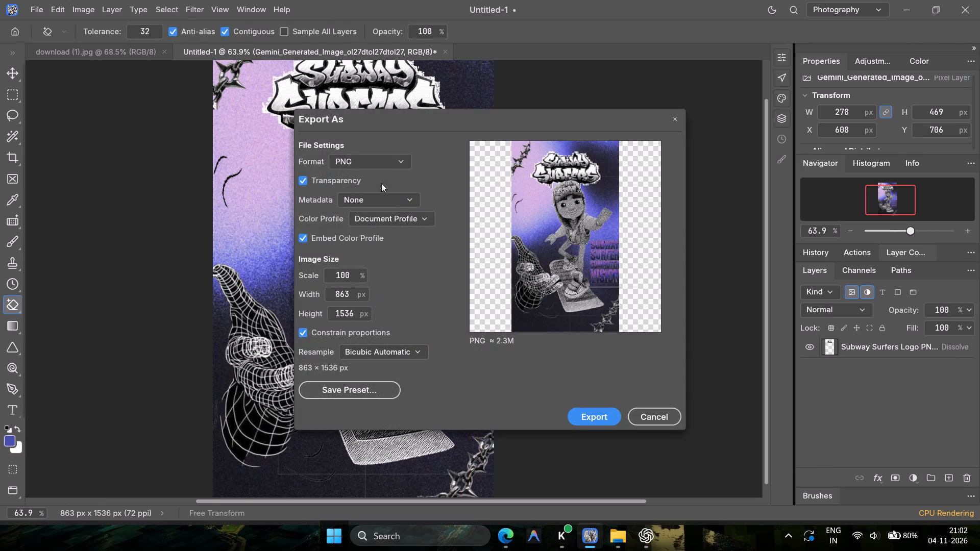
{"action": "left_click", "coordinate": [379, 163]}
{"action": "left_click", "coordinate": [376, 204]}
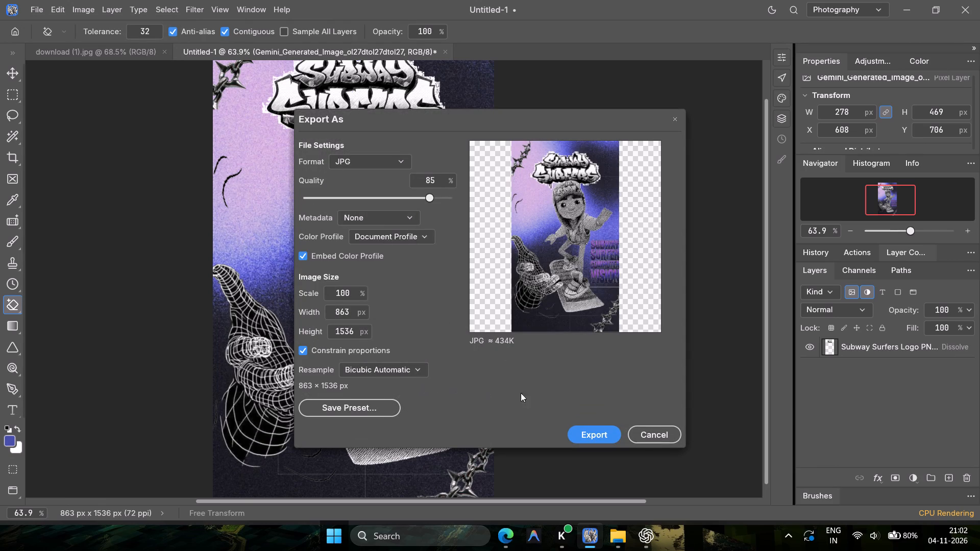
{"action": "left_click_drag", "start_coordinate": [429, 198], "coordinate": [455, 198]}
{"action": "left_click", "coordinate": [607, 437]}
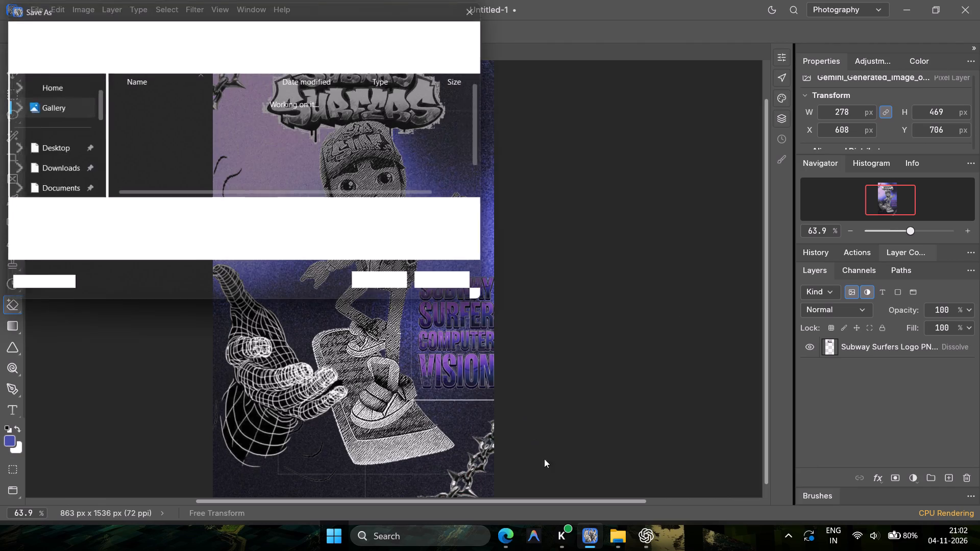
{"action": "left_click", "coordinate": [382, 282]}
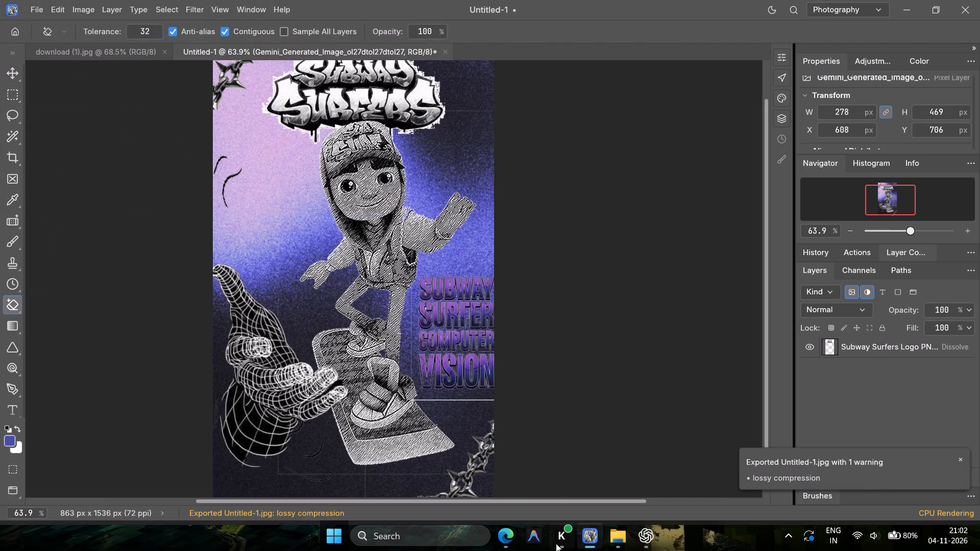
Look for the exported poster in the Downloads and Desktop folders in File Explorer.
{"action": "left_click", "coordinate": [618, 534]}
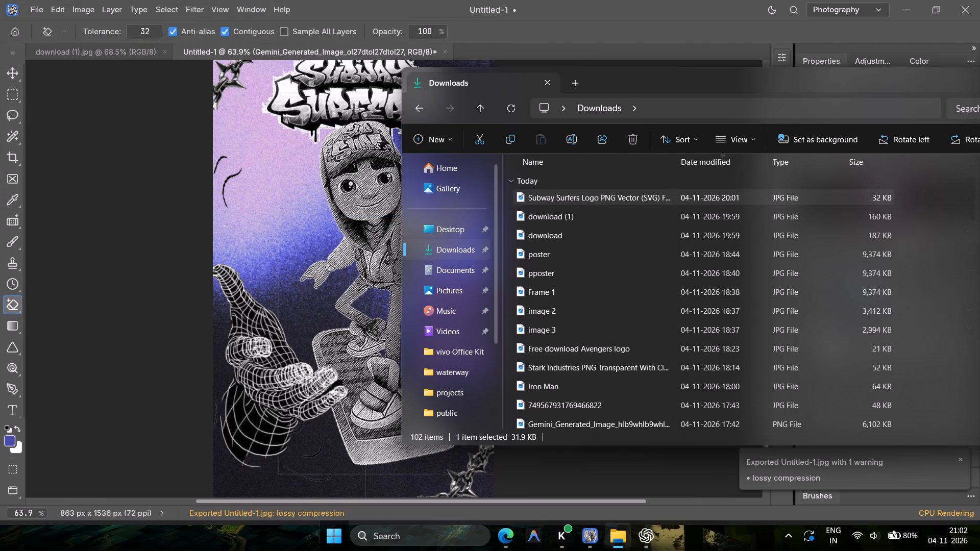
{"action": "left_click", "coordinate": [460, 252]}
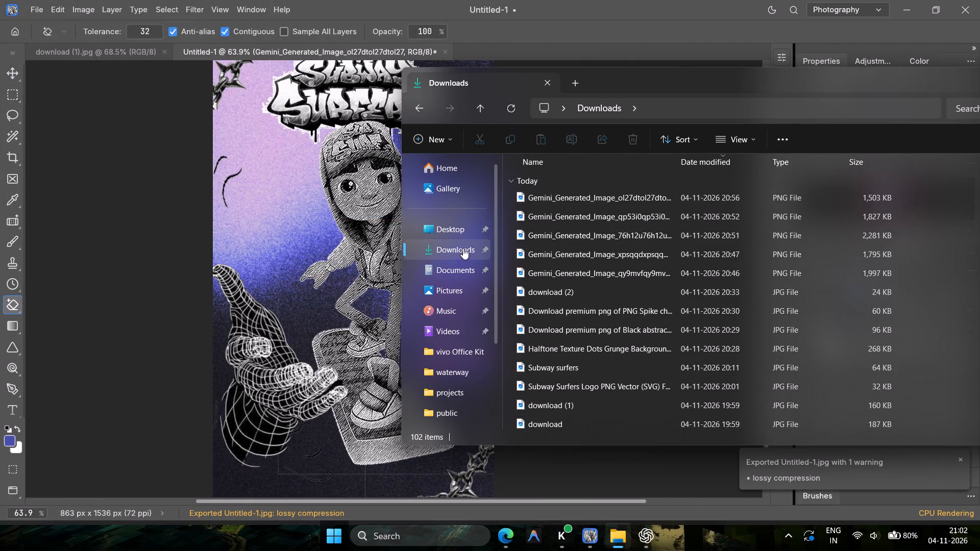
{"action": "double_click", "coordinate": [457, 254]}
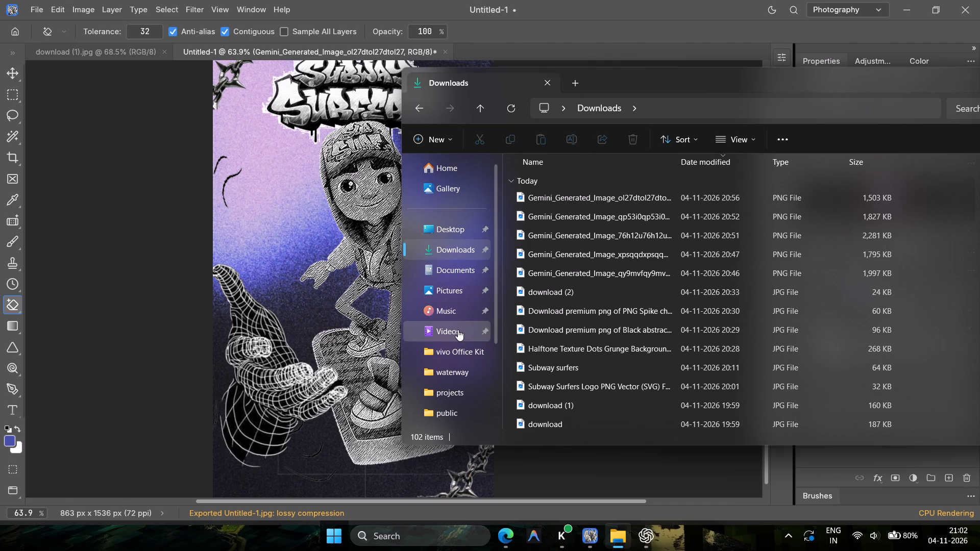
{"action": "left_click", "coordinate": [445, 232]}
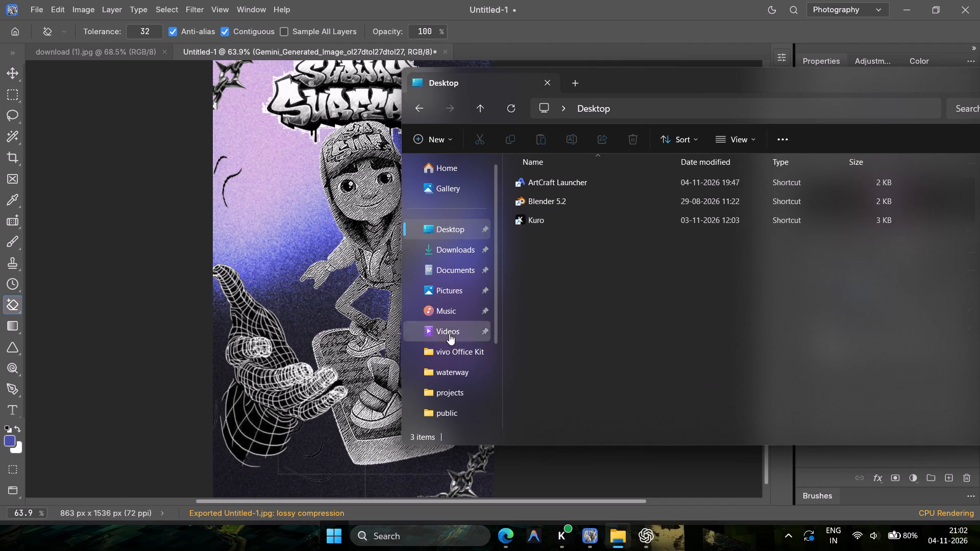
{"action": "left_click_drag", "start_coordinate": [587, 466], "coordinate": [583, 456]}
Export the poster from PhotoCraft again as a 100% quality JPG named "sub" in the Downloads folder.
{"action": "left_click", "coordinate": [38, 3]}
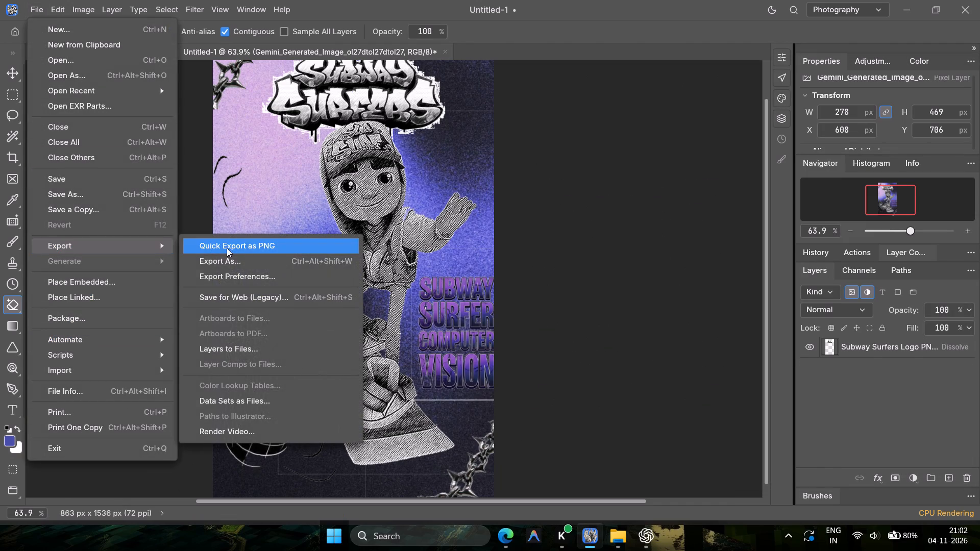
{"action": "left_click", "coordinate": [250, 263]}
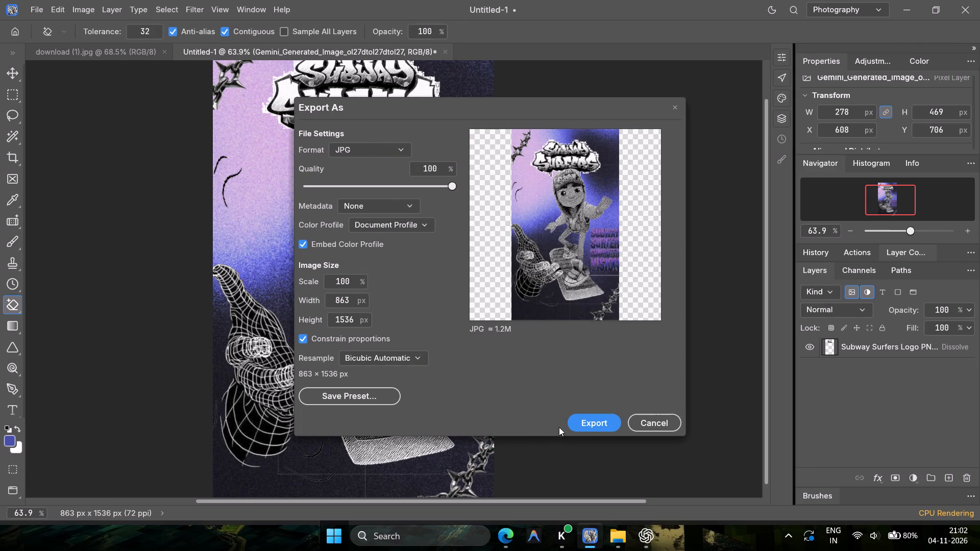
{"action": "left_click", "coordinate": [596, 421]}
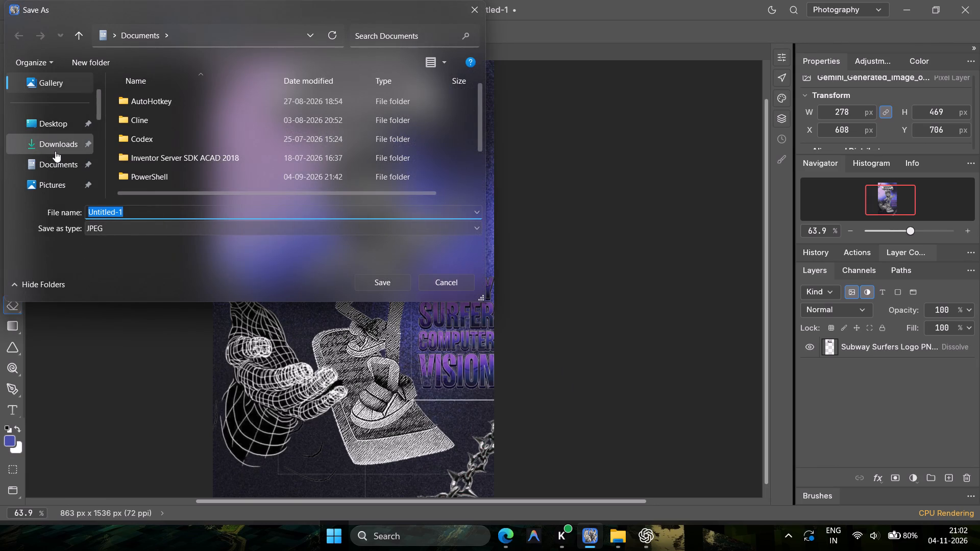
{"action": "left_click", "coordinate": [58, 143]}
{"action": "left_click", "coordinate": [124, 231]}
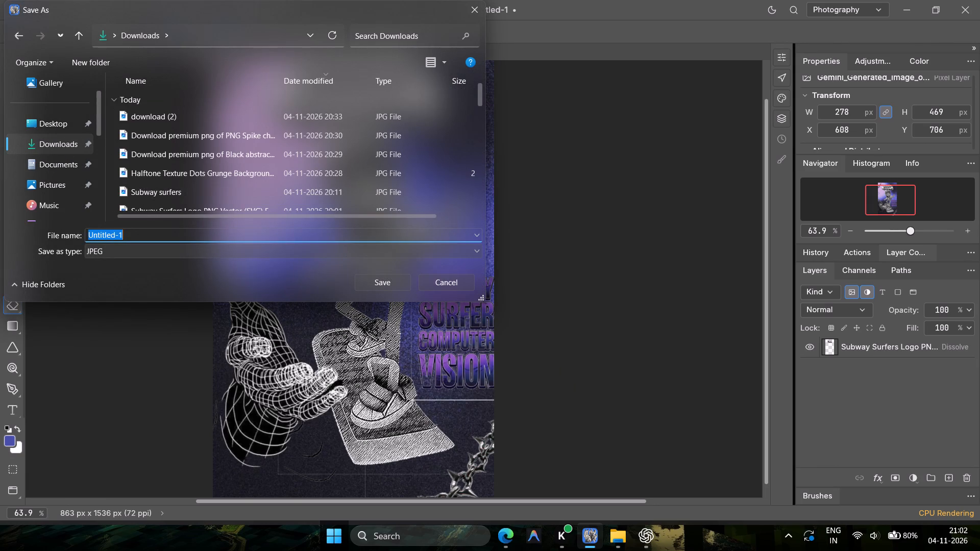
{"action": "type", "text": "sub"}
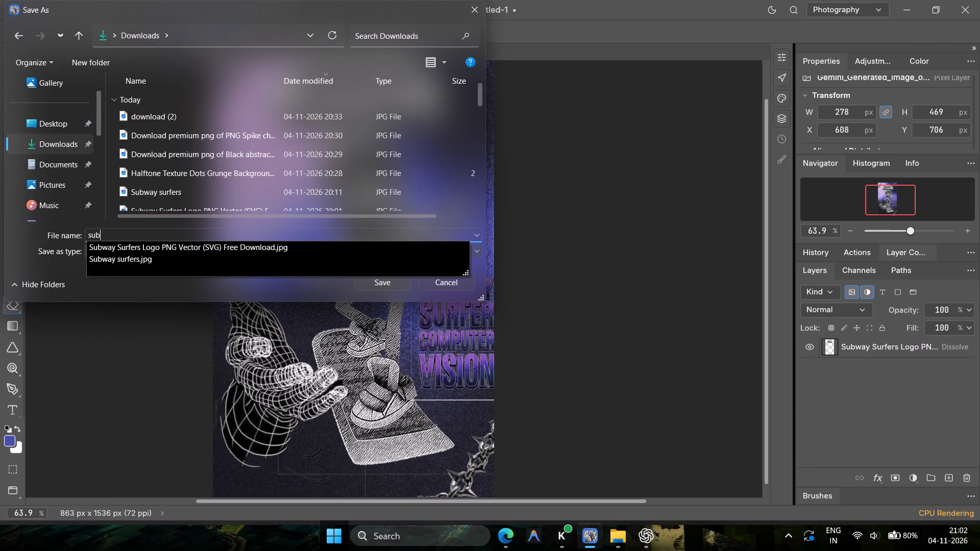
{"action": "key", "text": "Return"}
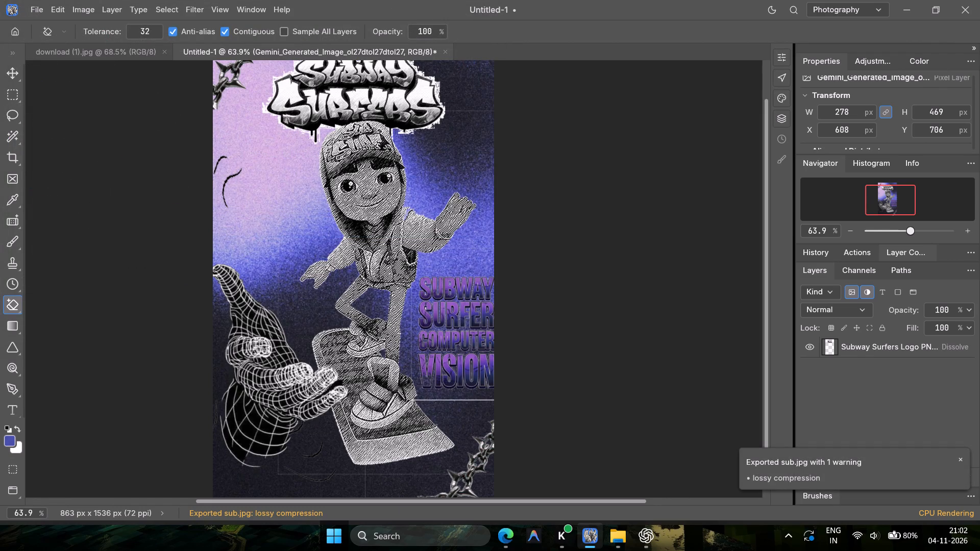
{"action": "left_click", "coordinate": [612, 538]}
{"action": "left_click", "coordinate": [475, 253]}
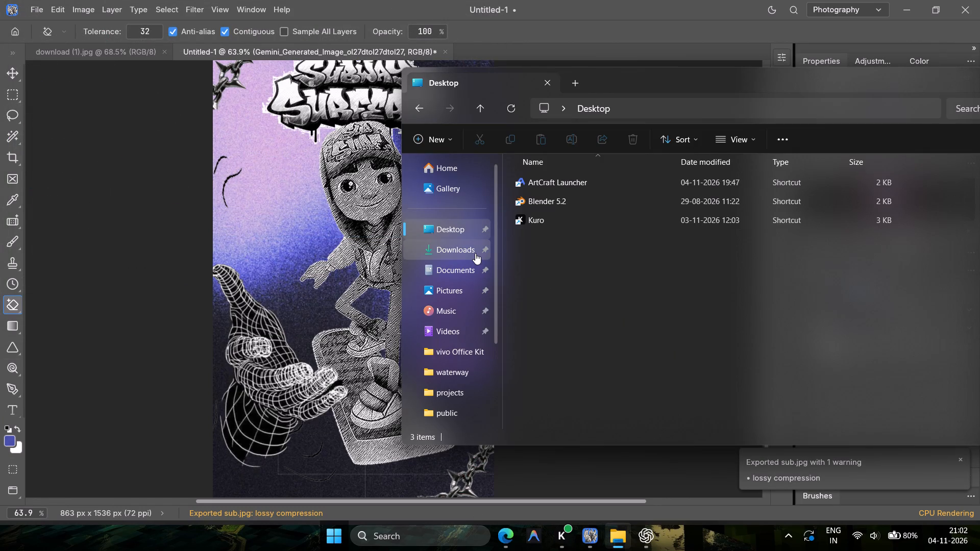
{"action": "double_click", "coordinate": [589, 196]}
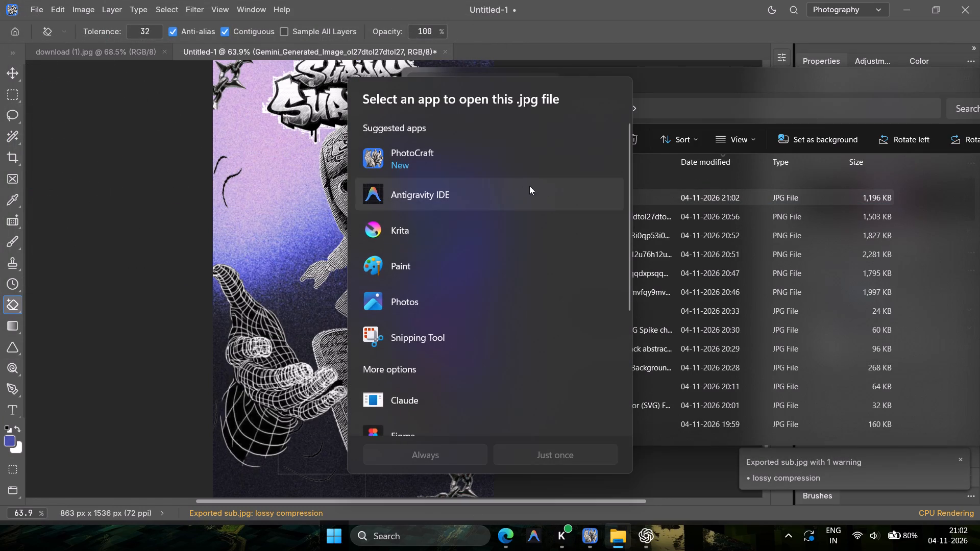